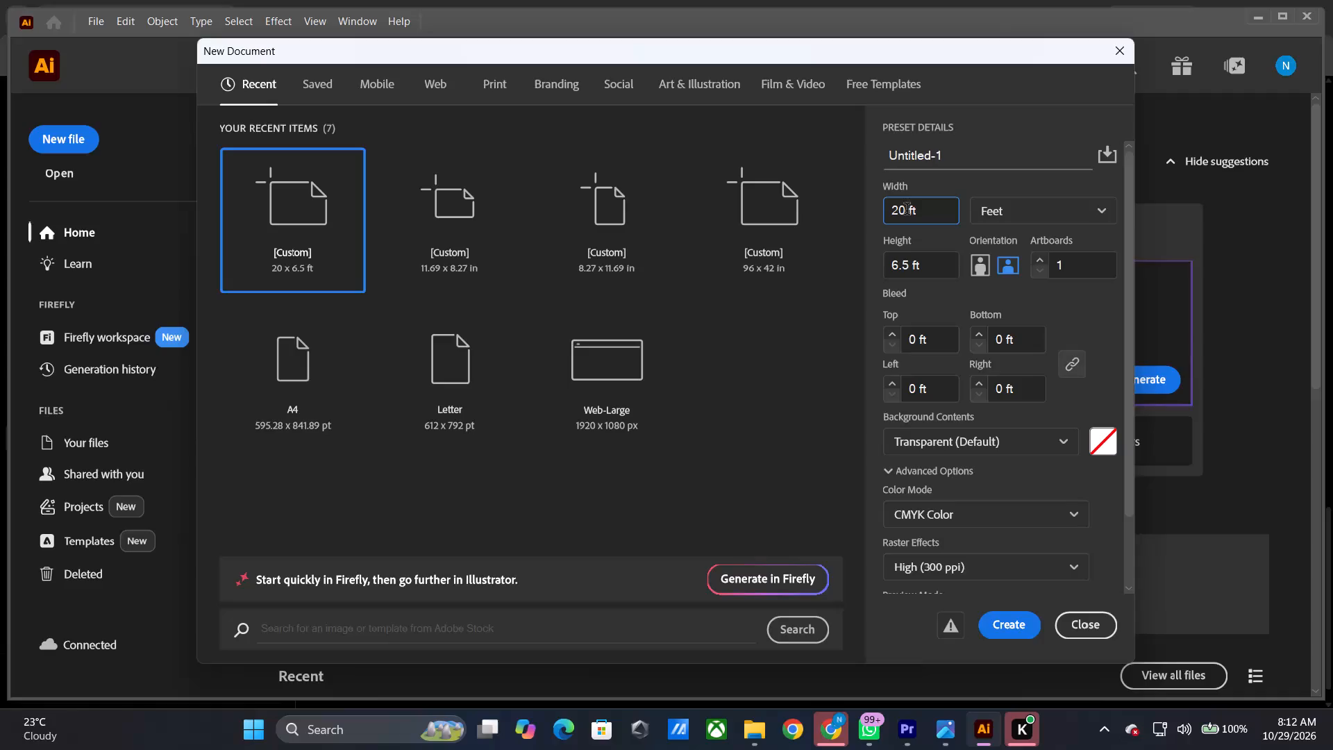
Create a new document 25 ft wide and 2 ft high.
key(BackSpace)
key(5)
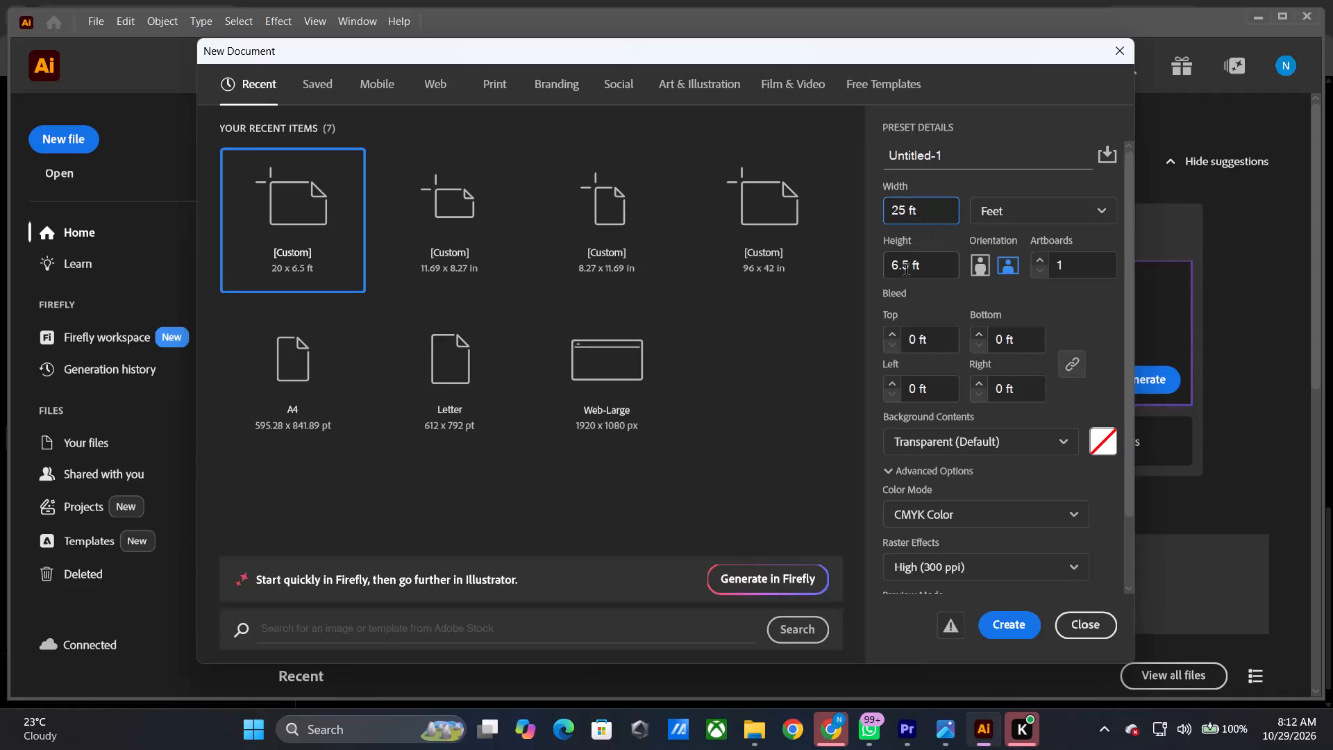
click(914, 269)
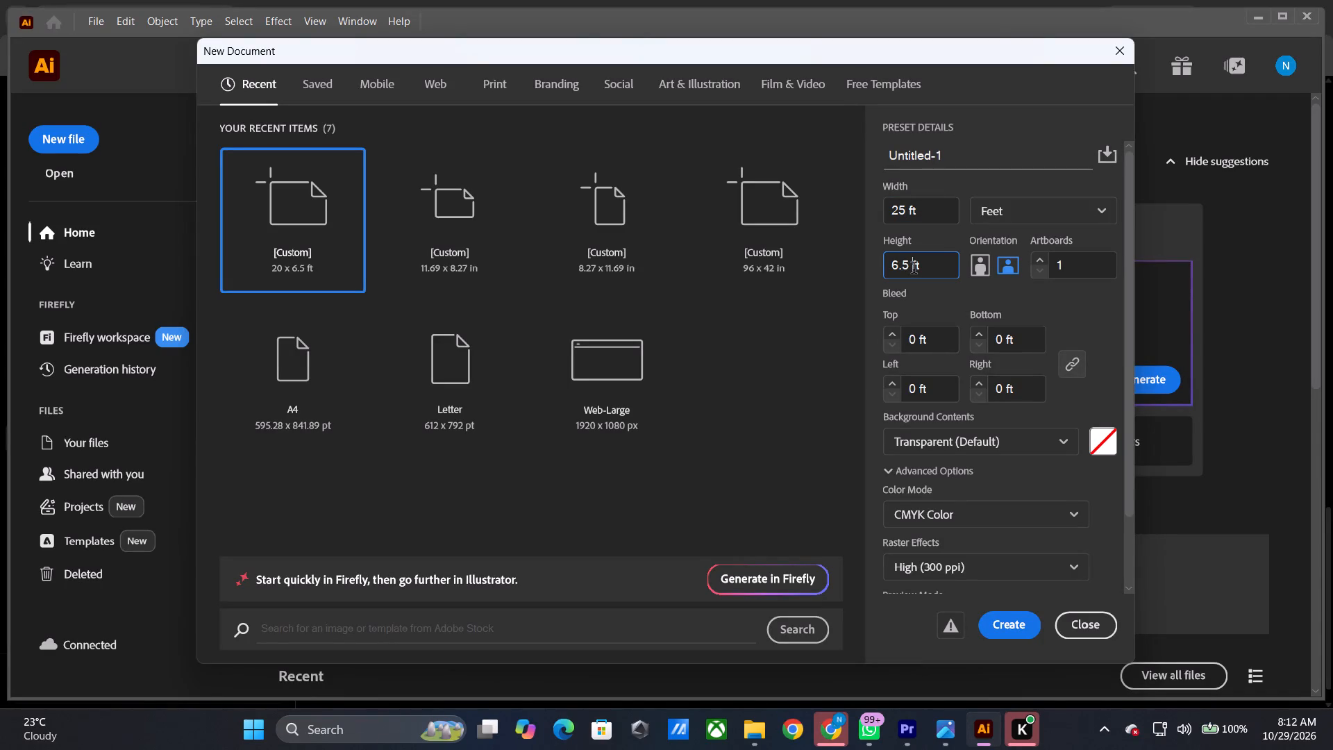
key(BackSpace)
key(BackSpace)
key(BackSpace)
key(BackSpace)
key(2)
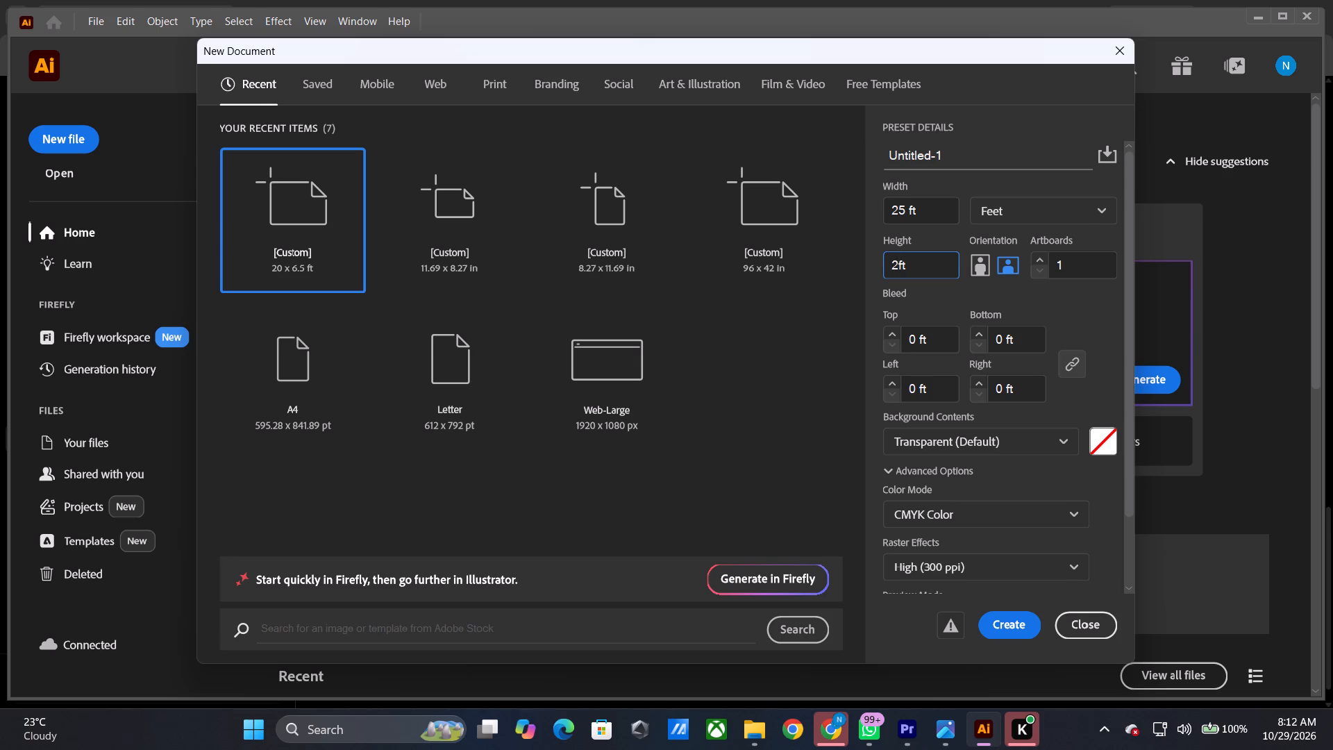
click(1017, 626)
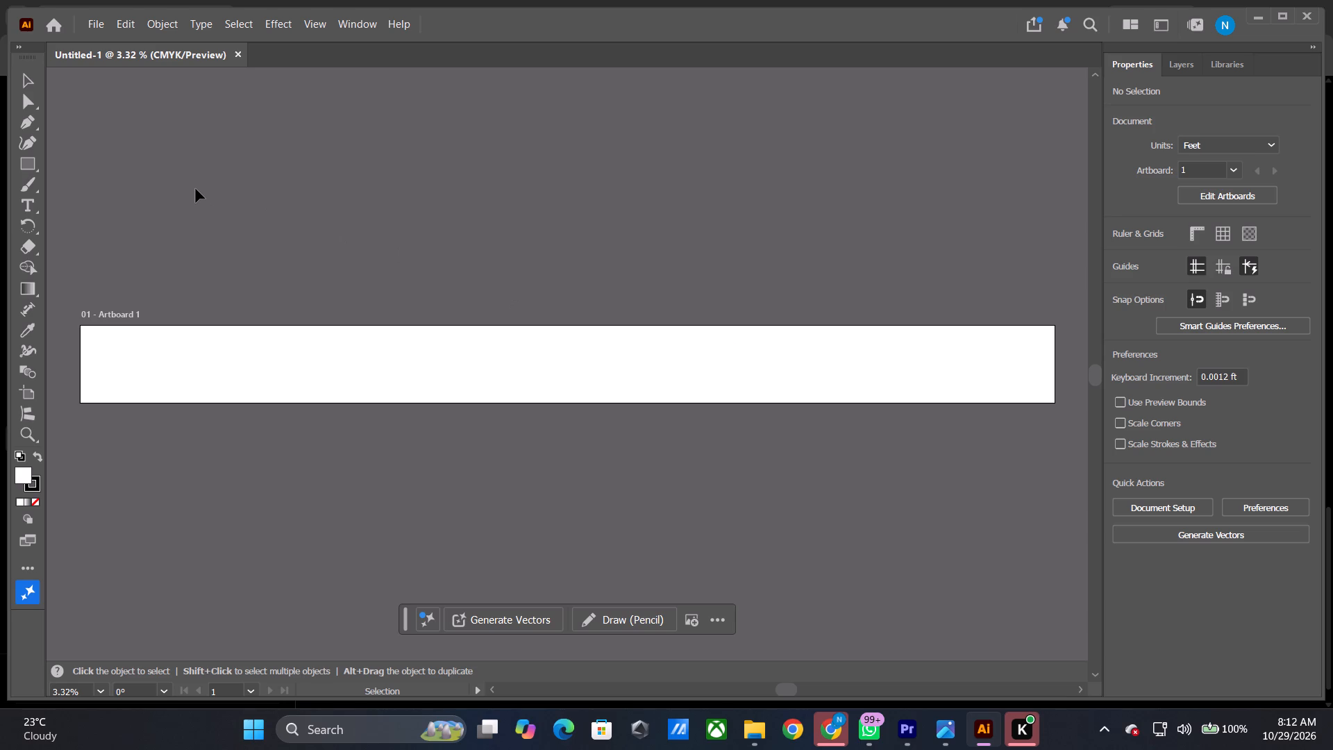
Place the sacslogo46yrsring and sacslogogoldenring images together from the sacslogos folder into the banner document.
scroll(340, 235, down, 1)
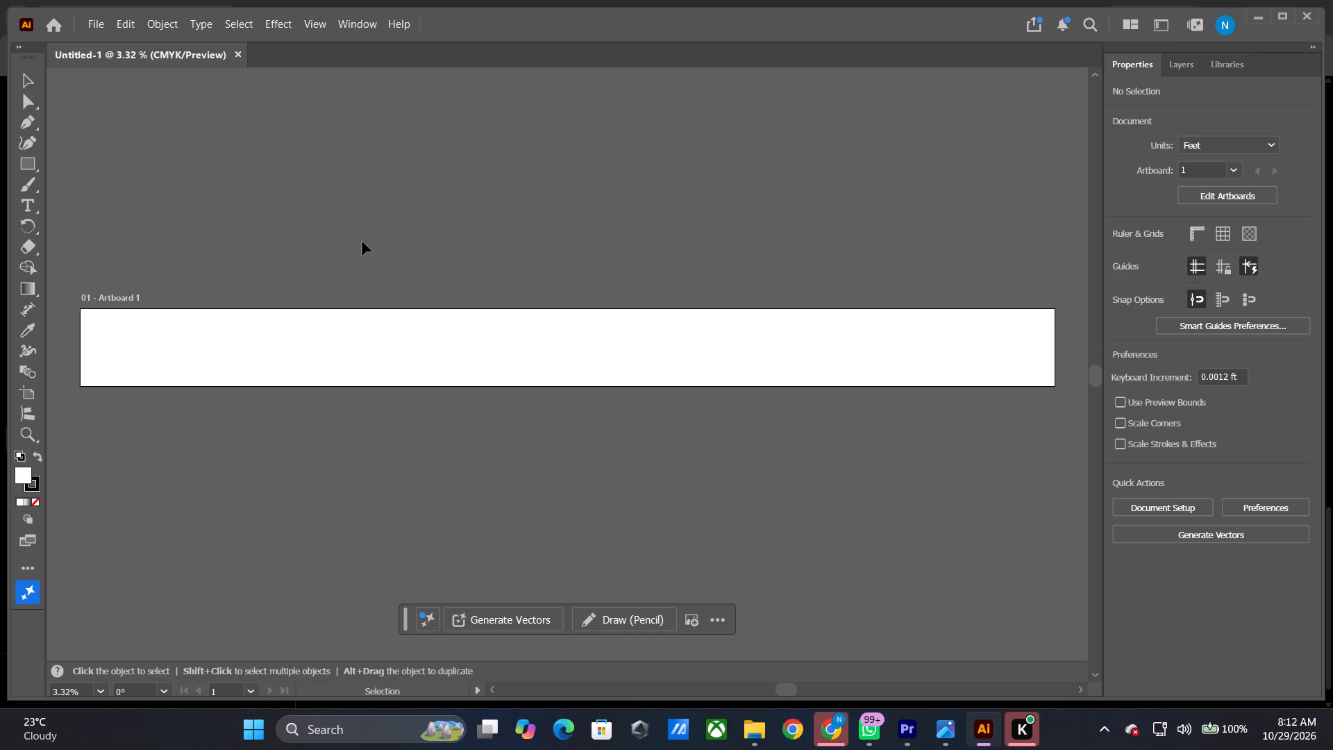
scroll(383, 240, down, 1)
click(763, 728)
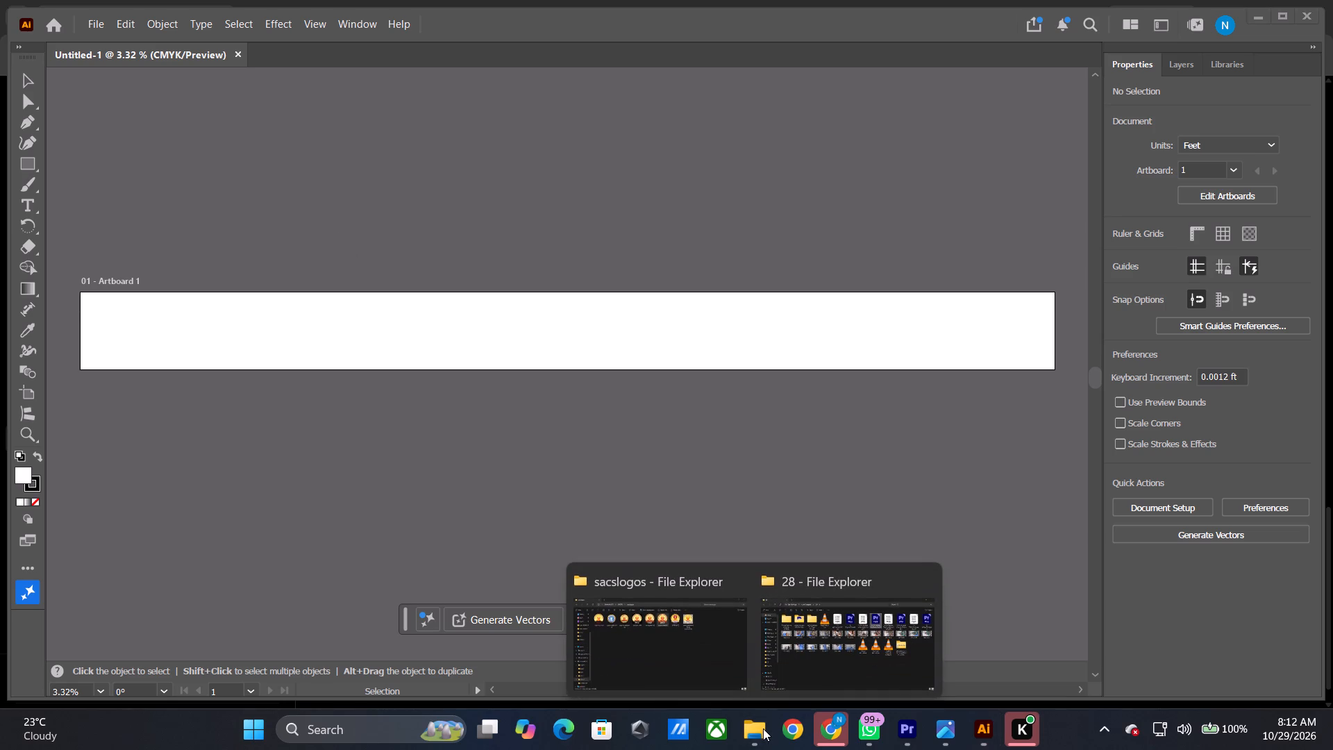
click(700, 685)
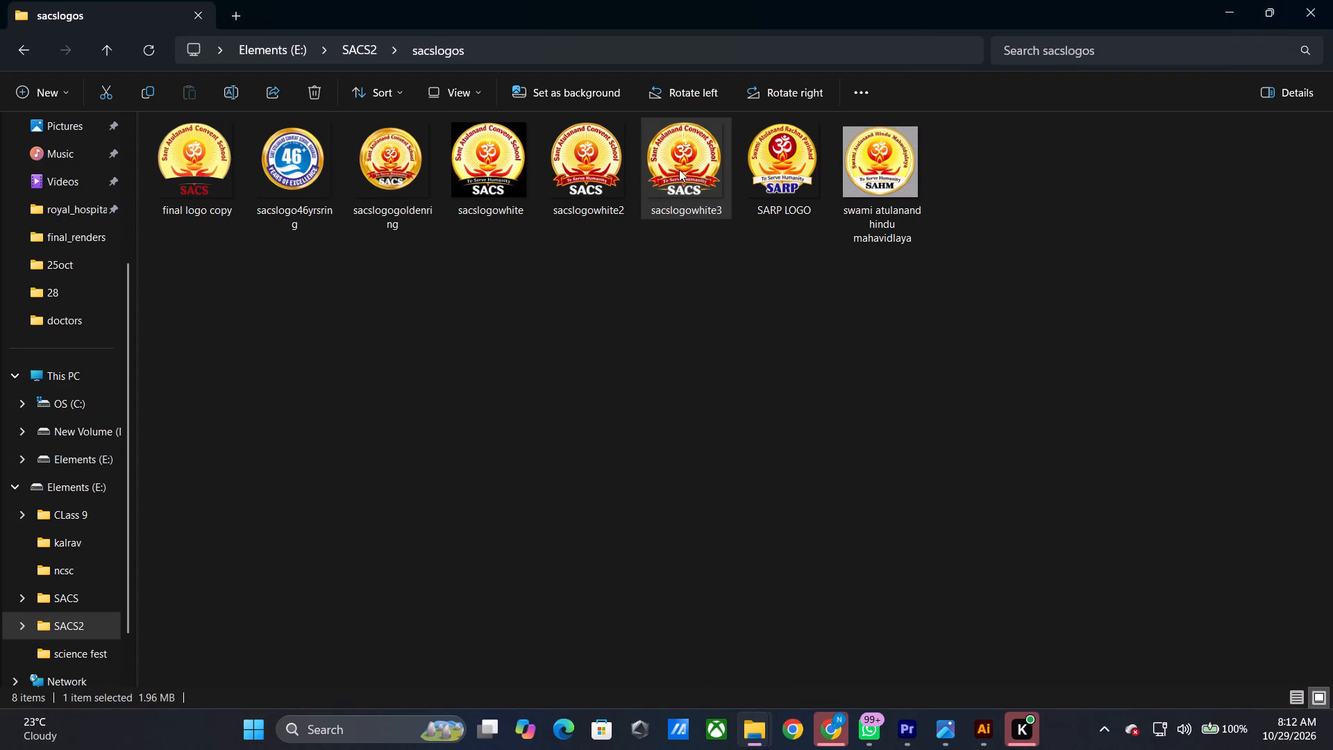
click(702, 353)
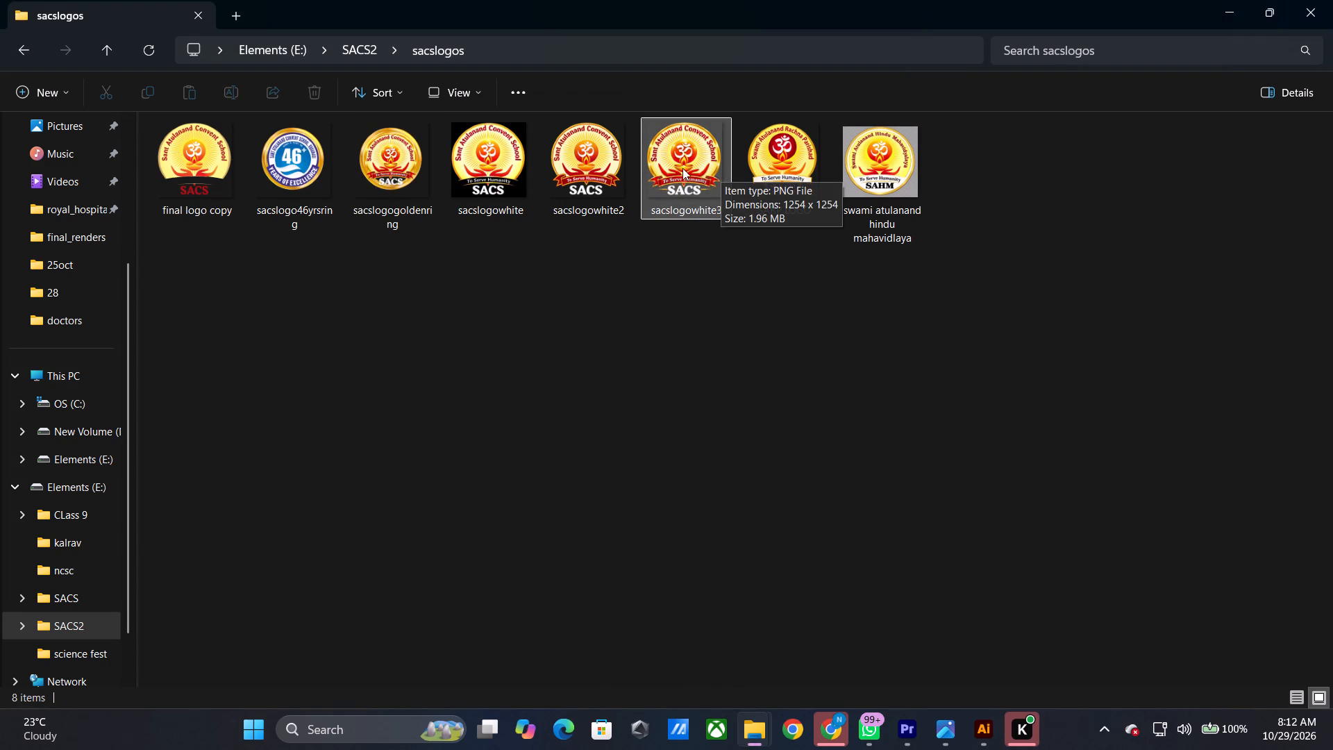
ctrl+click(423, 178)
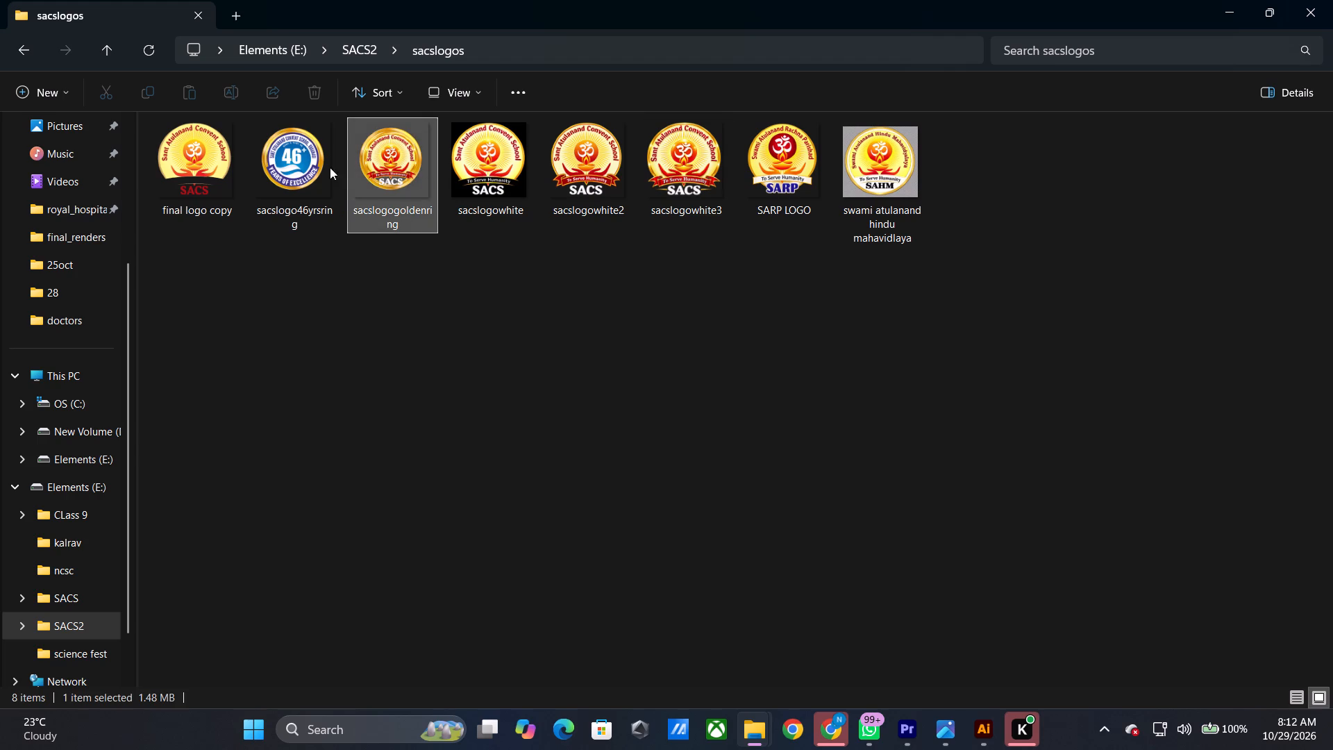
ctrl+click(321, 165)
drag(381, 167, 971, 717)
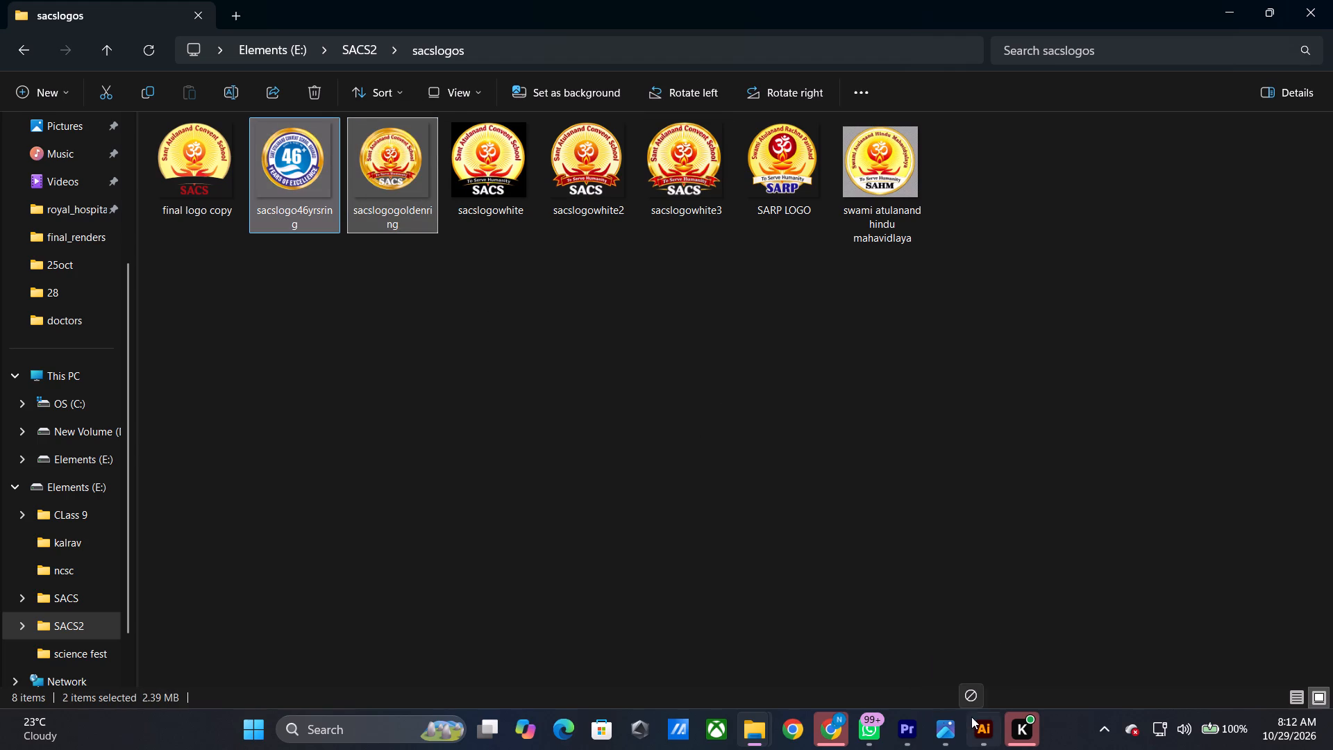
drag(971, 717, 460, 398)
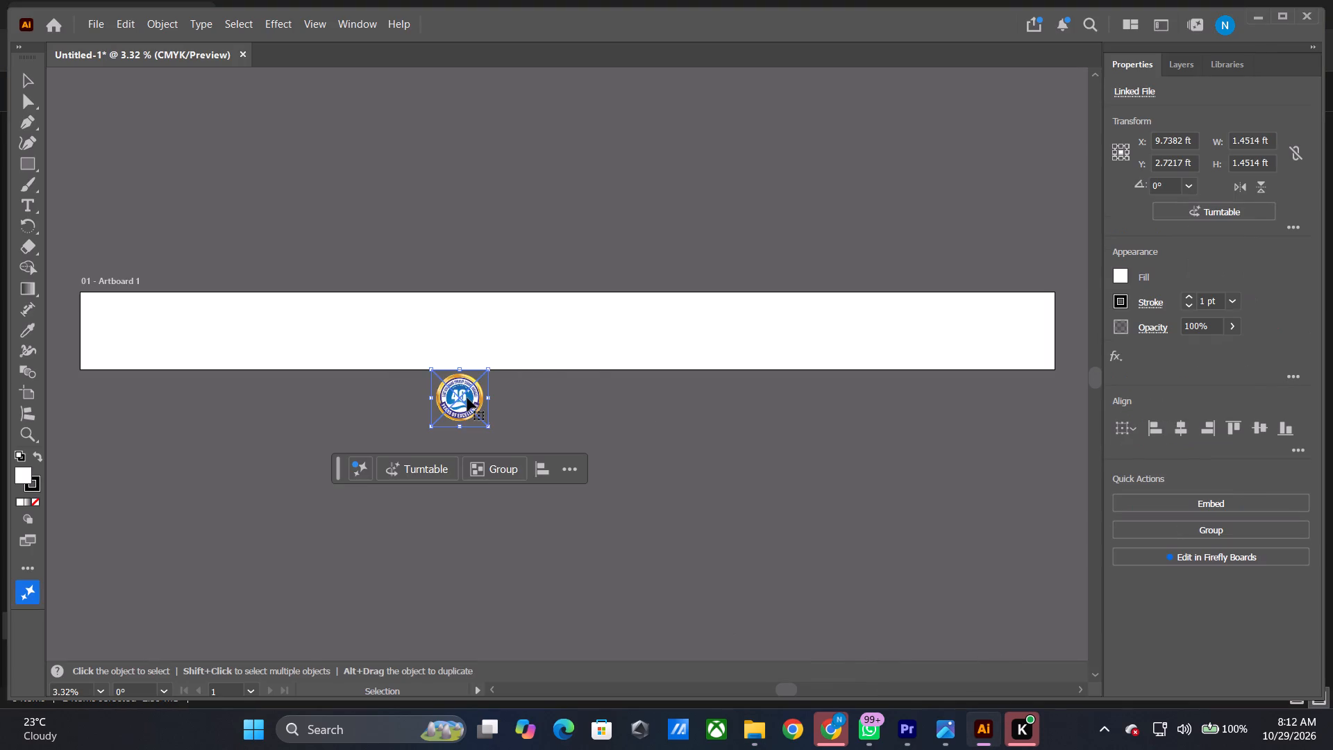
Embed the placed logos, enlarge them to about 2.04 ft, and centre them vertically at the artboard's right end.
drag(467, 398, 764, 369)
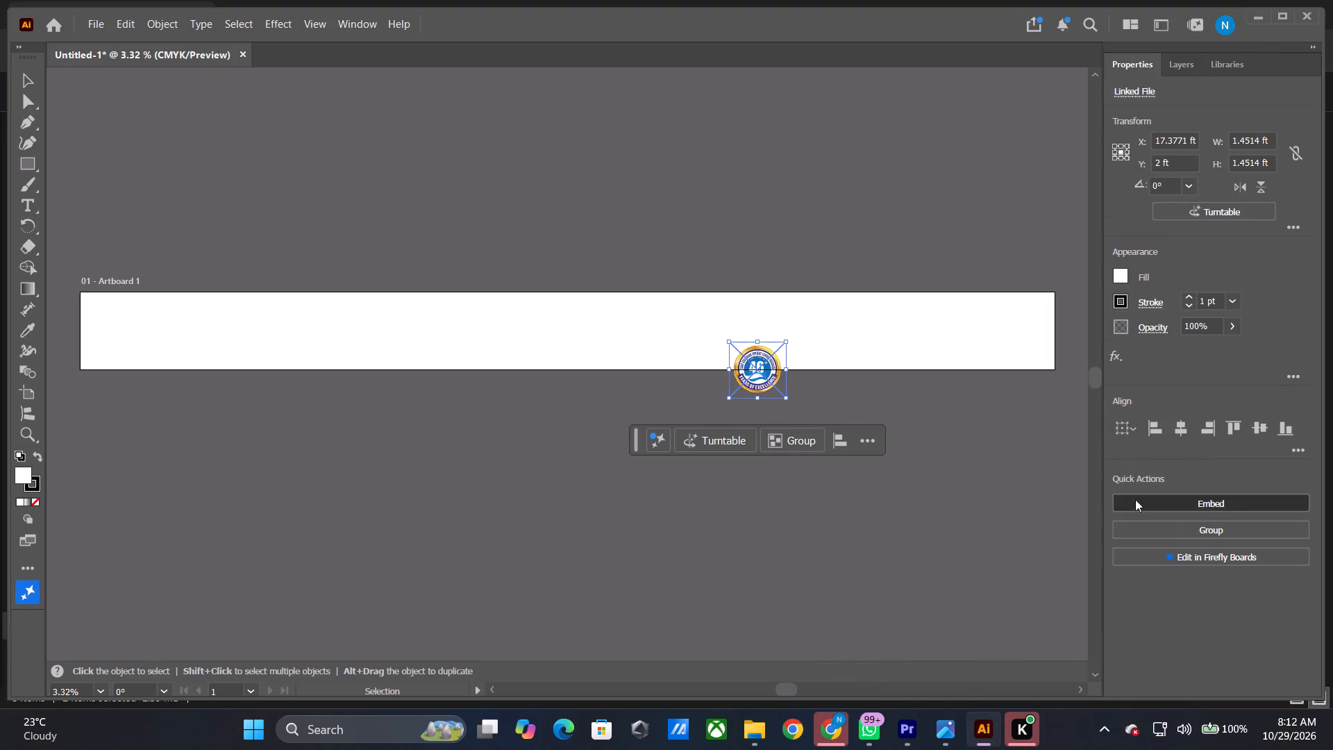
click(1135, 499)
drag(748, 380, 861, 340)
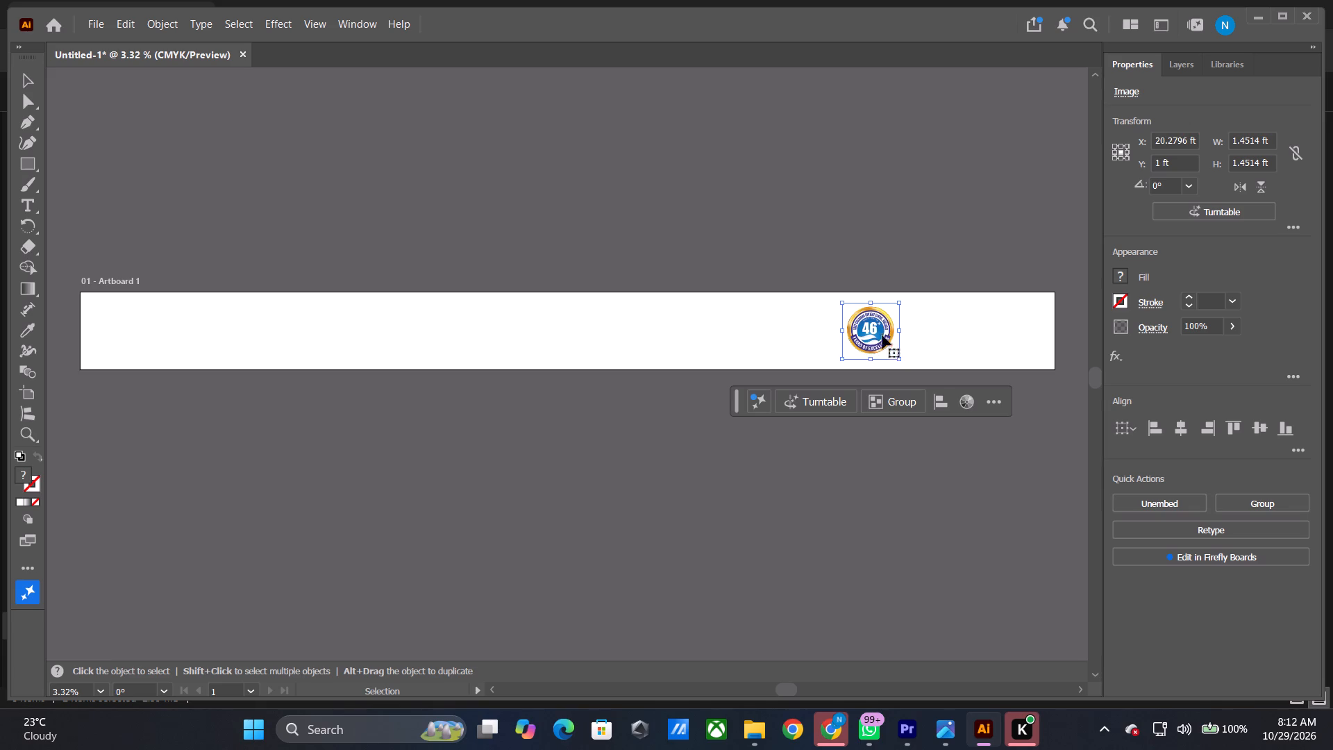
shift+drag(871, 360, 880, 382)
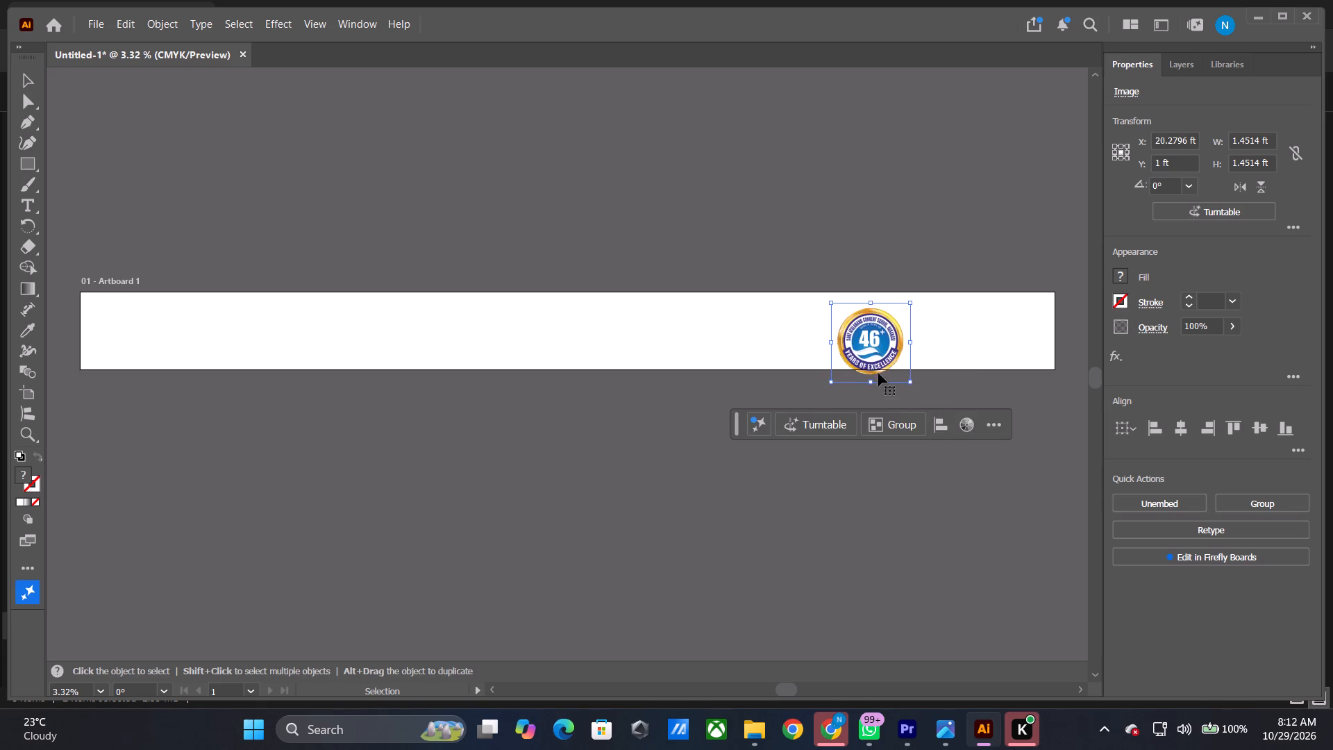
drag(874, 342, 1001, 330)
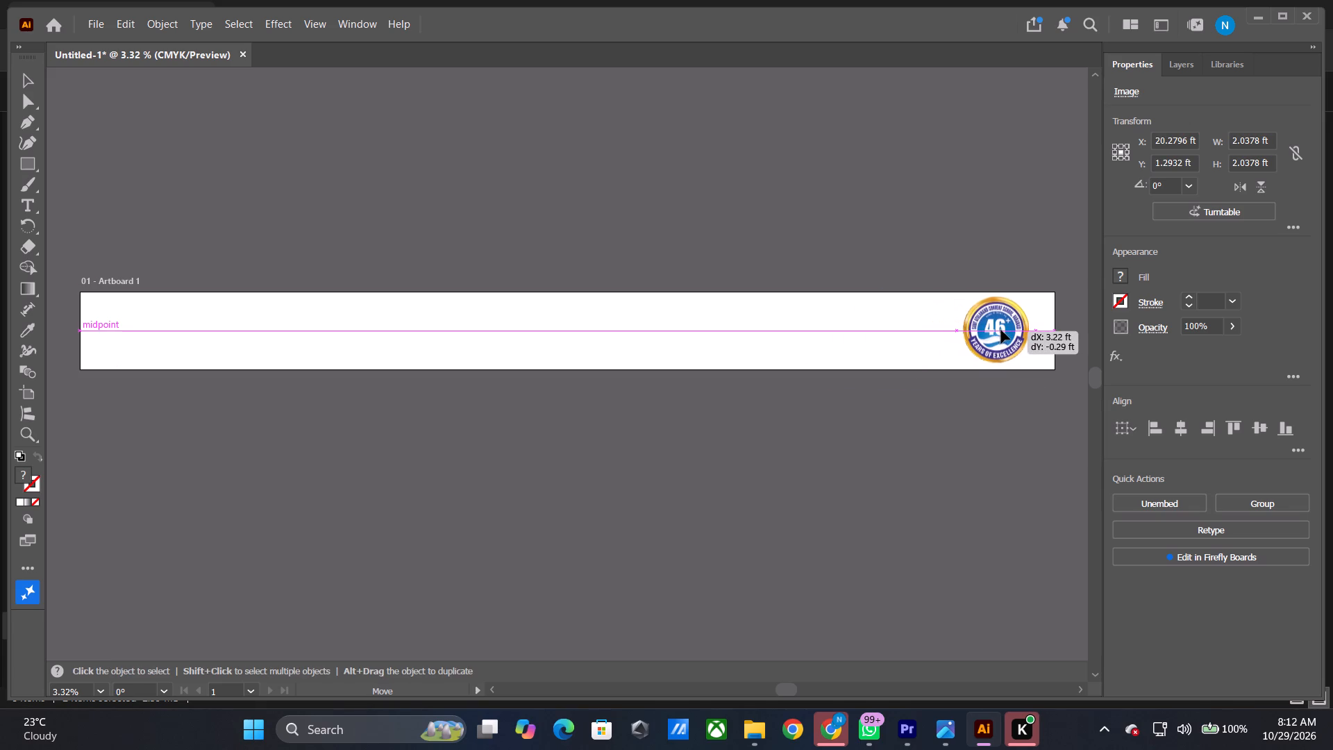
drag(1001, 330, 1002, 330)
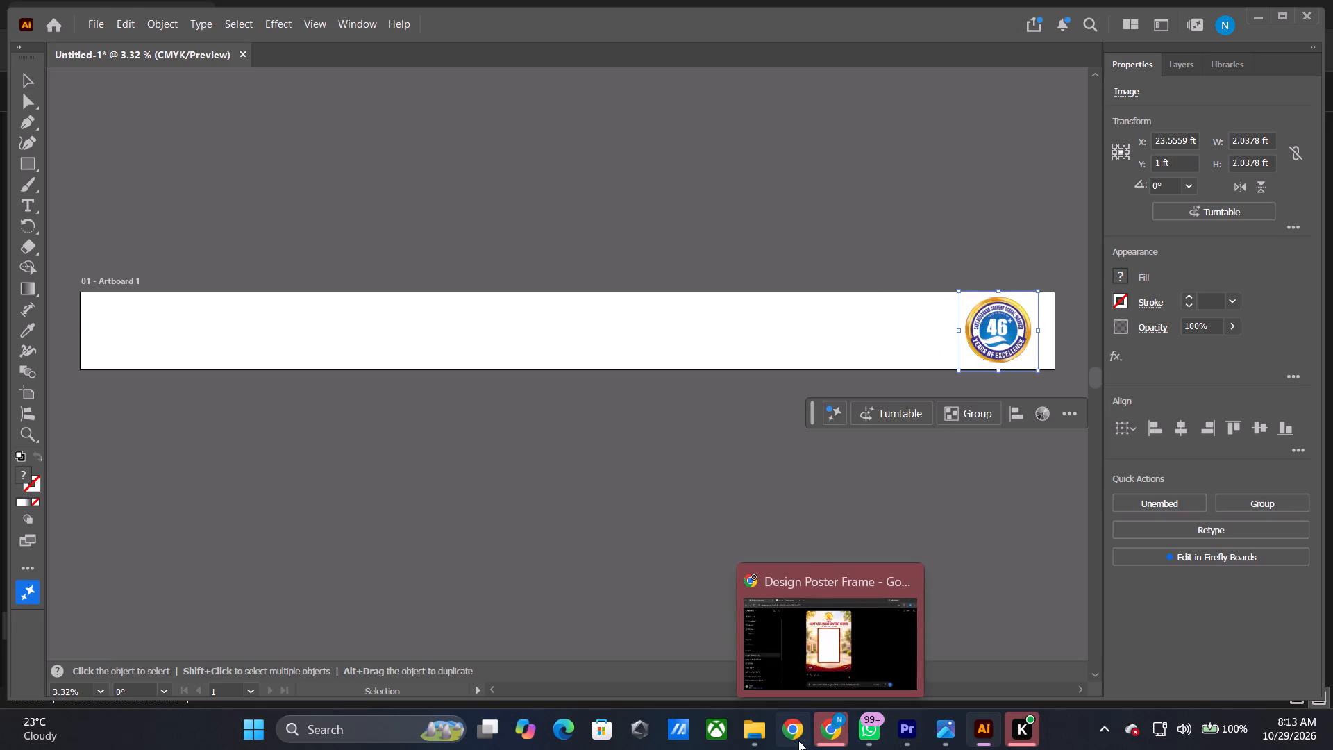
Place the sacslogogoldenring image from the sacslogos folder near the artboard's left end and embed it.
click(758, 732)
click(687, 646)
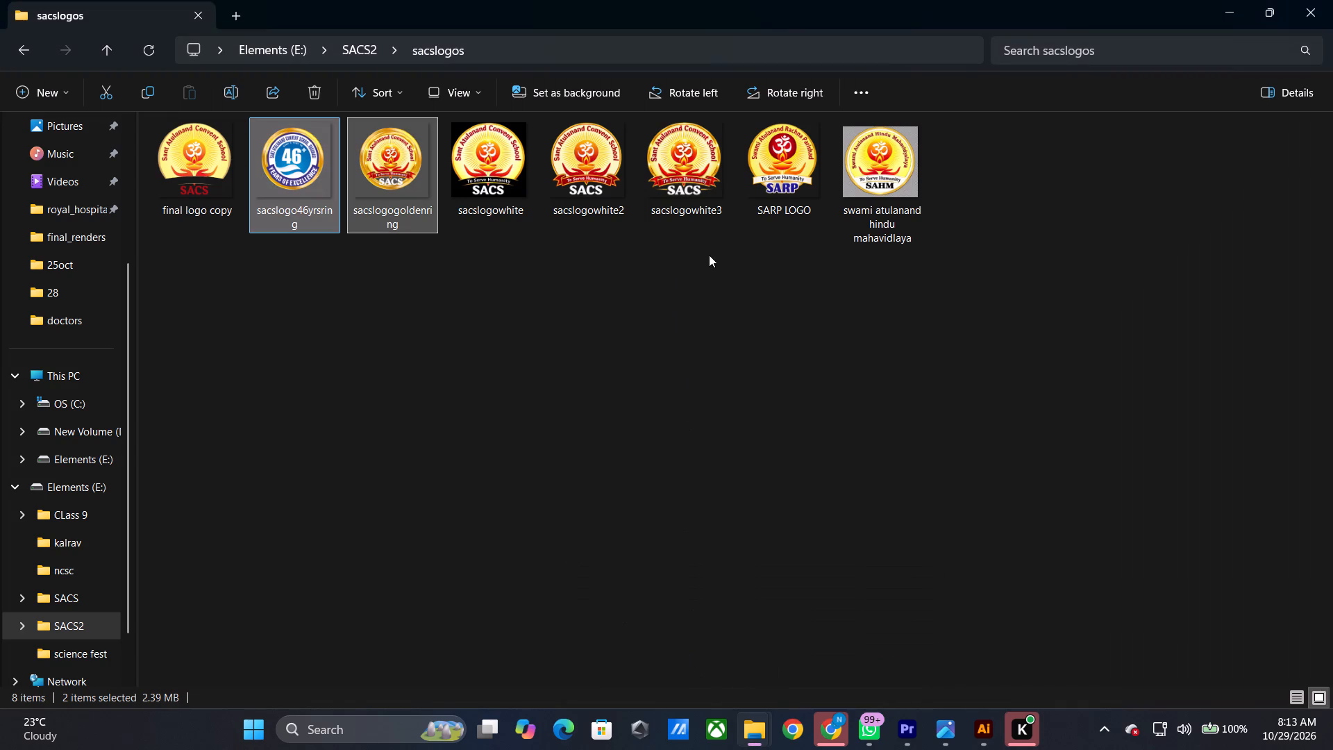
click(709, 259)
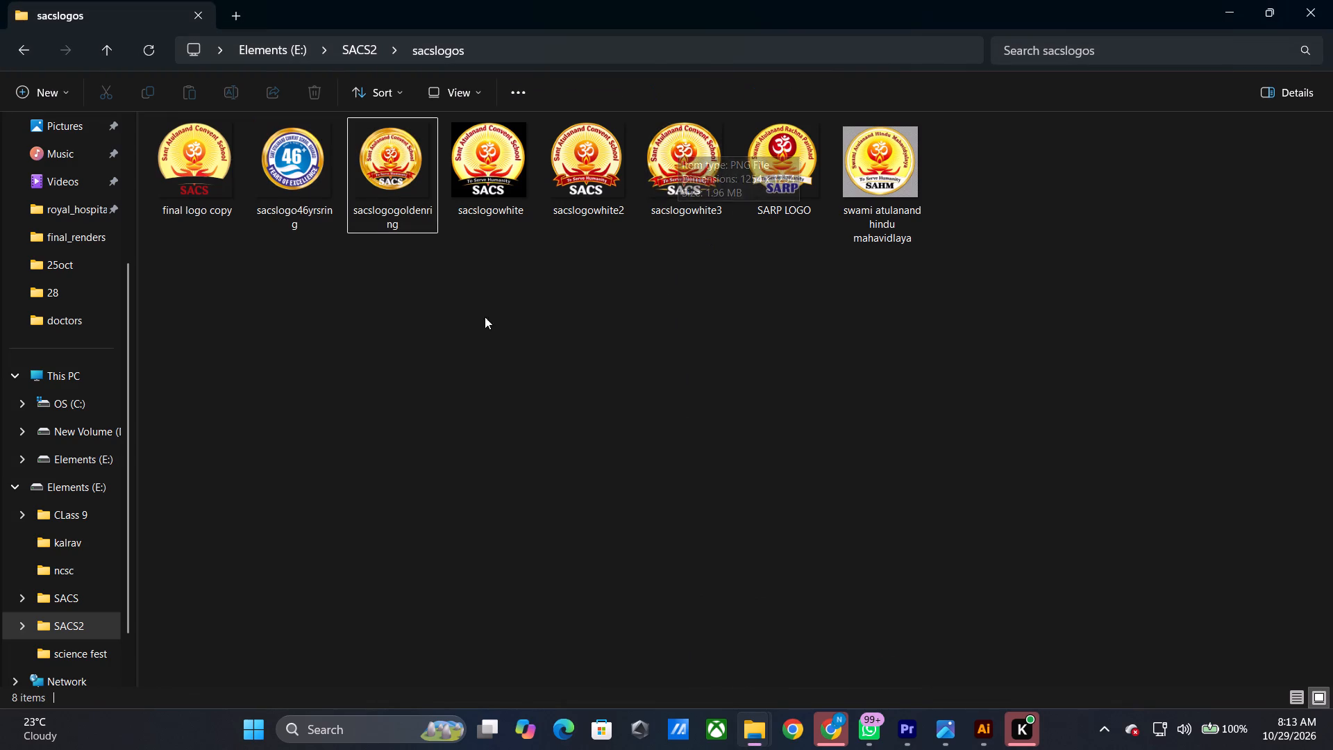
click(485, 317)
drag(401, 159, 976, 724)
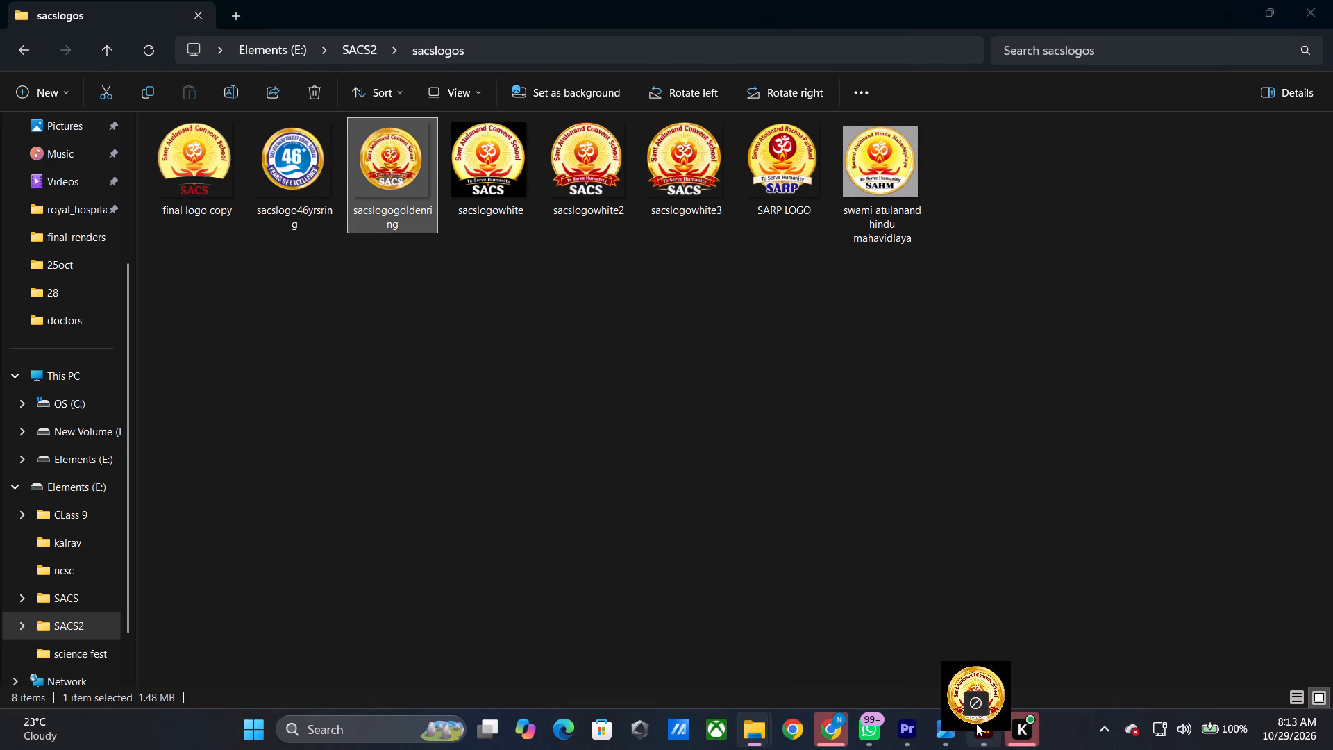
drag(976, 724, 190, 372)
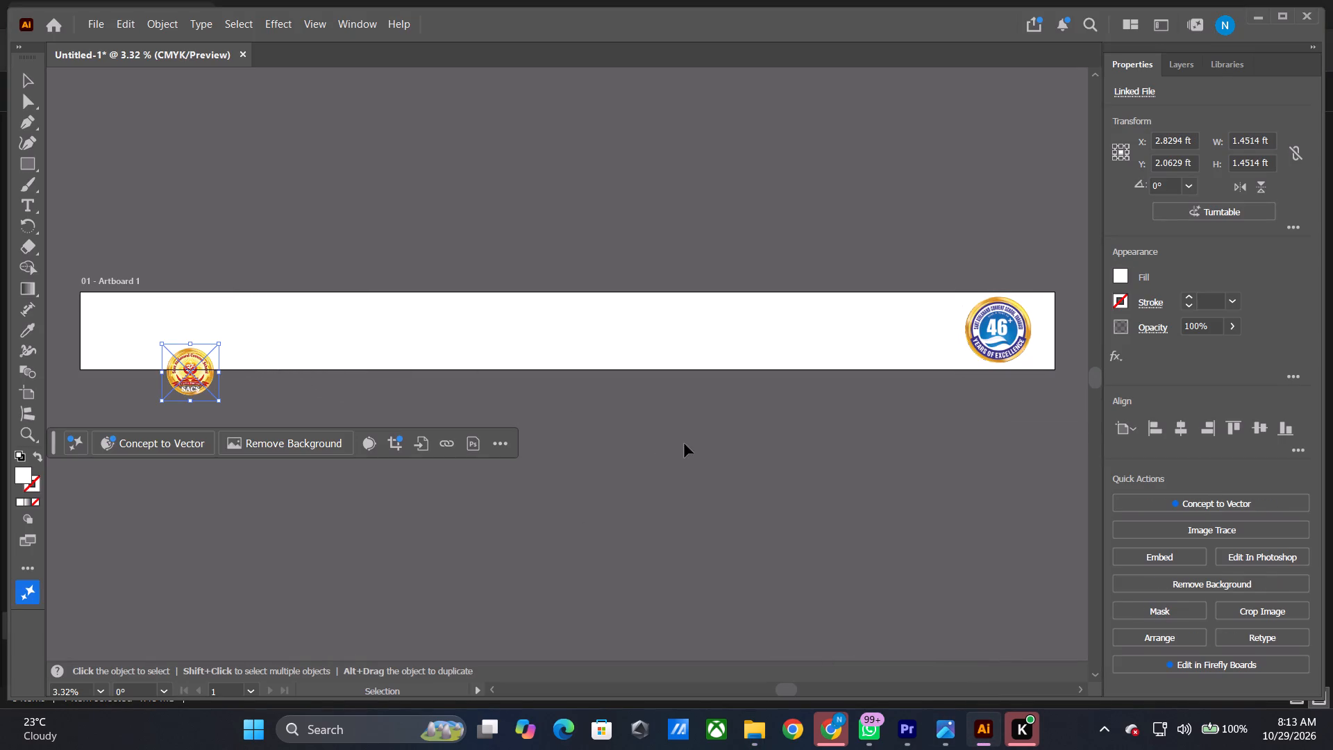
click(1165, 558)
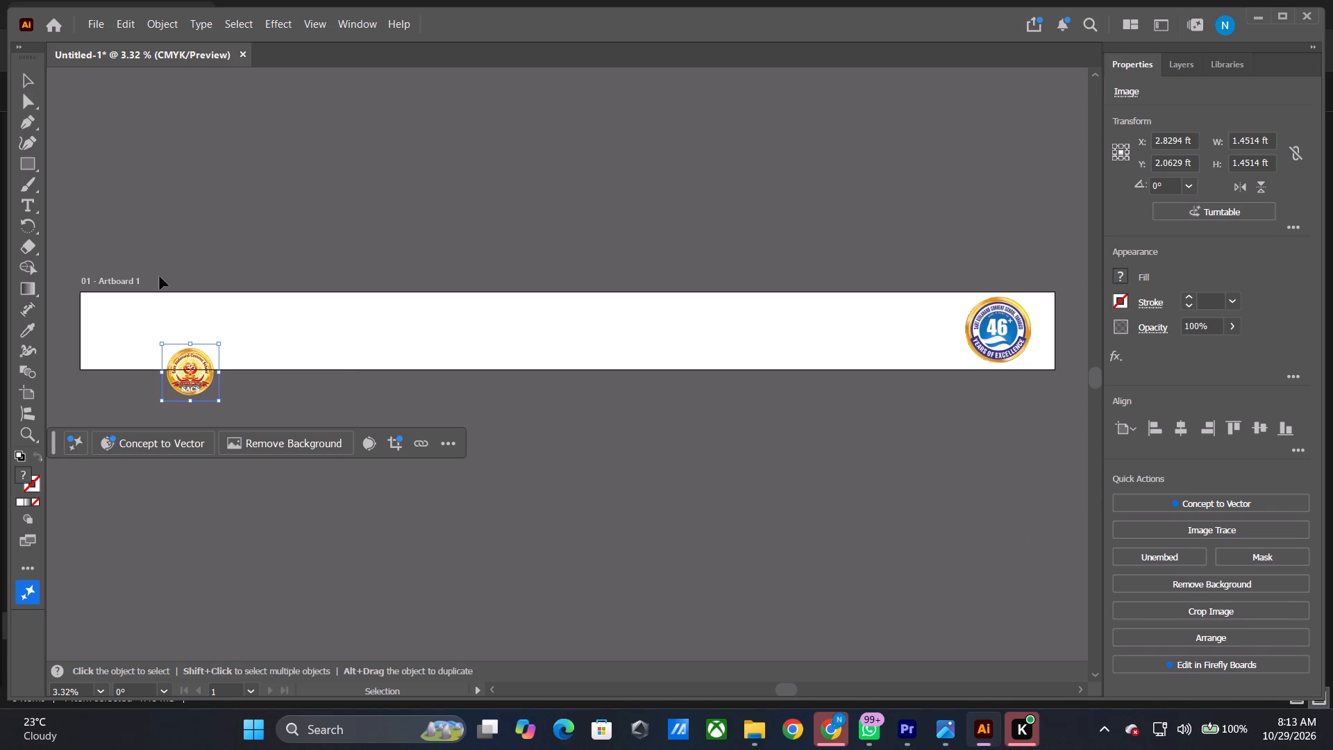
Scale the golden ring logo to about 2.1 ft and position it at the artboard's left end.
shift+drag(192, 343, 196, 317)
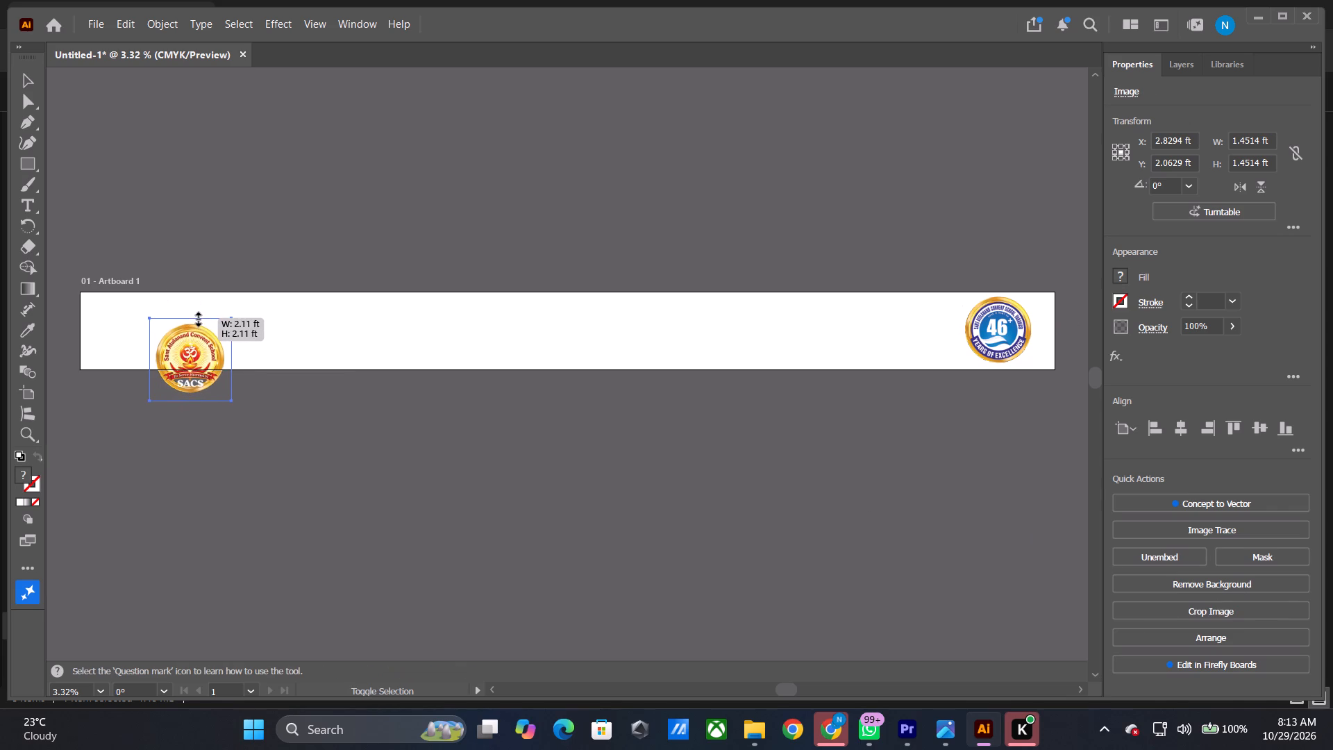
shift+drag(196, 317, 197, 312)
drag(194, 343, 140, 310)
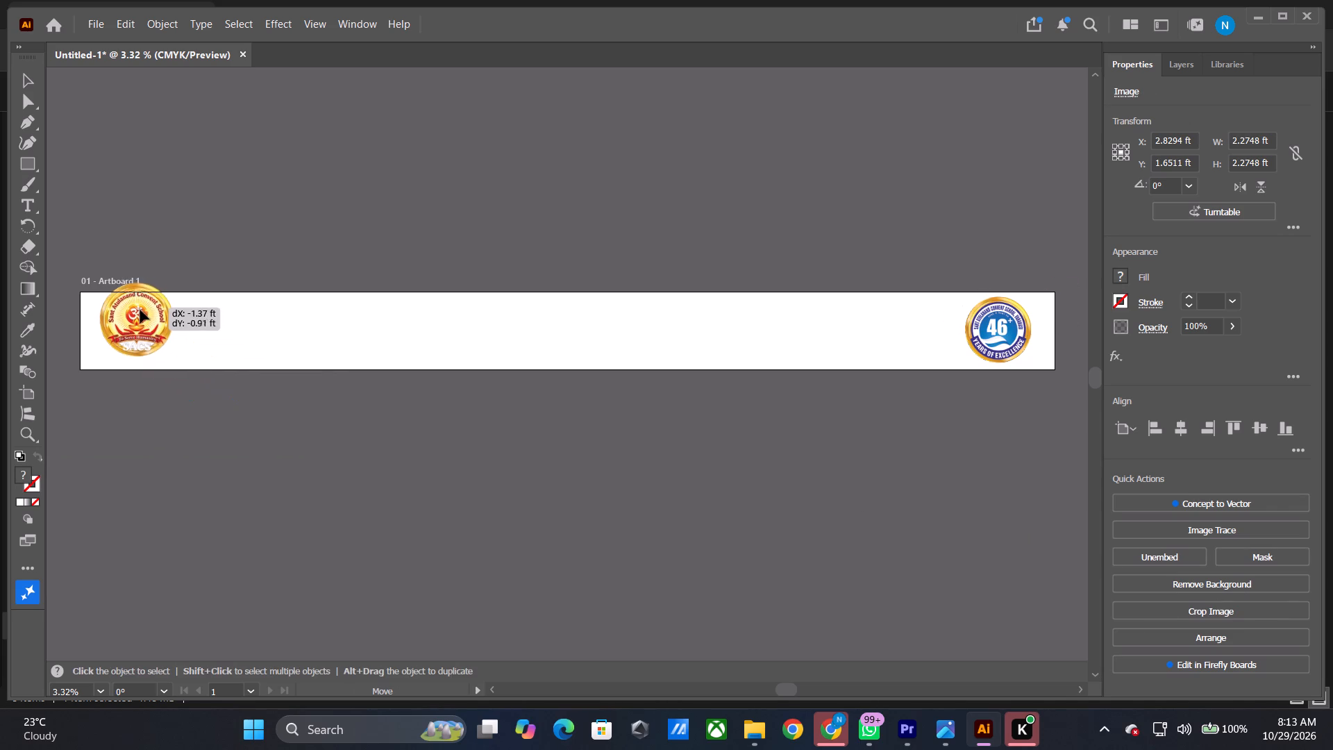
drag(140, 310, 133, 317)
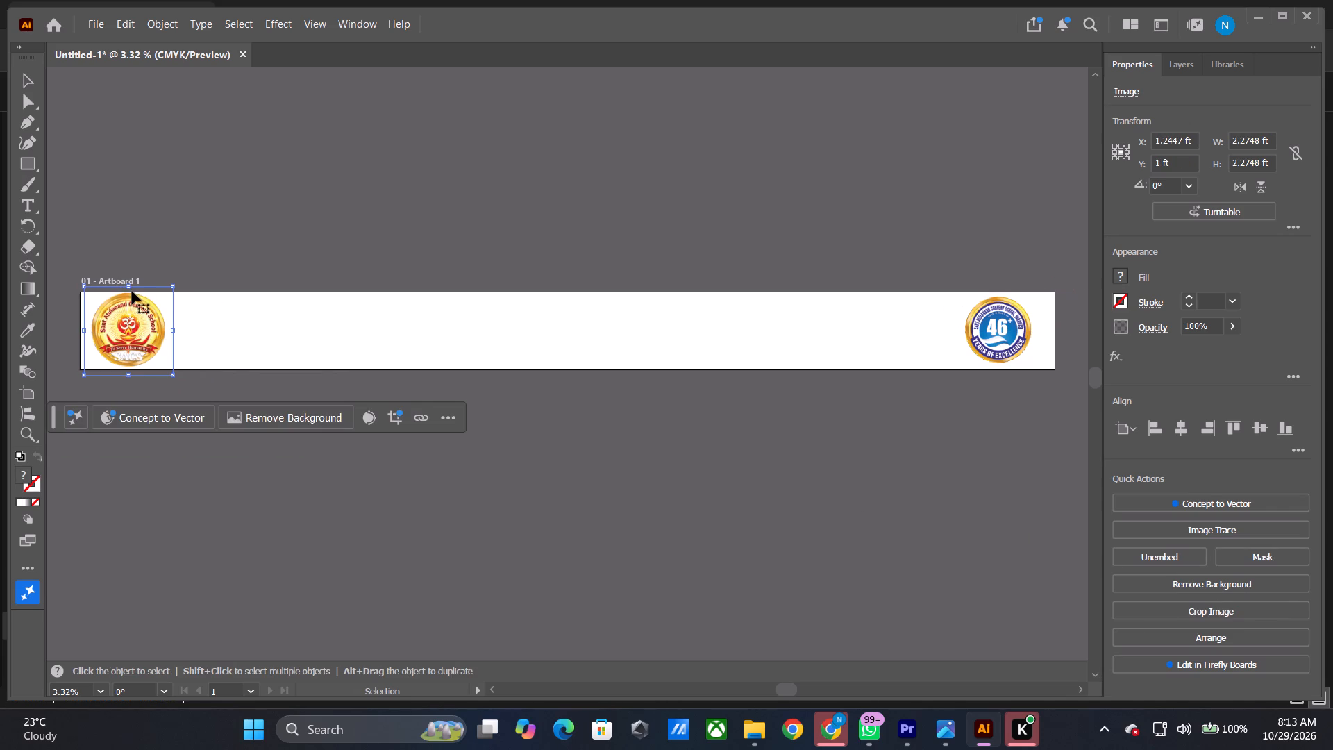
shift+click(128, 287)
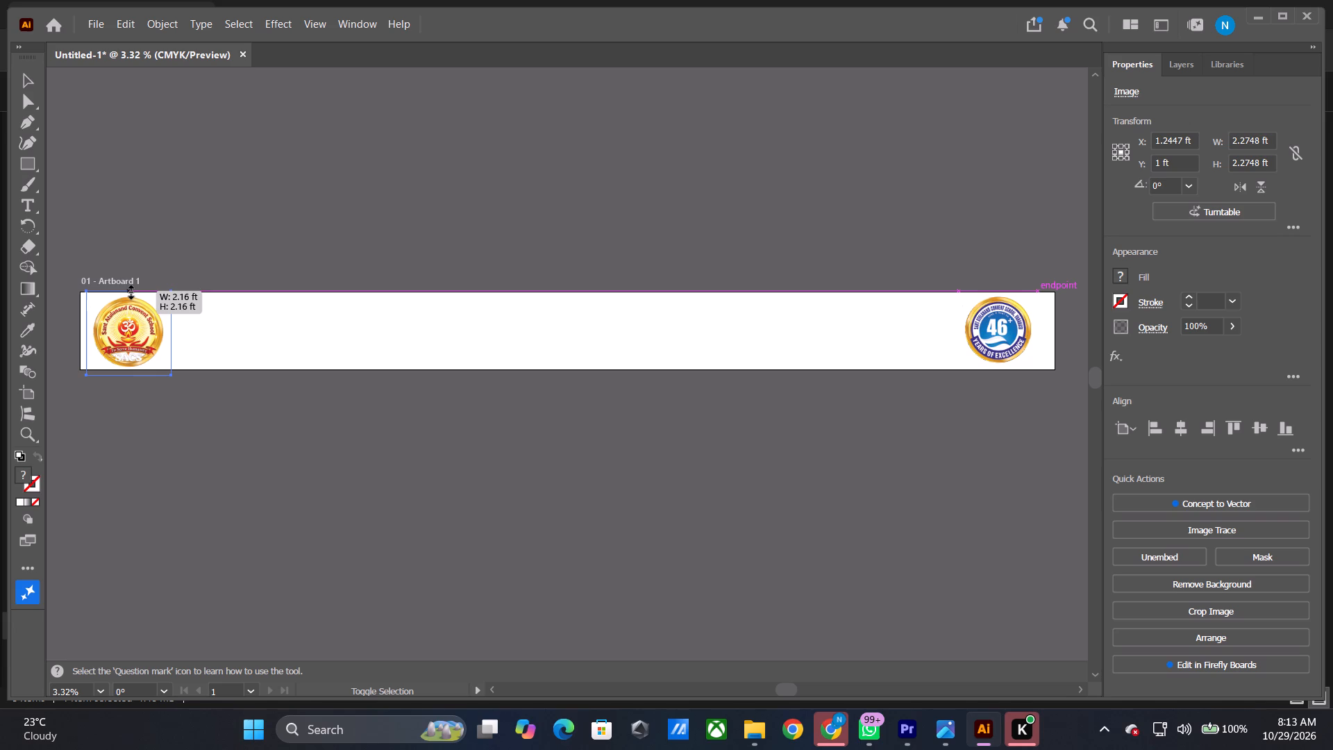
click(135, 321)
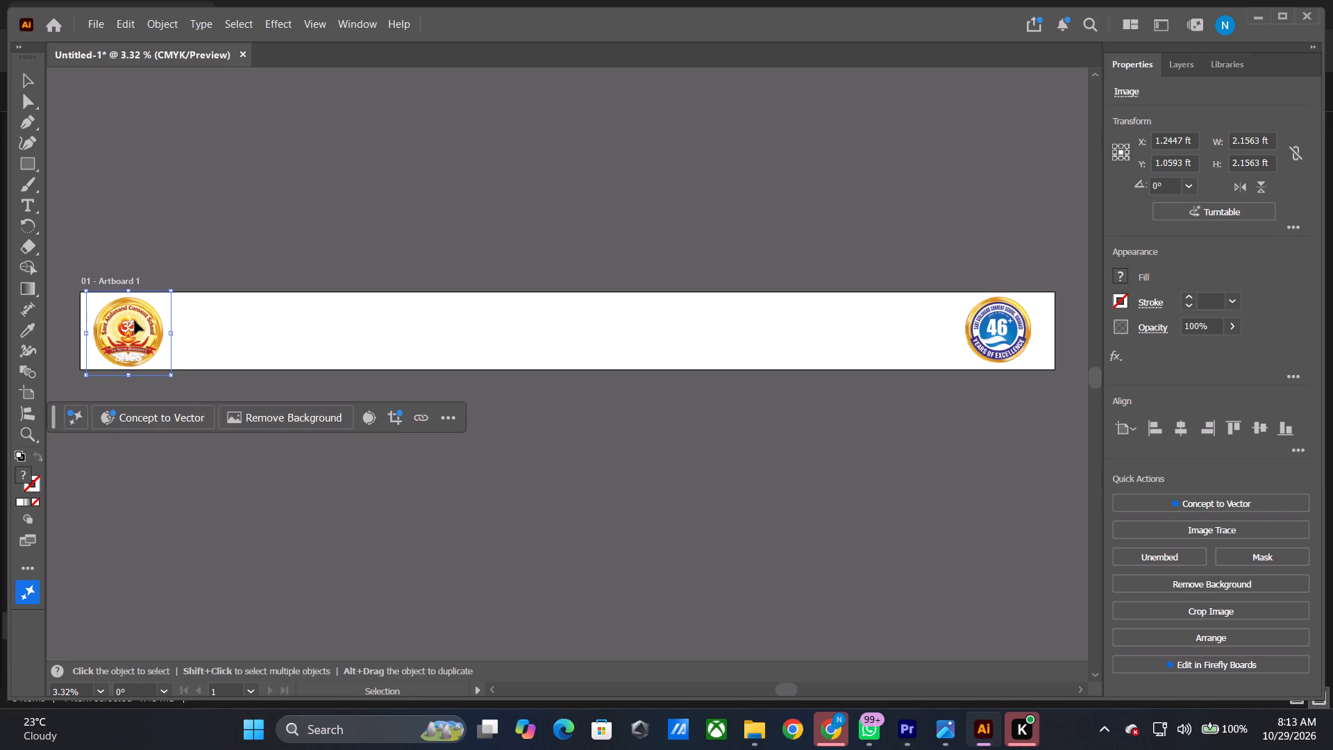
shift+click(128, 286)
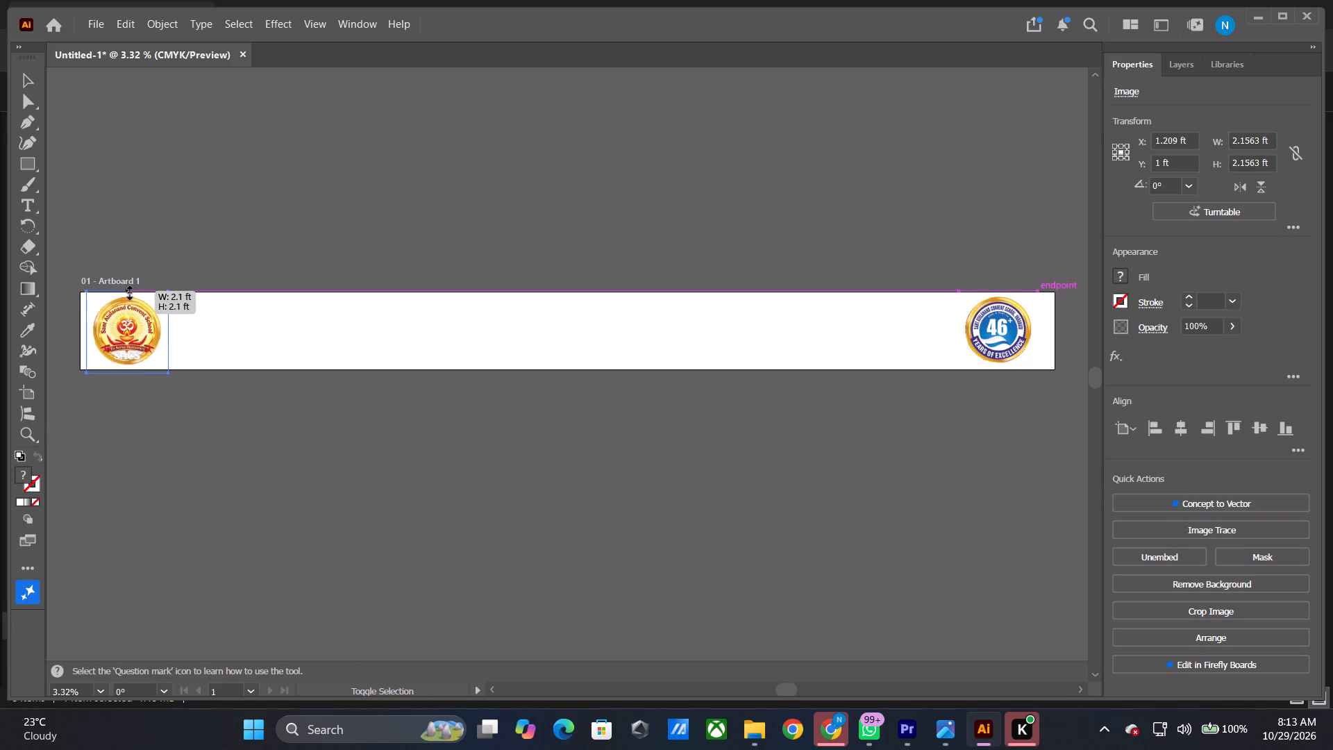
Enlarge the 46 years logo to about 2.13 ft and align it vertically with the golden ring logo.
click(995, 327)
shift+click(998, 287)
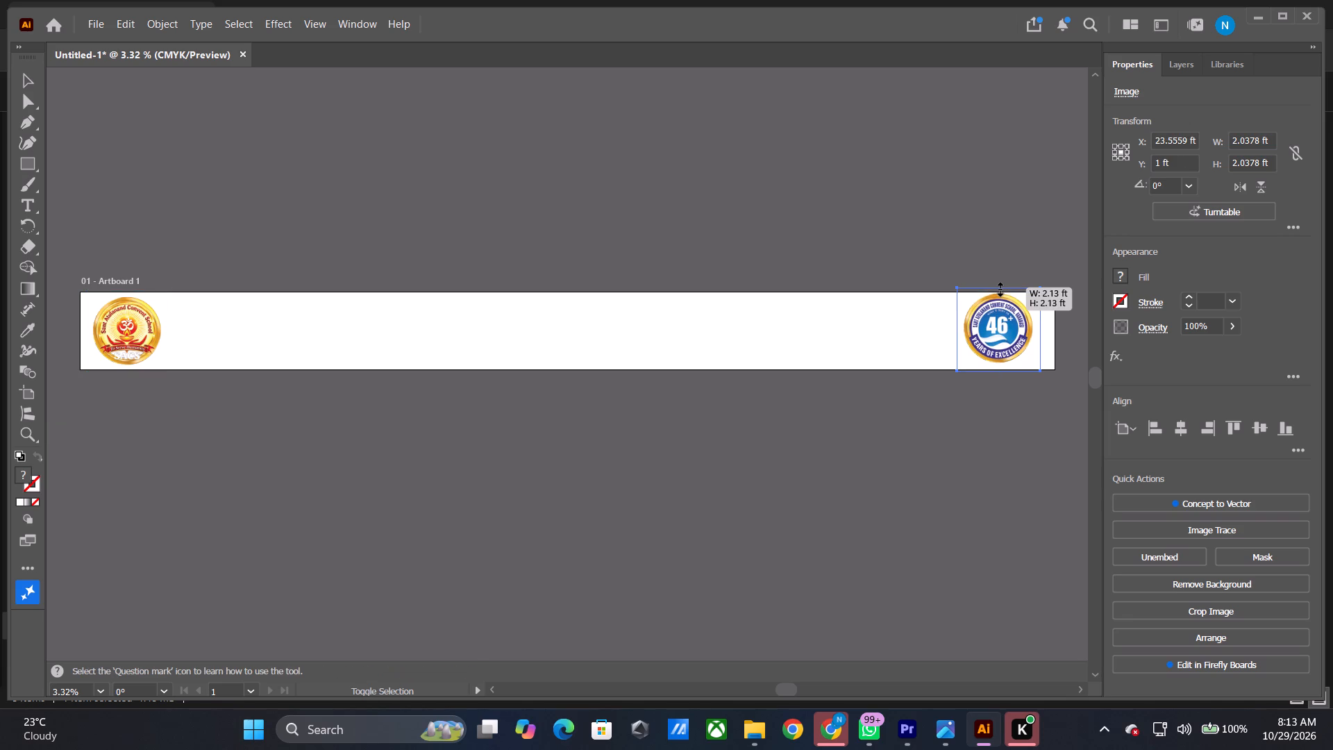
click(998, 331)
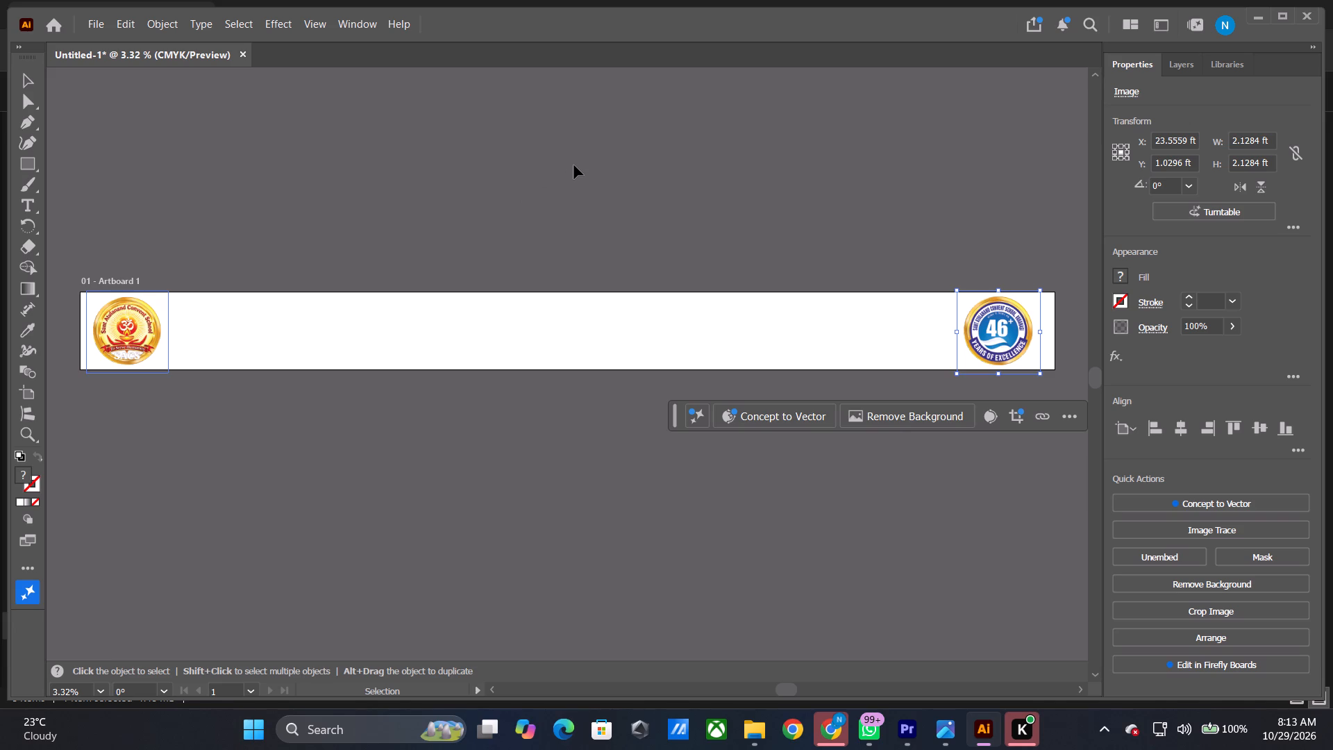
Add a text line reading "CONVENT SCHOOL" between the two logos, near the middle of the artboard.
click(499, 335)
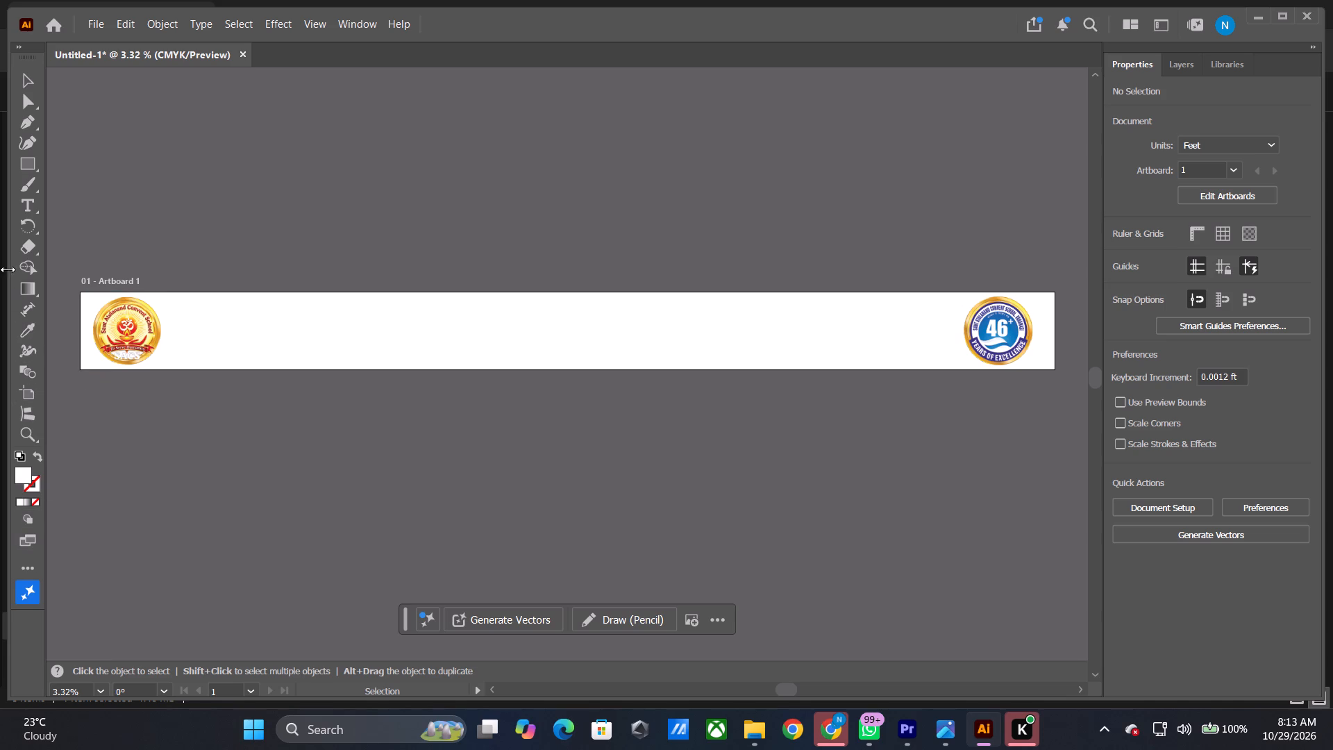
click(32, 203)
click(489, 320)
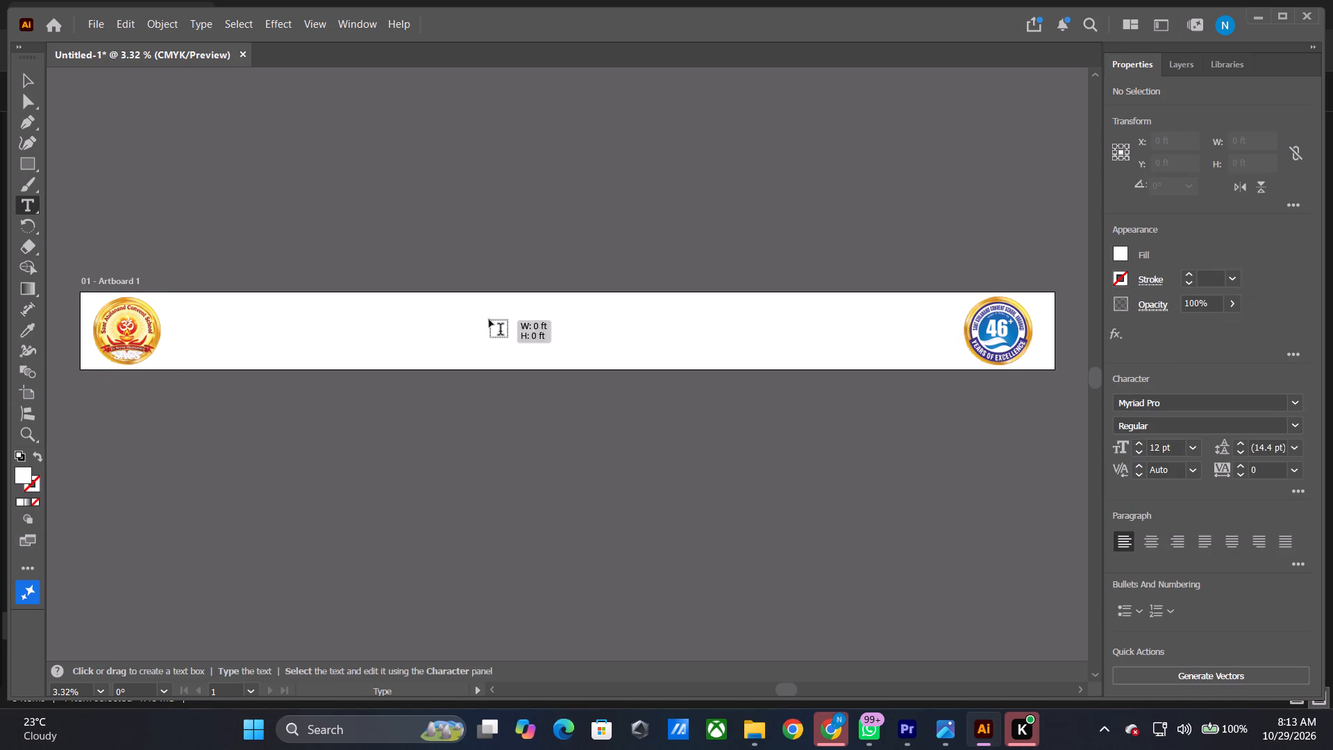
key(BackSpace)
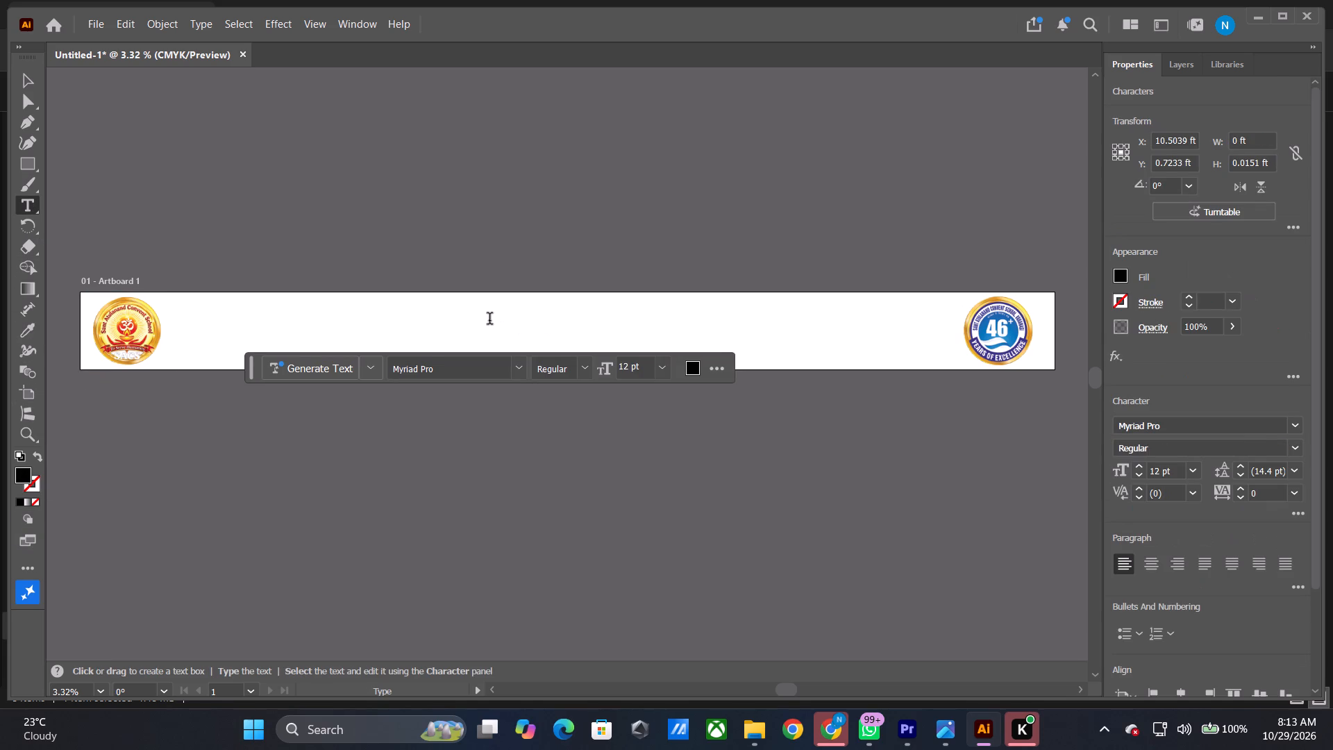
key(BackSpace)
text(CONVENT SCHOOL)
key(space)
Enlarge the school name text to about 17.4 ft wide and place it between the two logos.
click(30, 72)
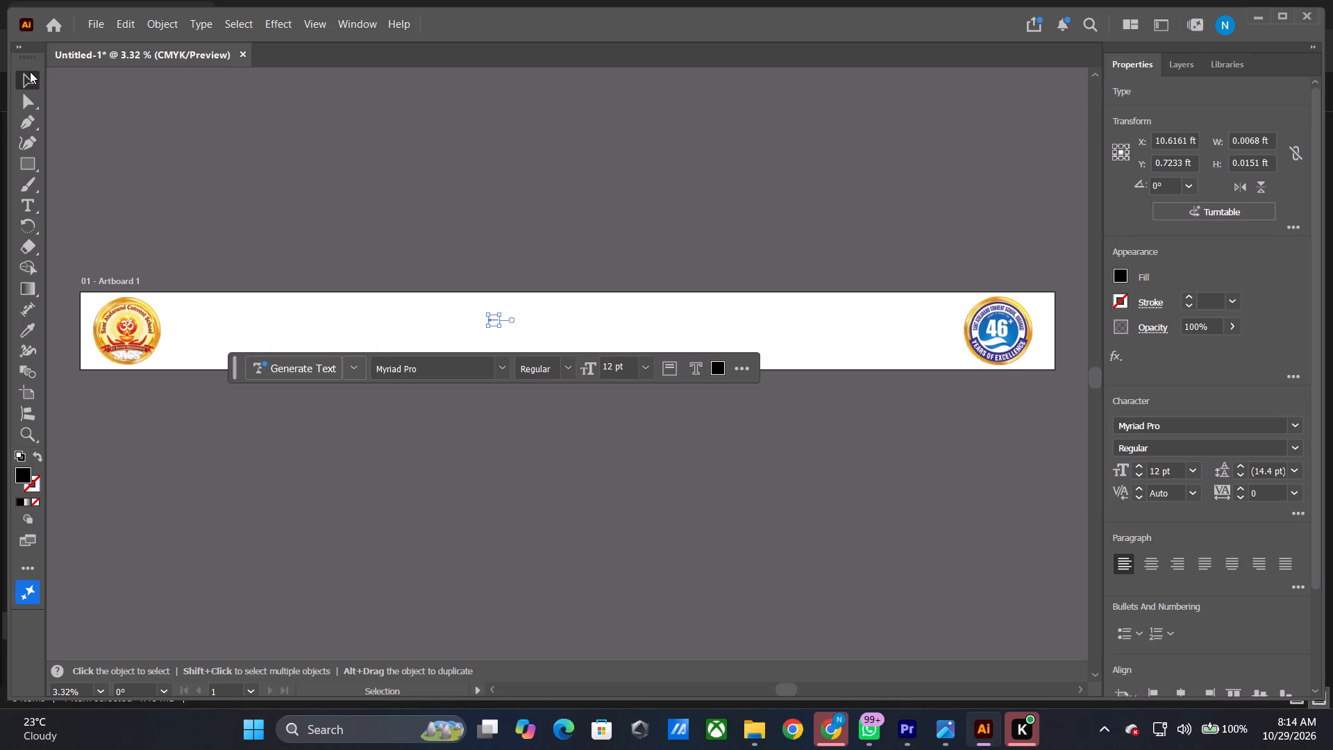
shift+drag(500, 328, 516, 333)
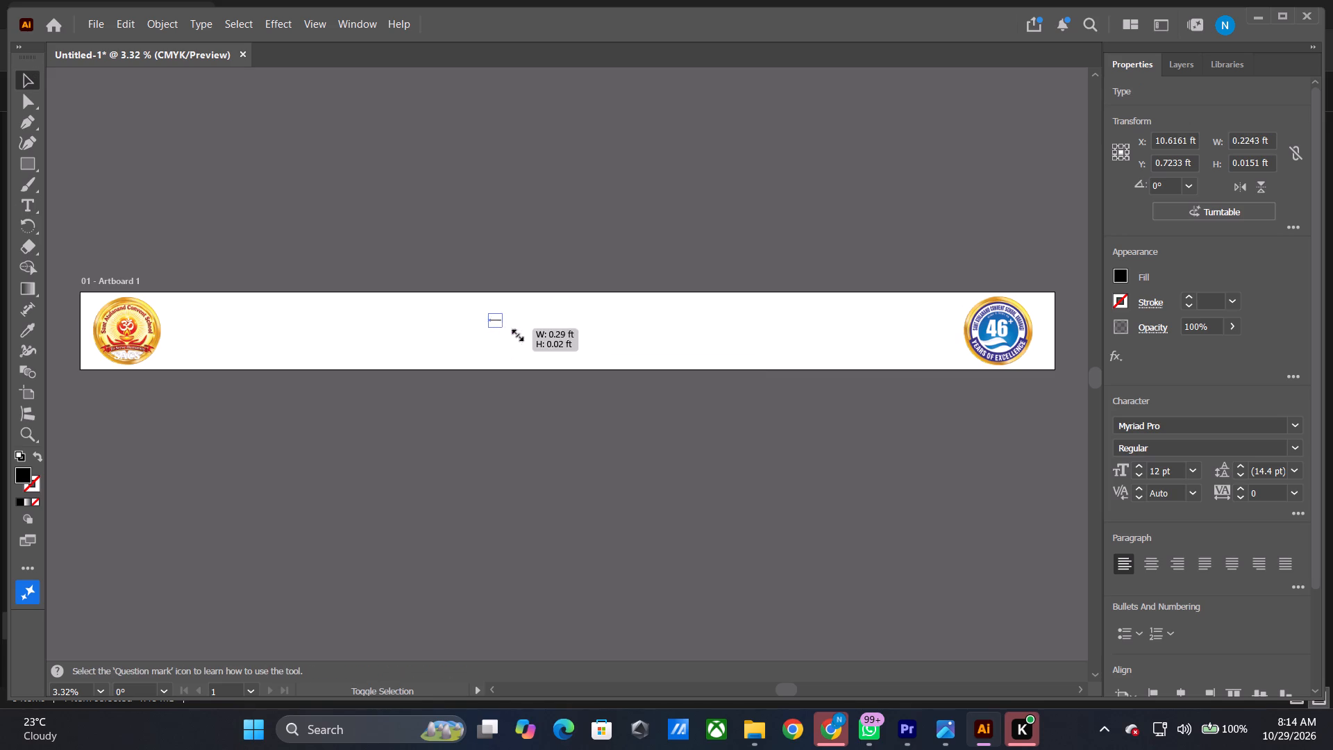
shift+drag(516, 333, 1069, 501)
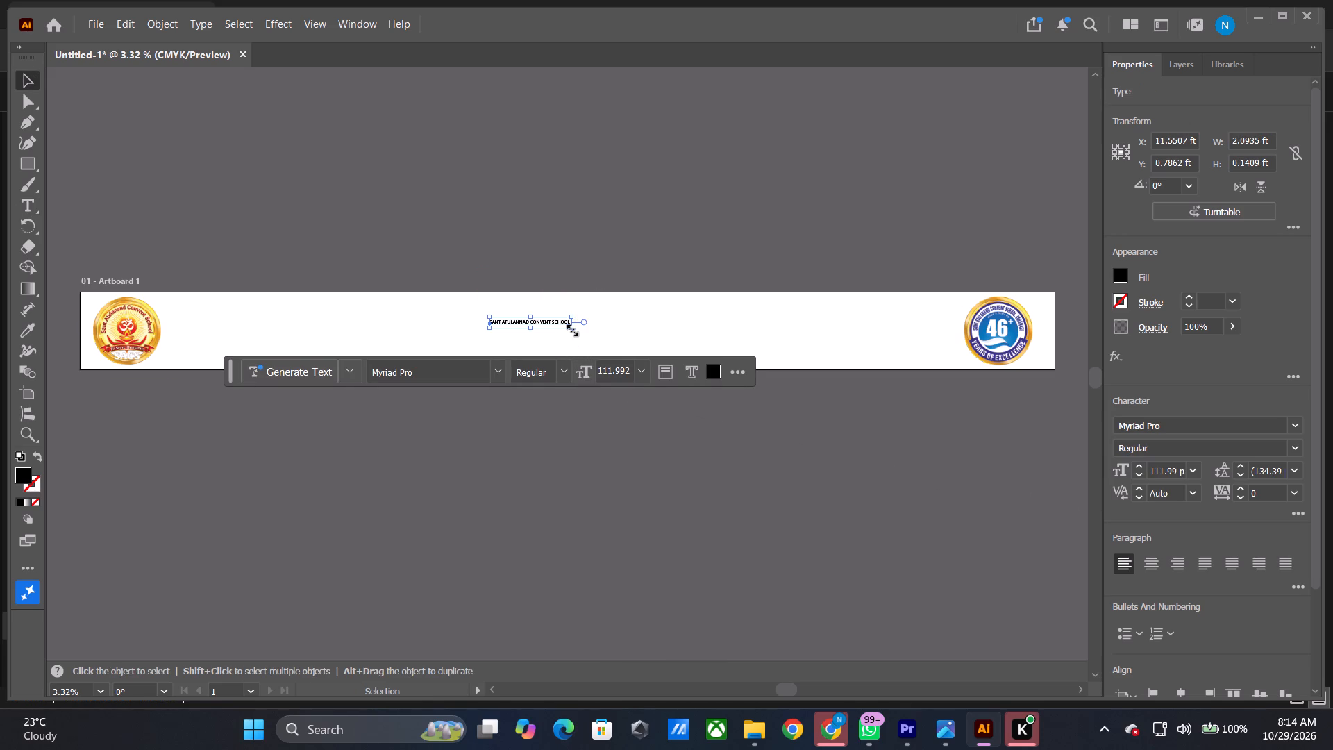
shift+drag(571, 328, 910, 454)
drag(641, 333, 631, 333)
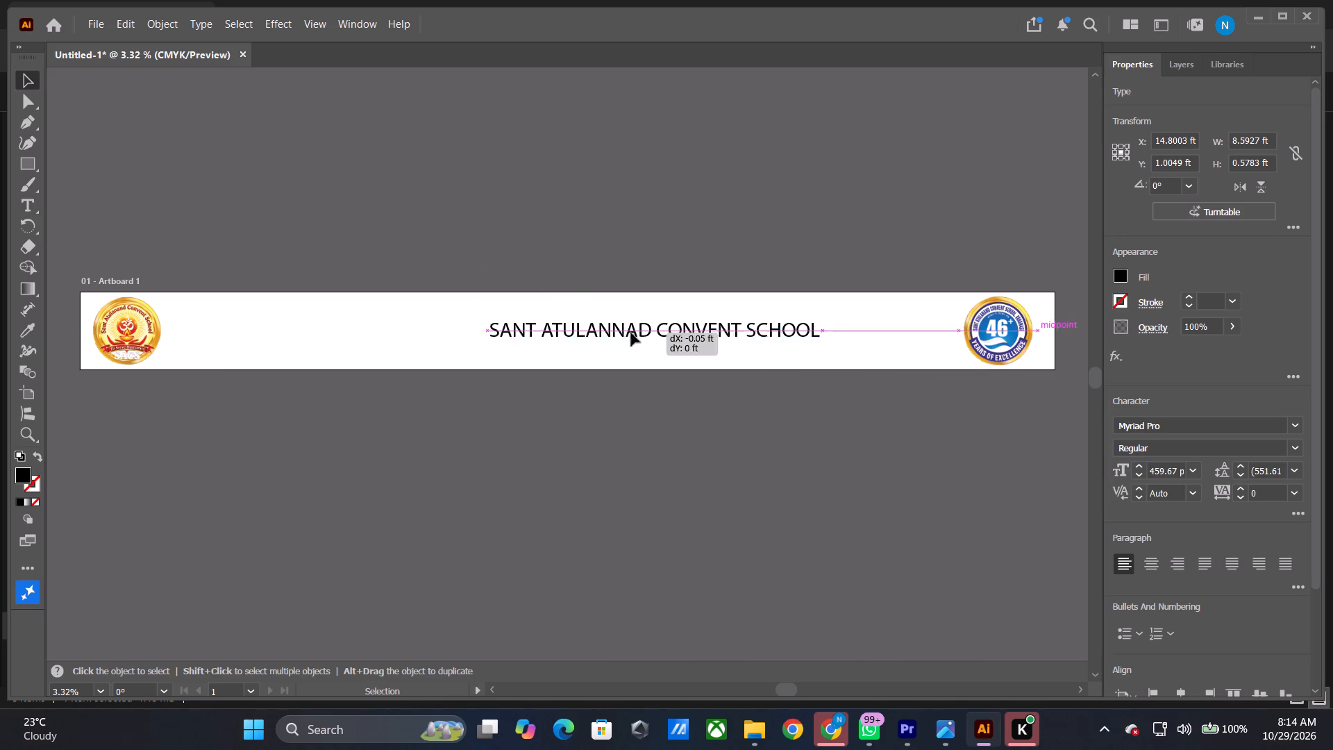
drag(631, 333, 567, 335)
shift+drag(750, 344, 856, 387)
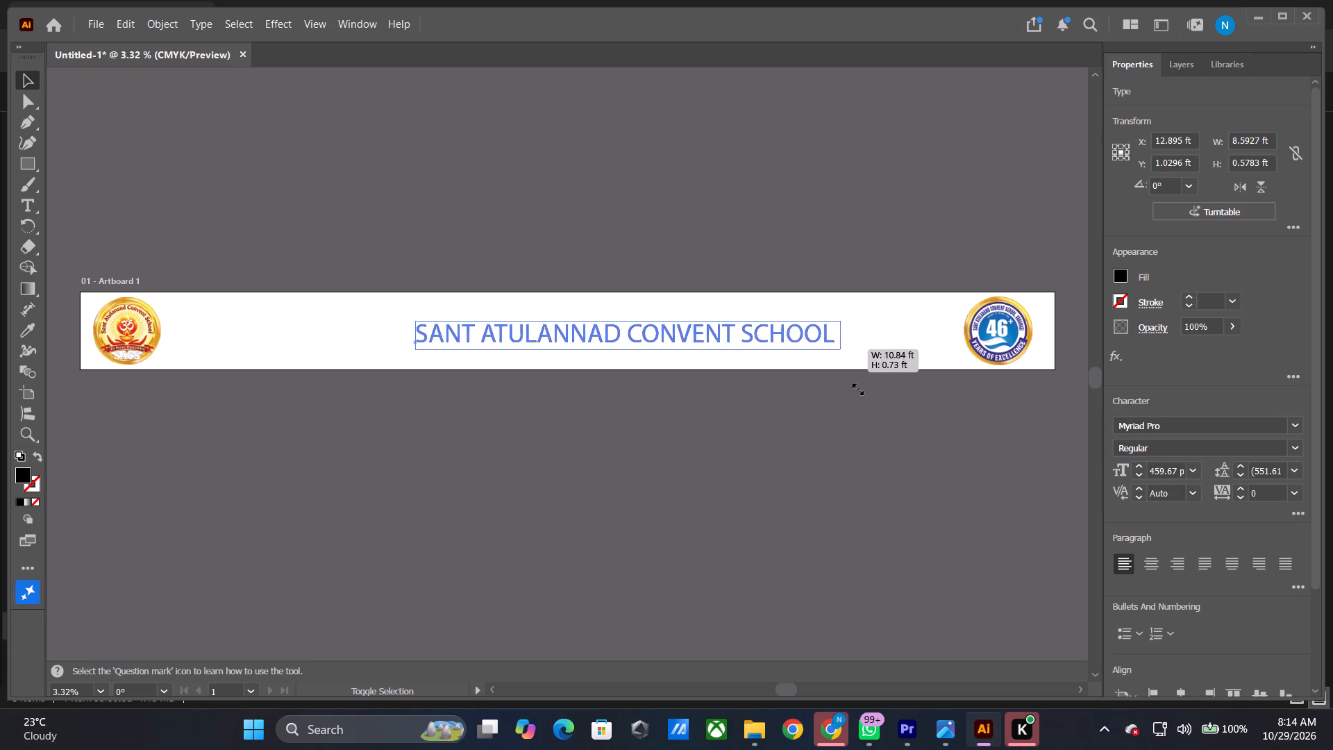
shift+drag(856, 387, 964, 413)
drag(759, 345, 680, 340)
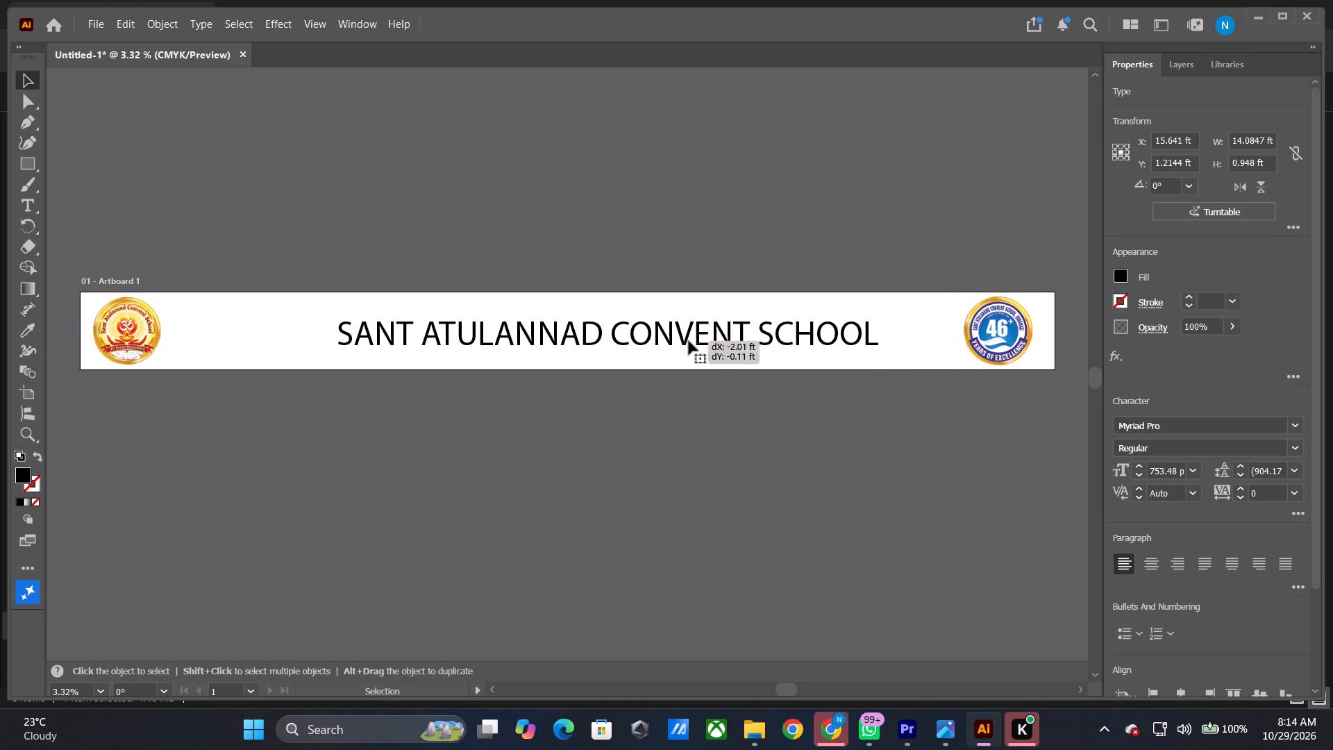
shift+drag(887, 357, 956, 415)
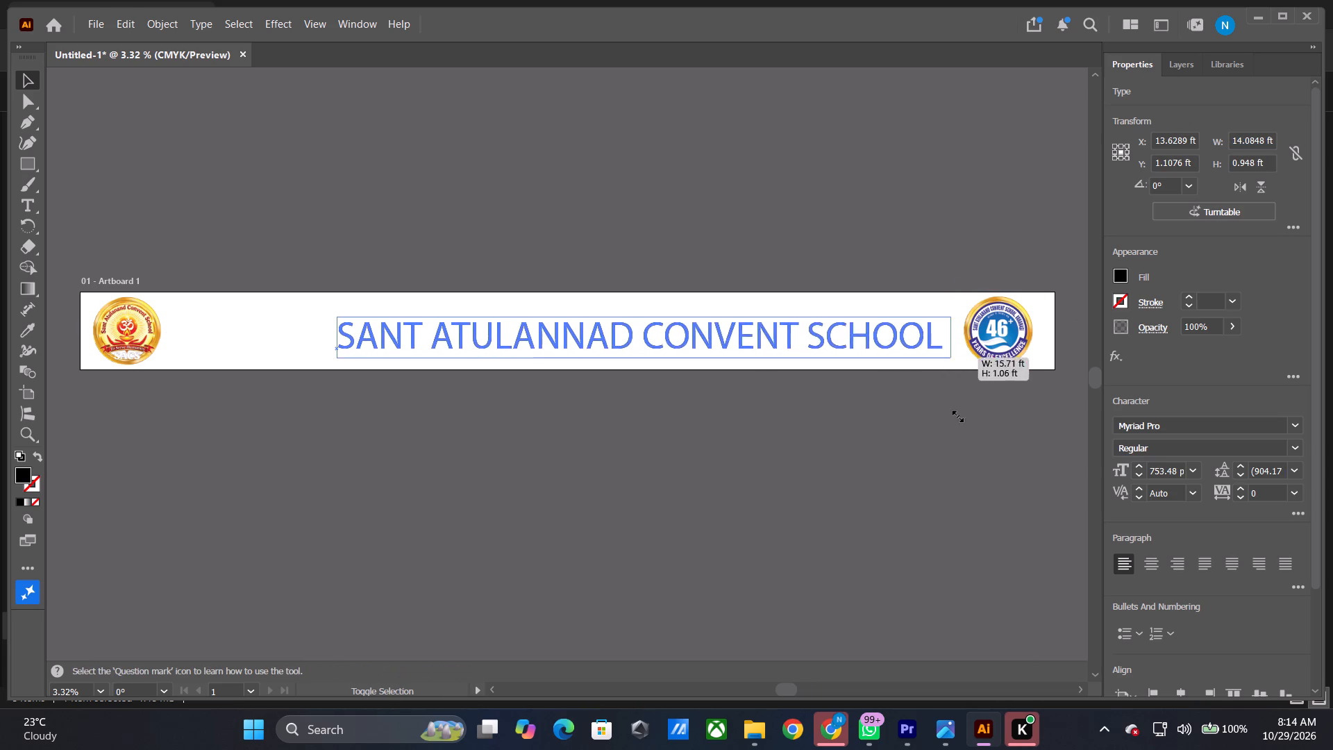
shift+drag(956, 415, 1016, 444)
drag(769, 342, 698, 334)
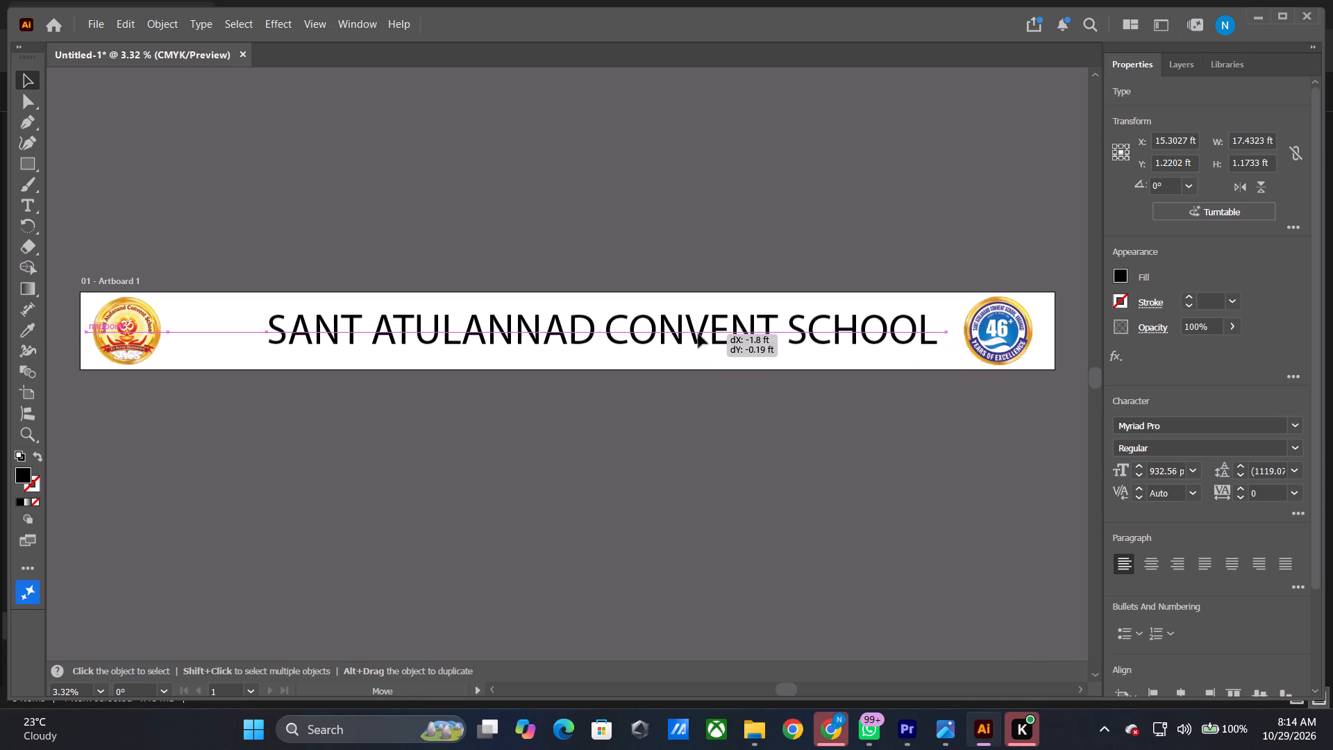
drag(698, 334, 691, 334)
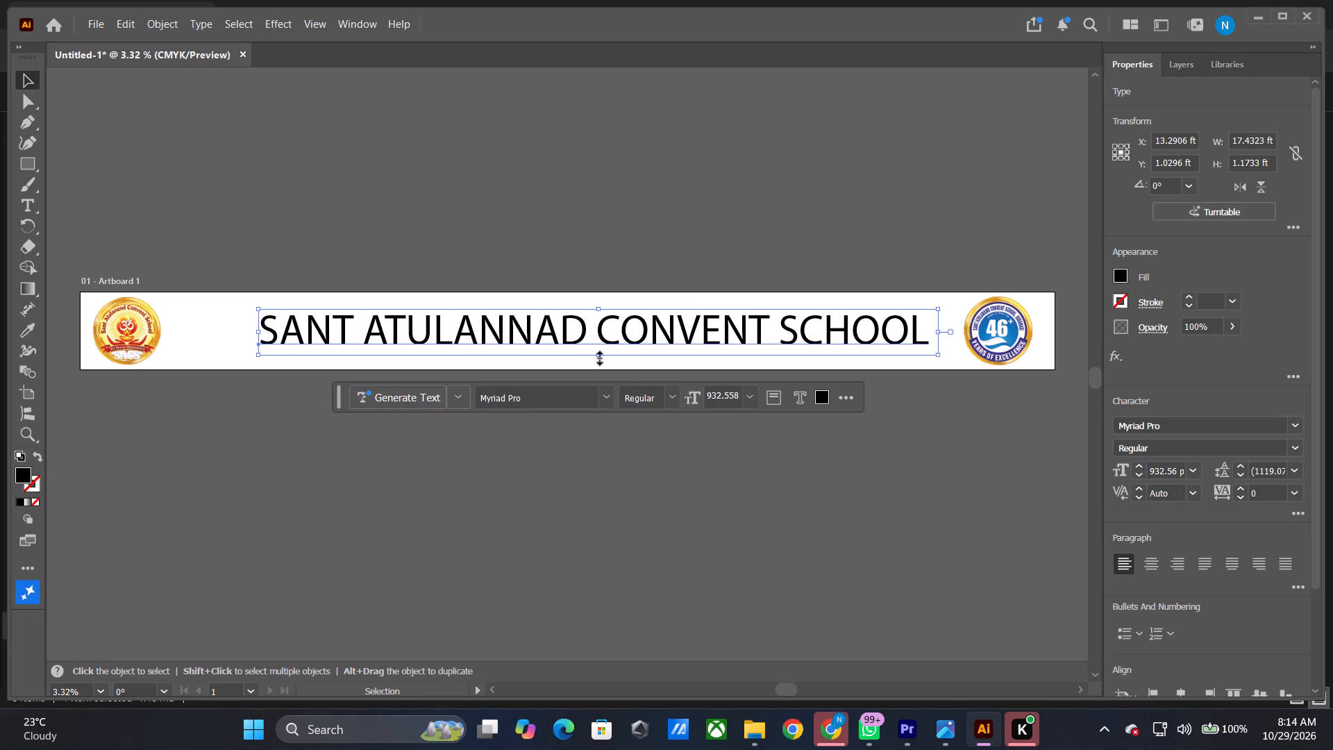
Rescale the school name to about 15 ft wide and place it in the upper part of the banner.
shift+click(598, 356)
drag(632, 337, 628, 335)
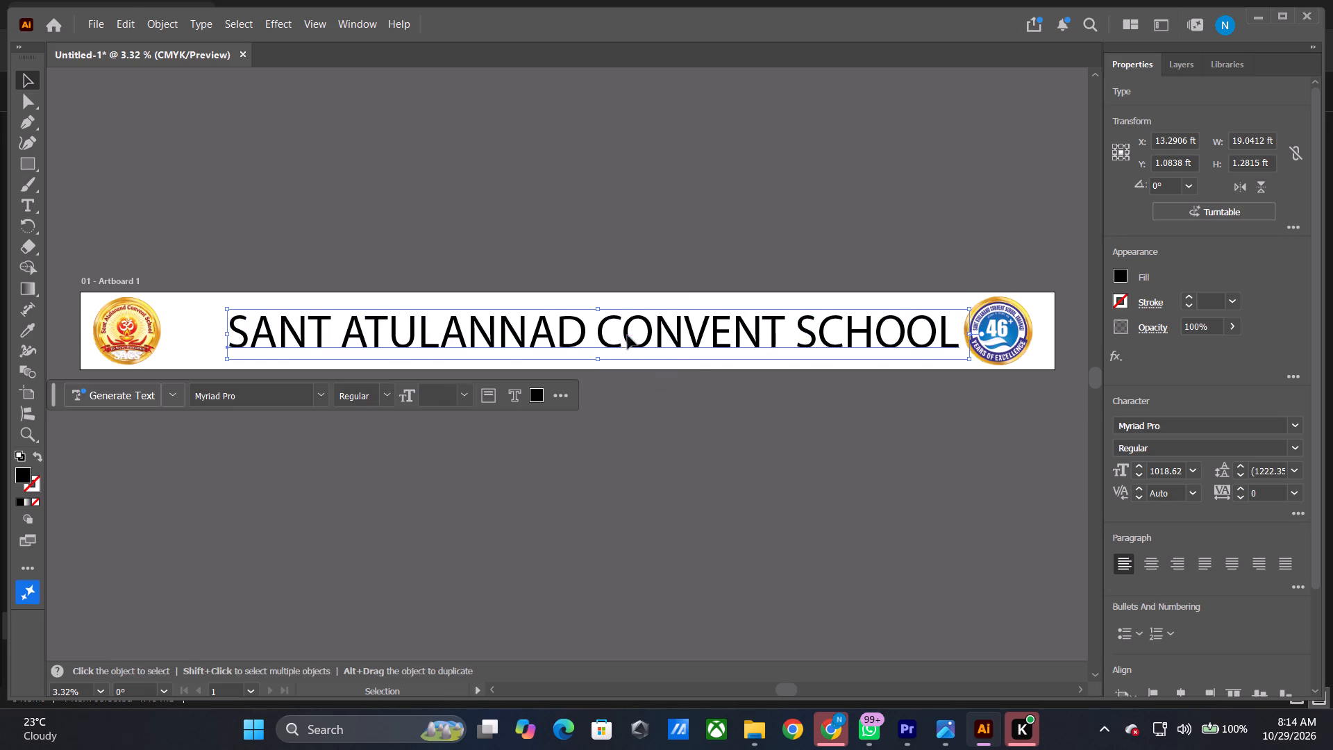
drag(628, 335, 617, 332)
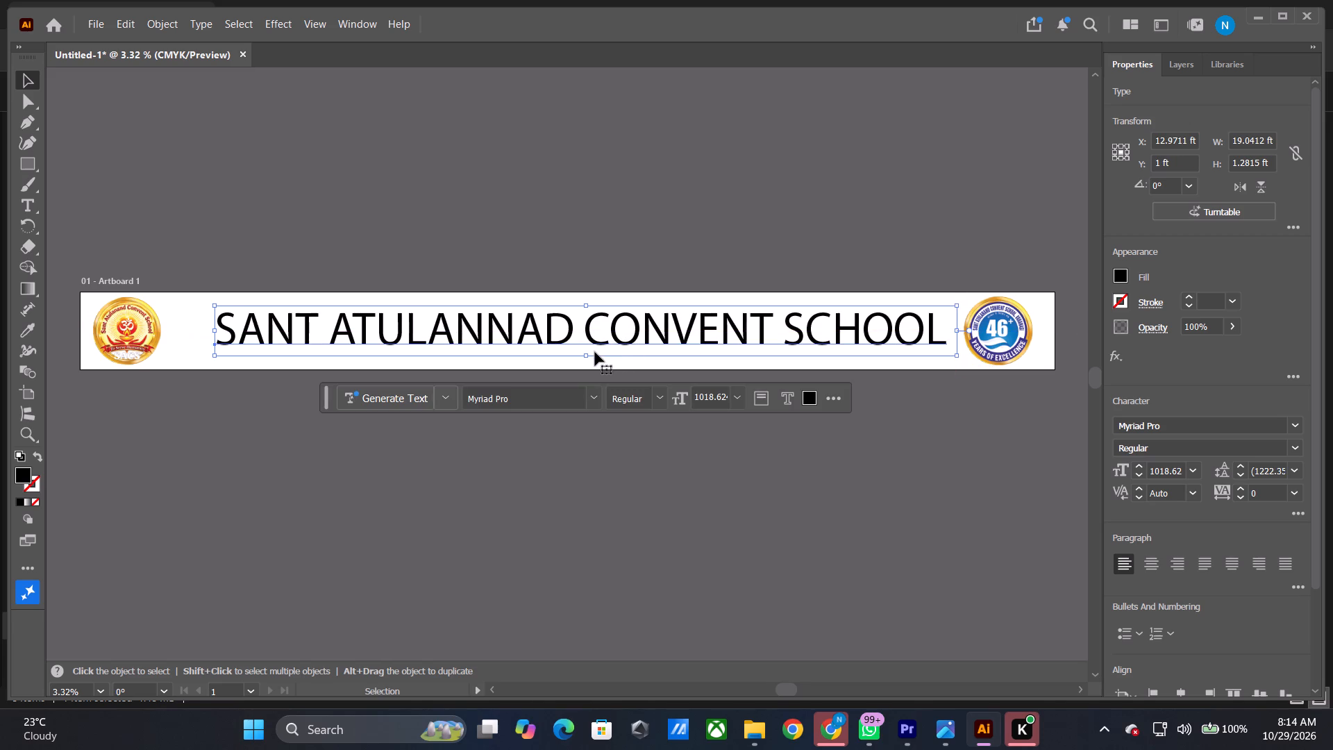
shift+drag(587, 357, 587, 345)
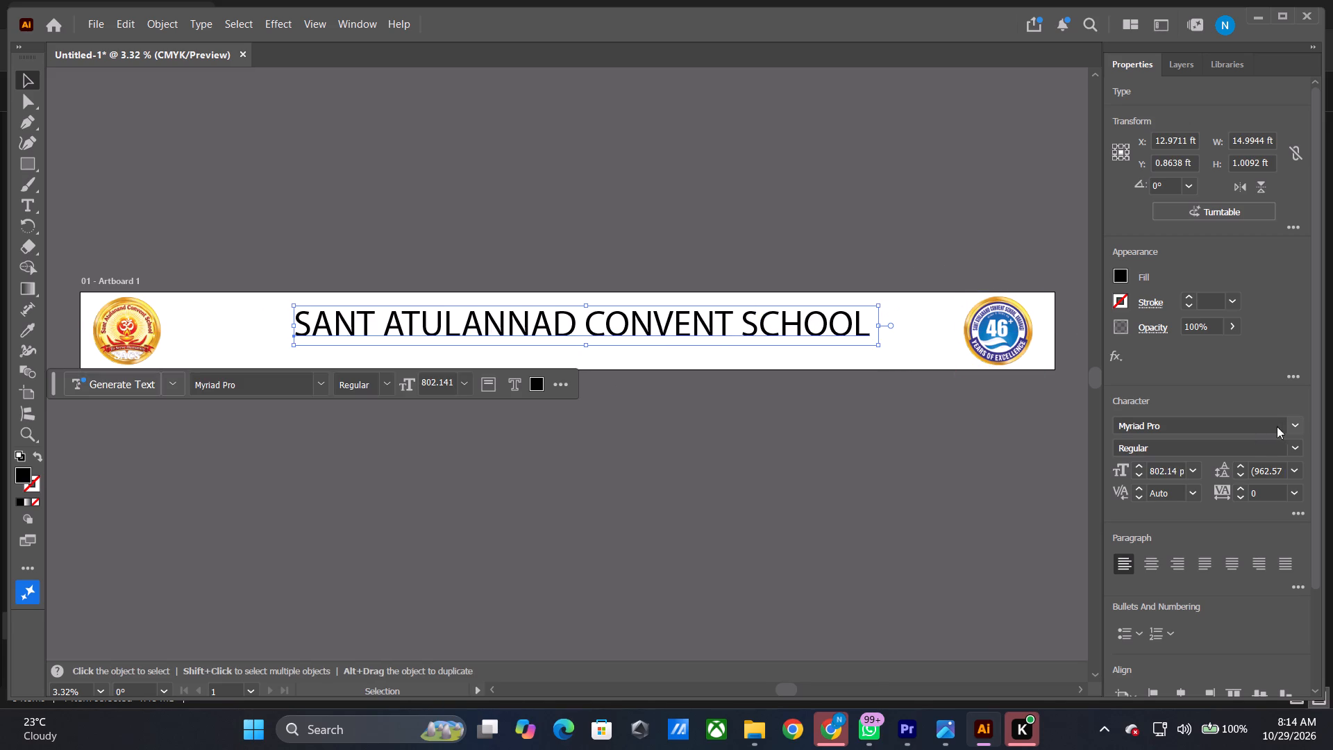
Set the school name's font to Sitka.
click(1290, 425)
scroll(1100, 472, down, 1)
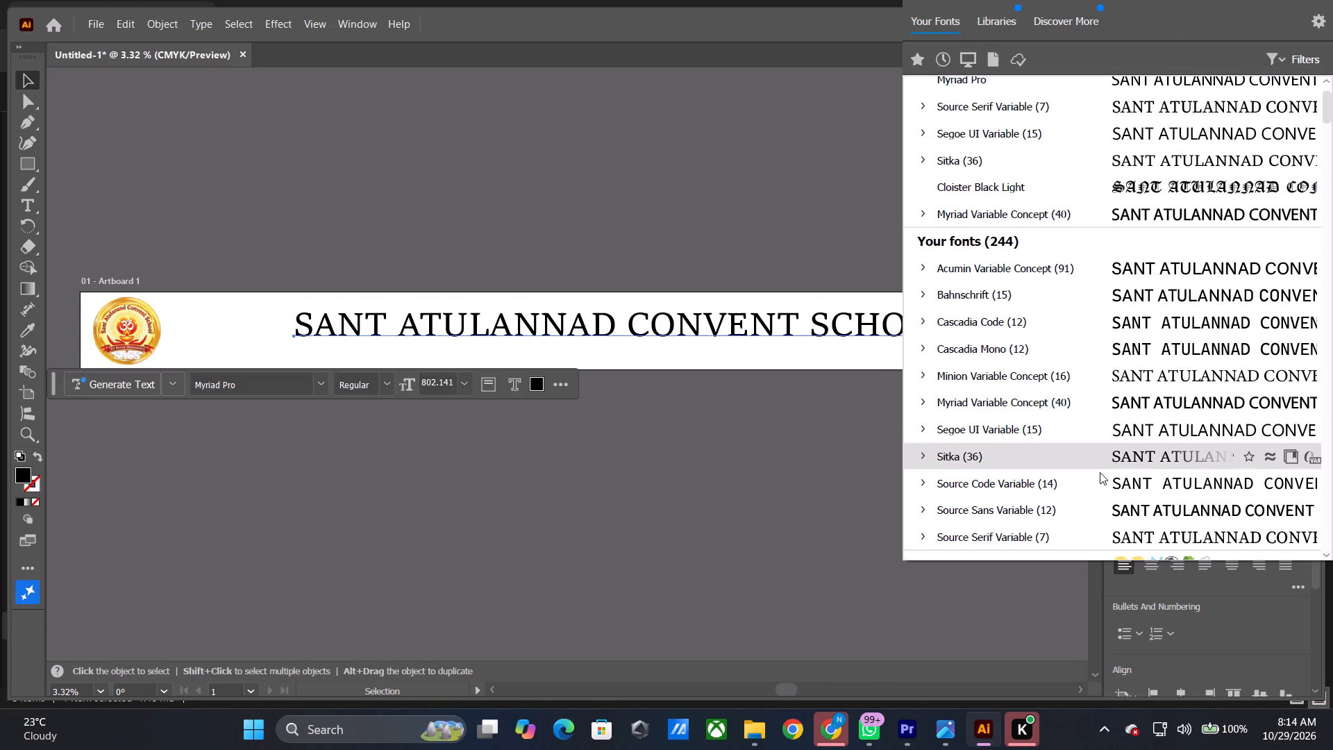
click(1074, 448)
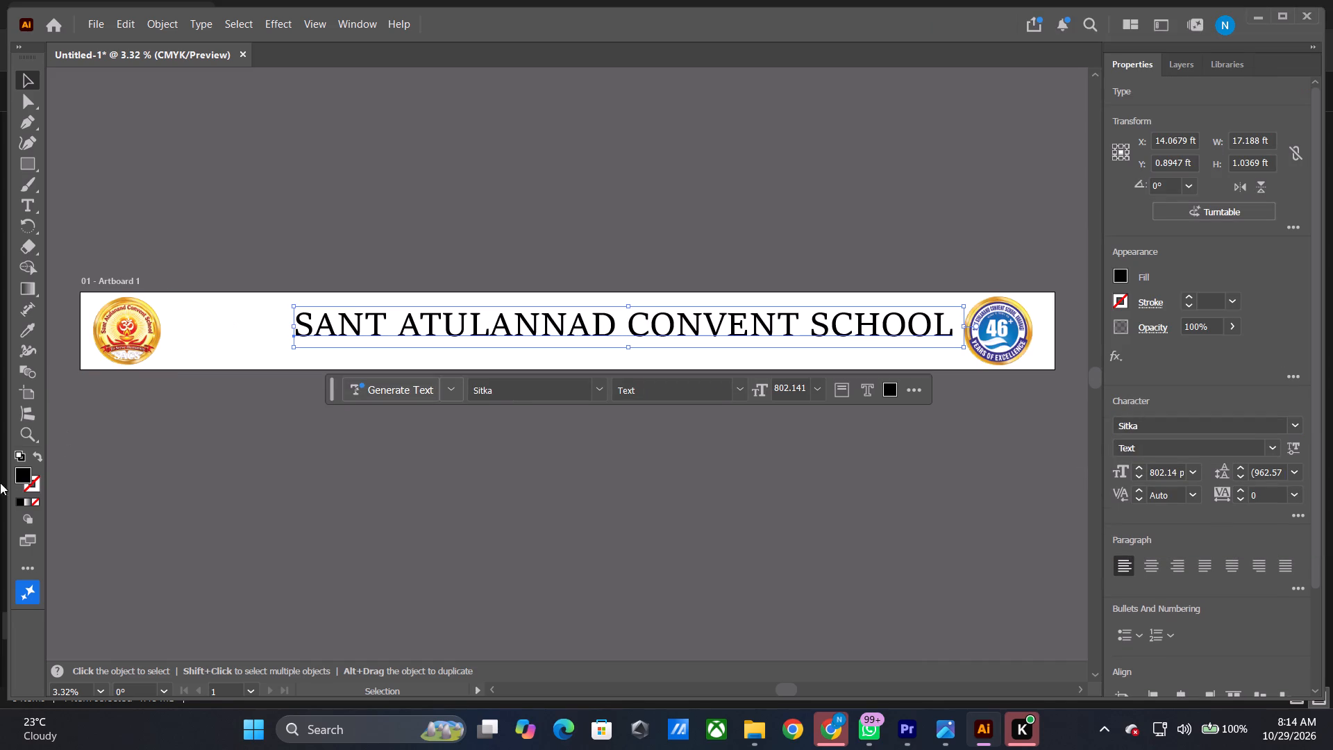
Change the school name's fill colour to dark crimson.
double_click(20, 471)
drag(860, 448, 861, 449)
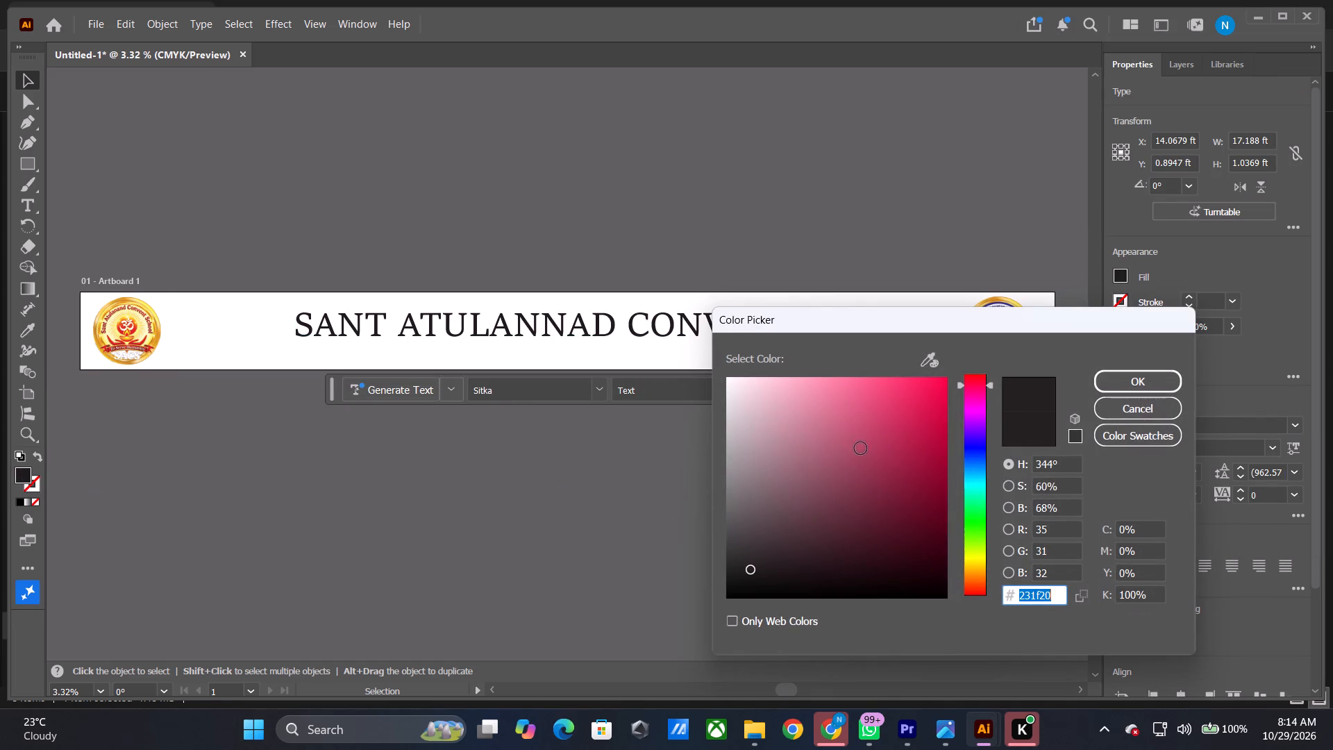
drag(861, 449, 923, 479)
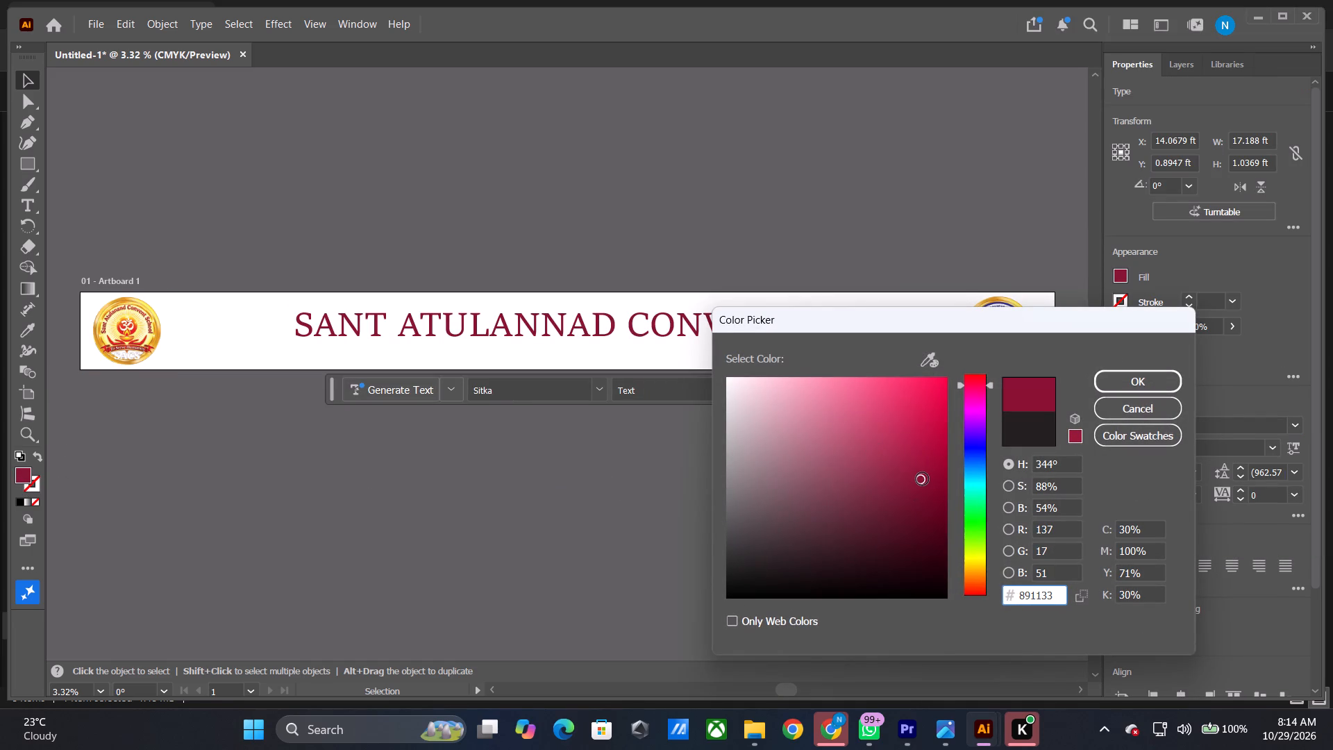
drag(923, 479, 944, 481)
click(1128, 381)
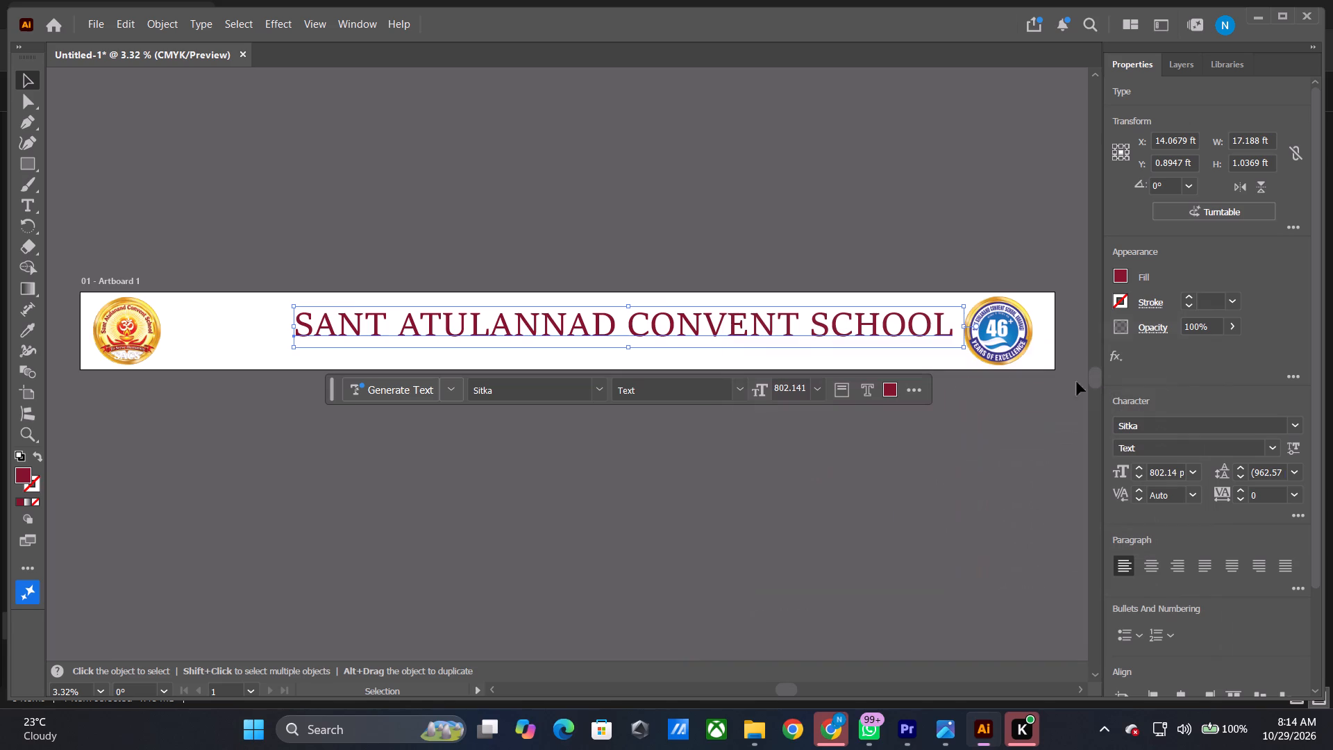
Set the school name's font style to Banner Bold.
click(1275, 453)
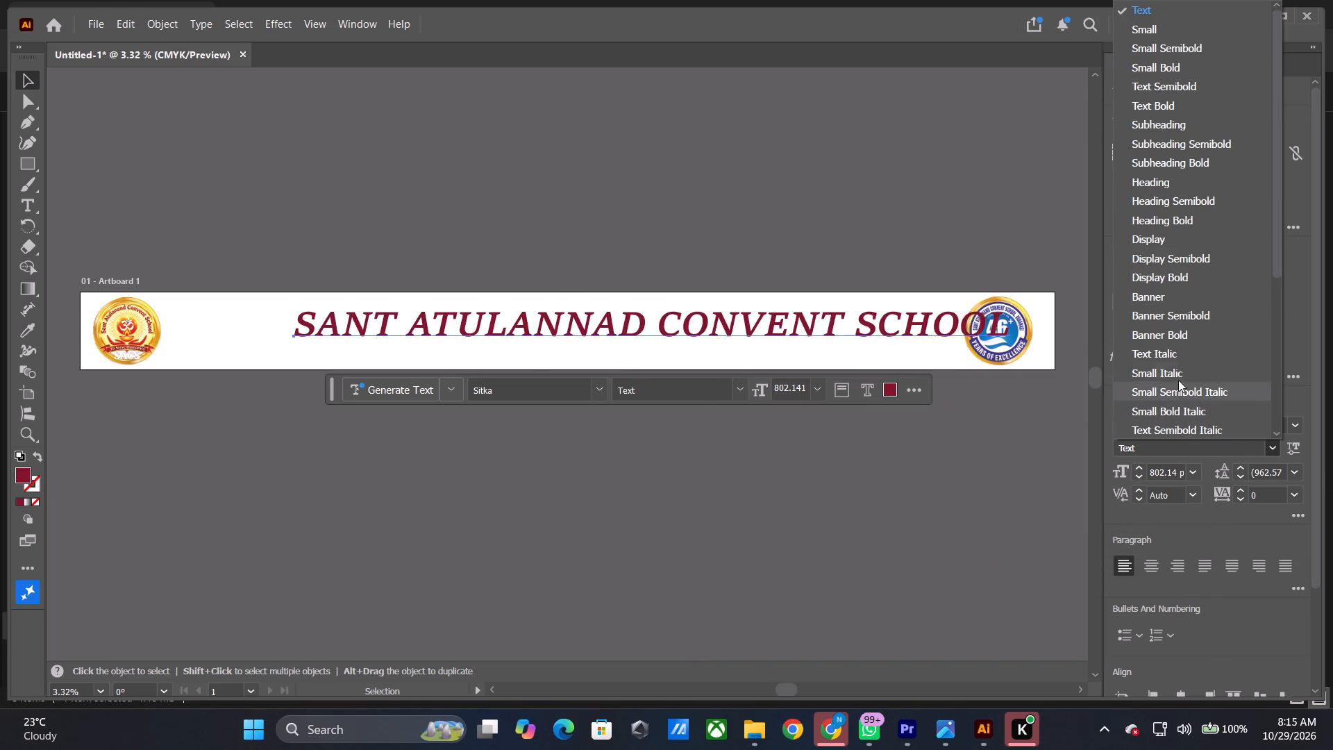
click(1168, 337)
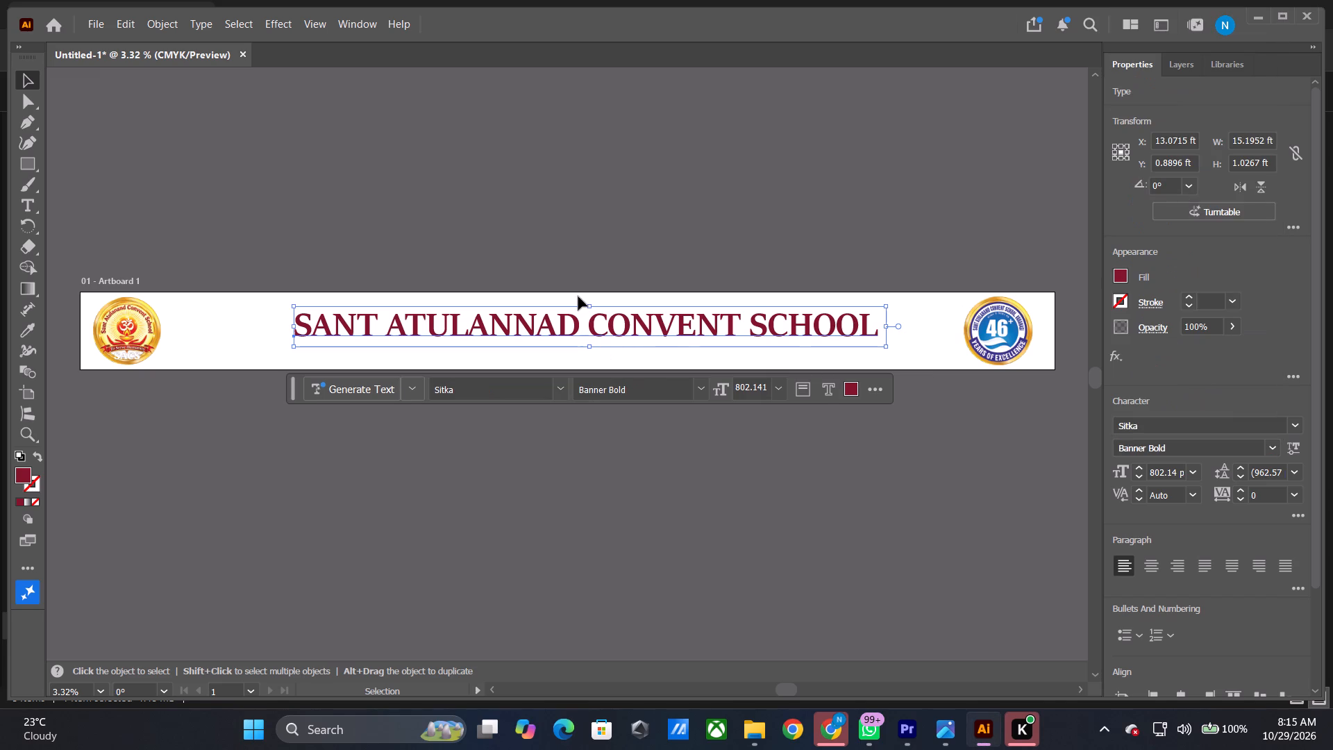
Enlarge the school name to about 17.1 ft wide and nudge it up to a Y position of about 0.70 ft.
shift+click(589, 305)
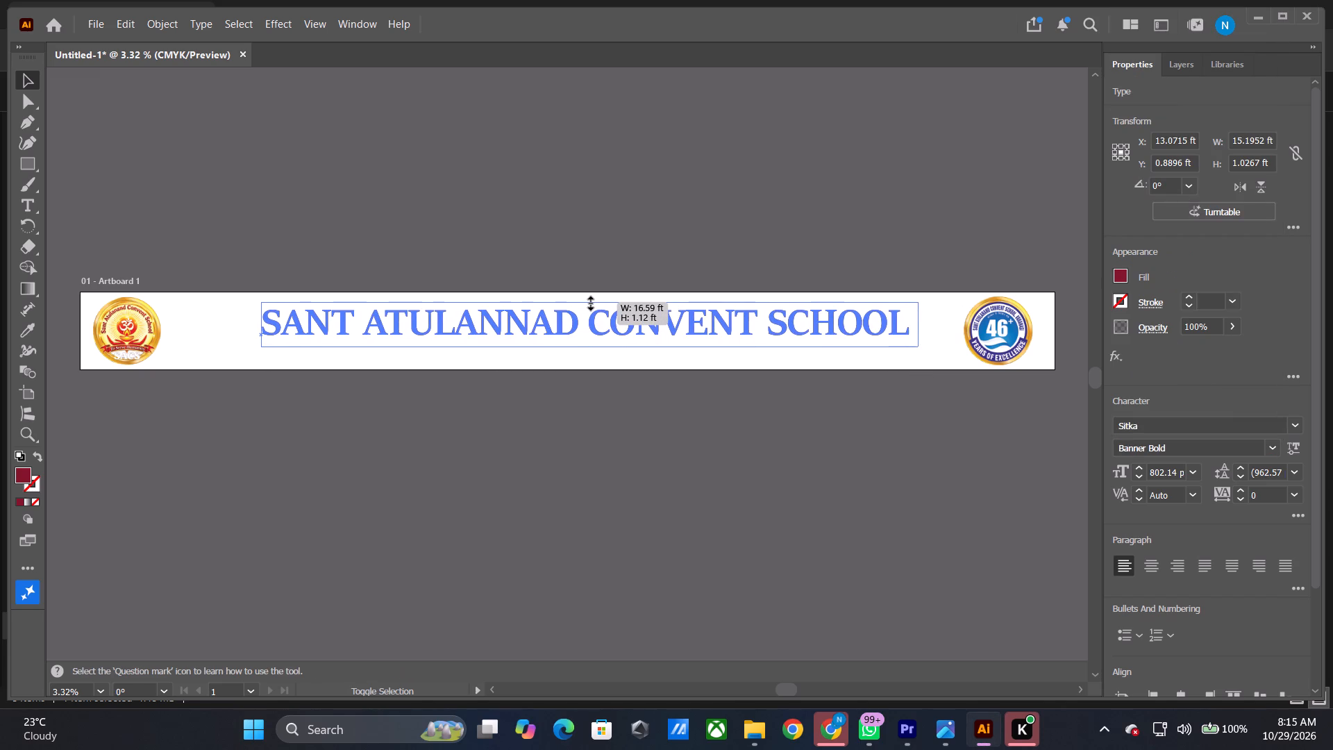
key(Up)
key(Up)
key(Up)
key(Up)
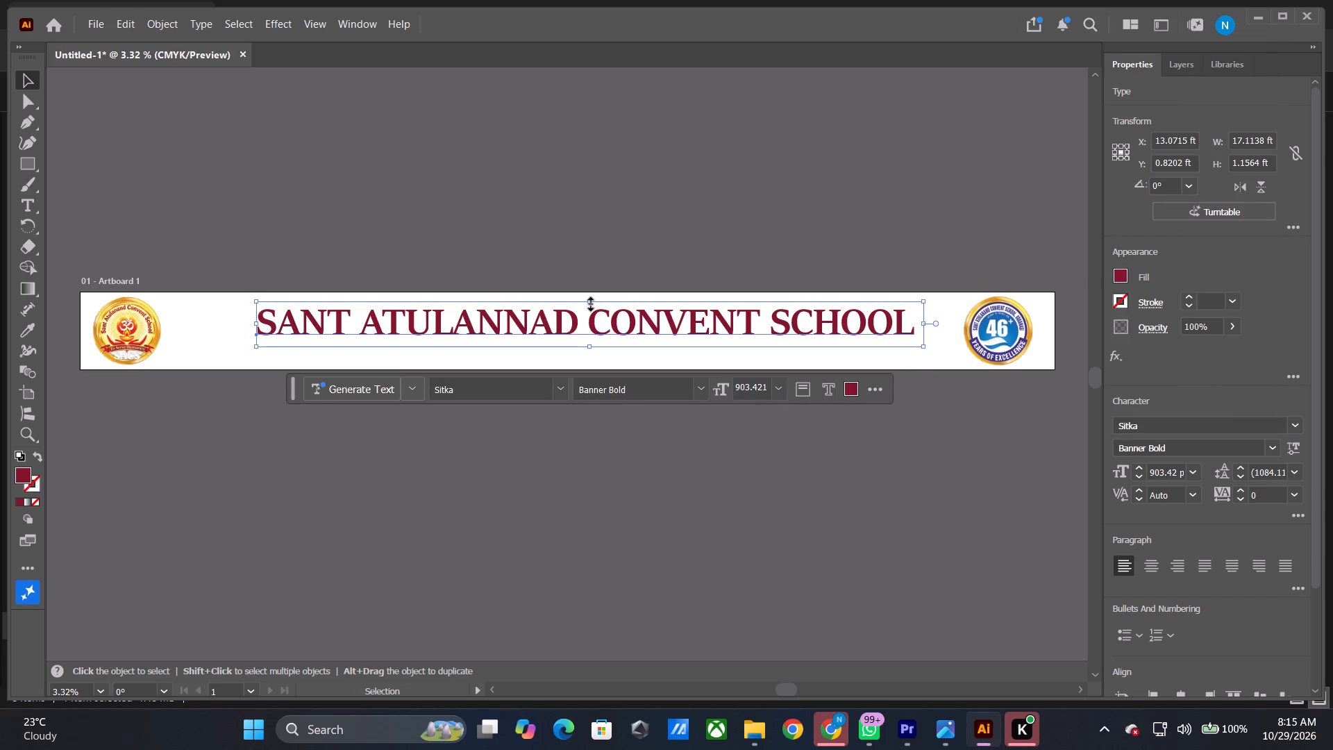
key(Up)
key(Up)
key(Up)
key(Up)
key(Up)
key(Up)
key(Up)
key(shift+Up)
key(shift+Up)
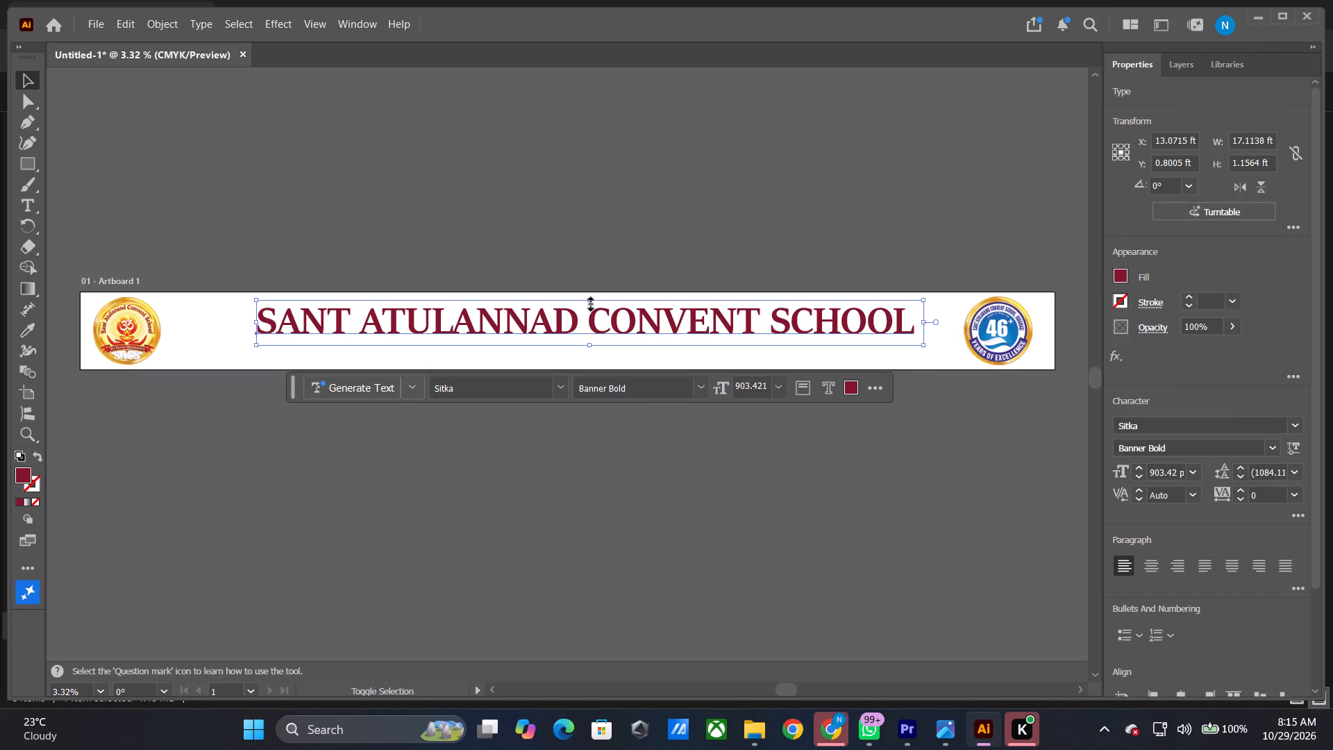
key(shift+Up)
key(shift+Up)
key(shift+Up)
key(shift+Up)
key(shift+Up)
key(shift+Up)
key(shift+Up)
key(shift+Up)
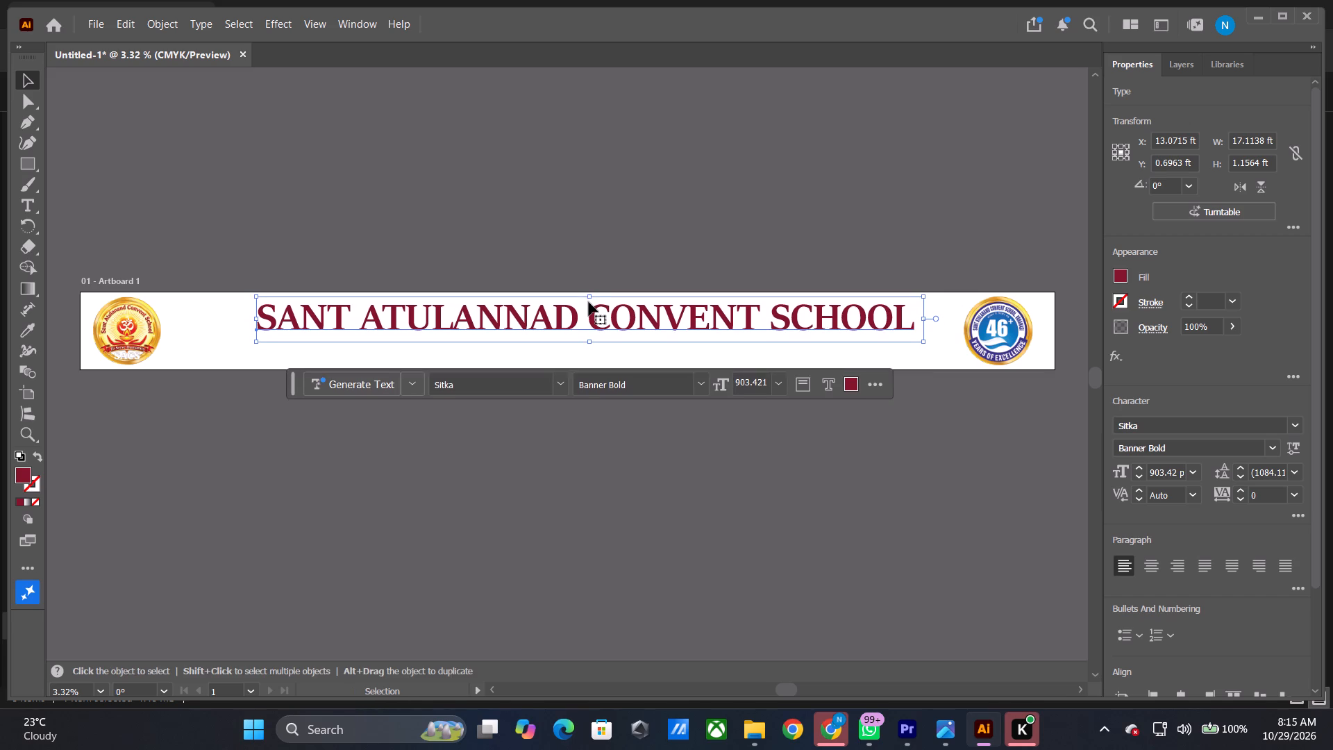
click(623, 242)
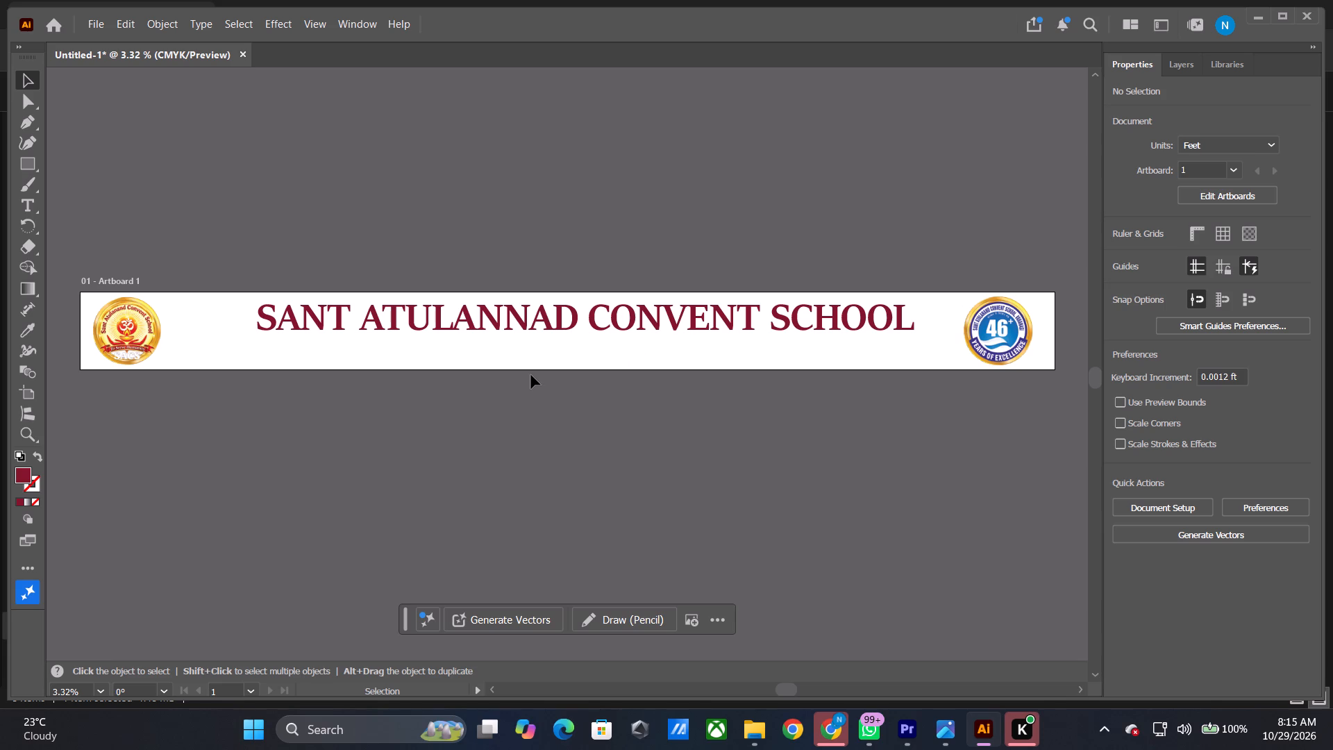
Nudge the school name slightly further up to a Y position of about 0.69 ft.
click(567, 326)
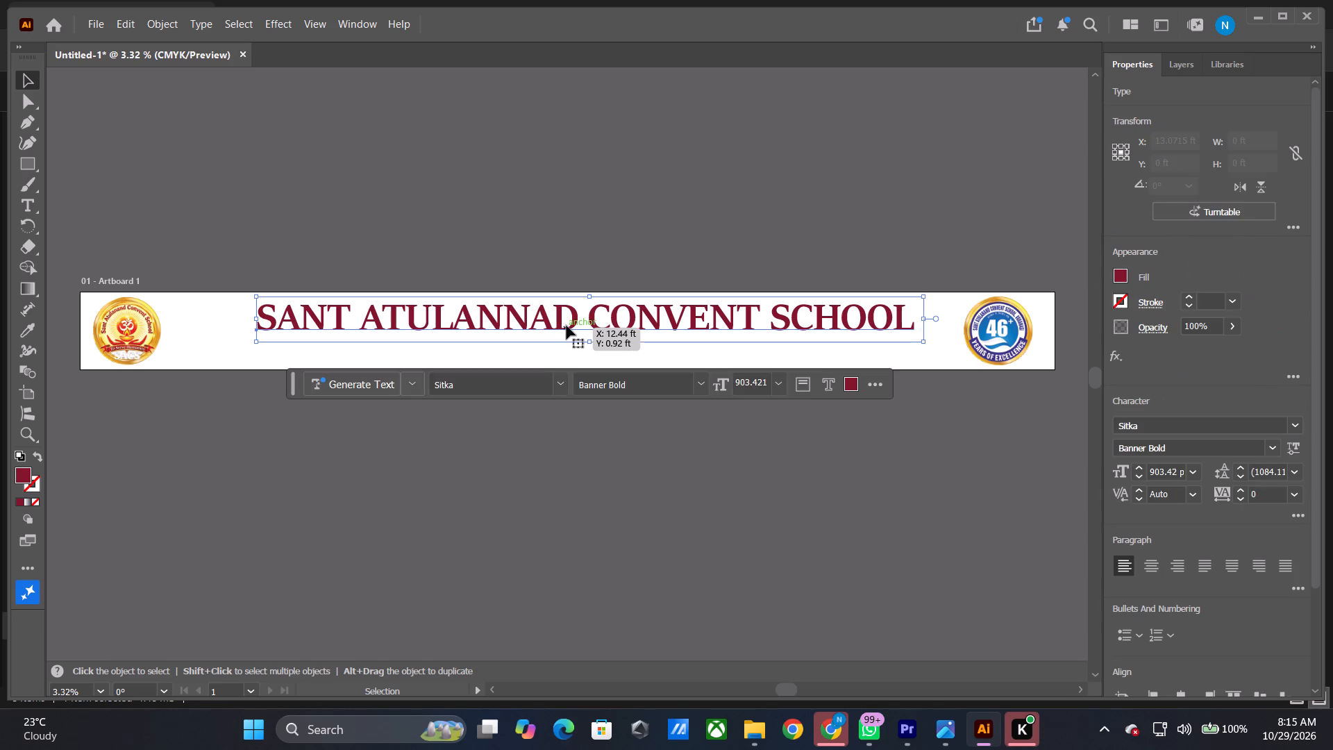
key(Up)
key(Up)
key(Up)
key(Up)
key(Up)
key(Up)
key(Up)
key(Up)
key(Up)
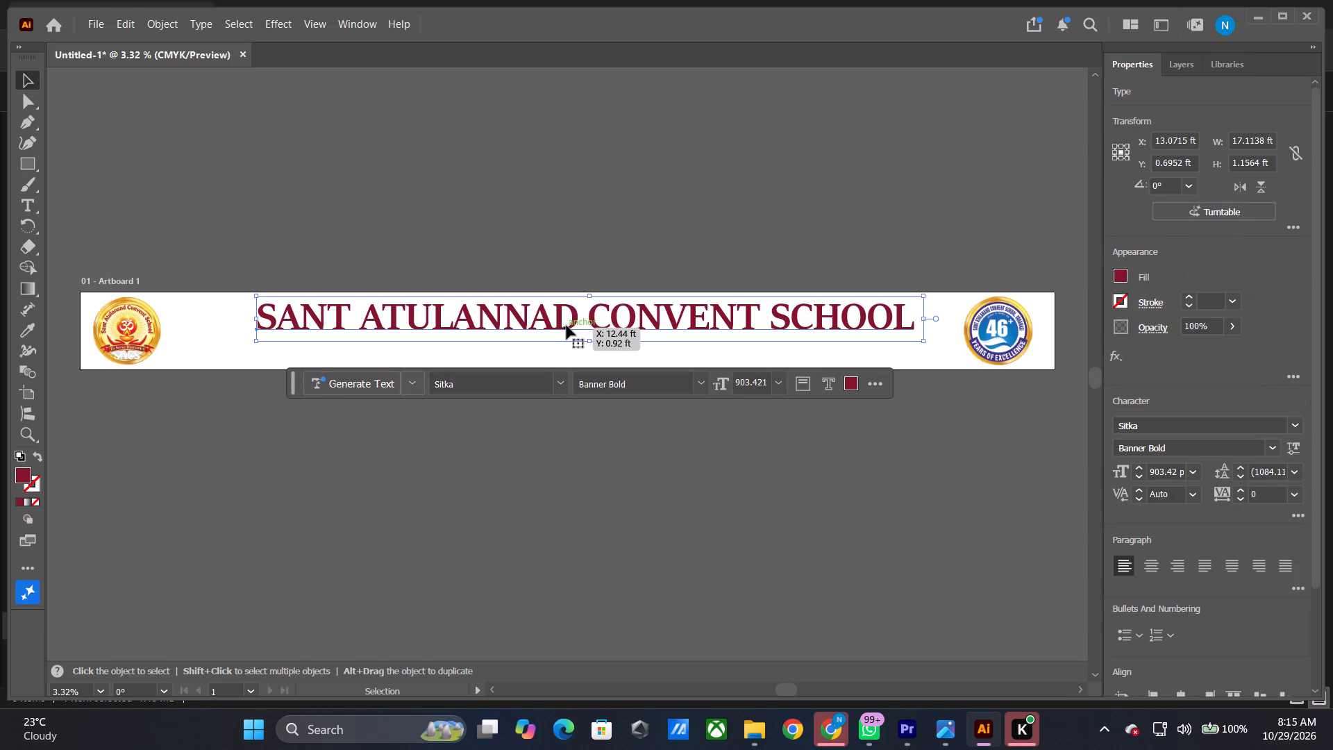
click(646, 235)
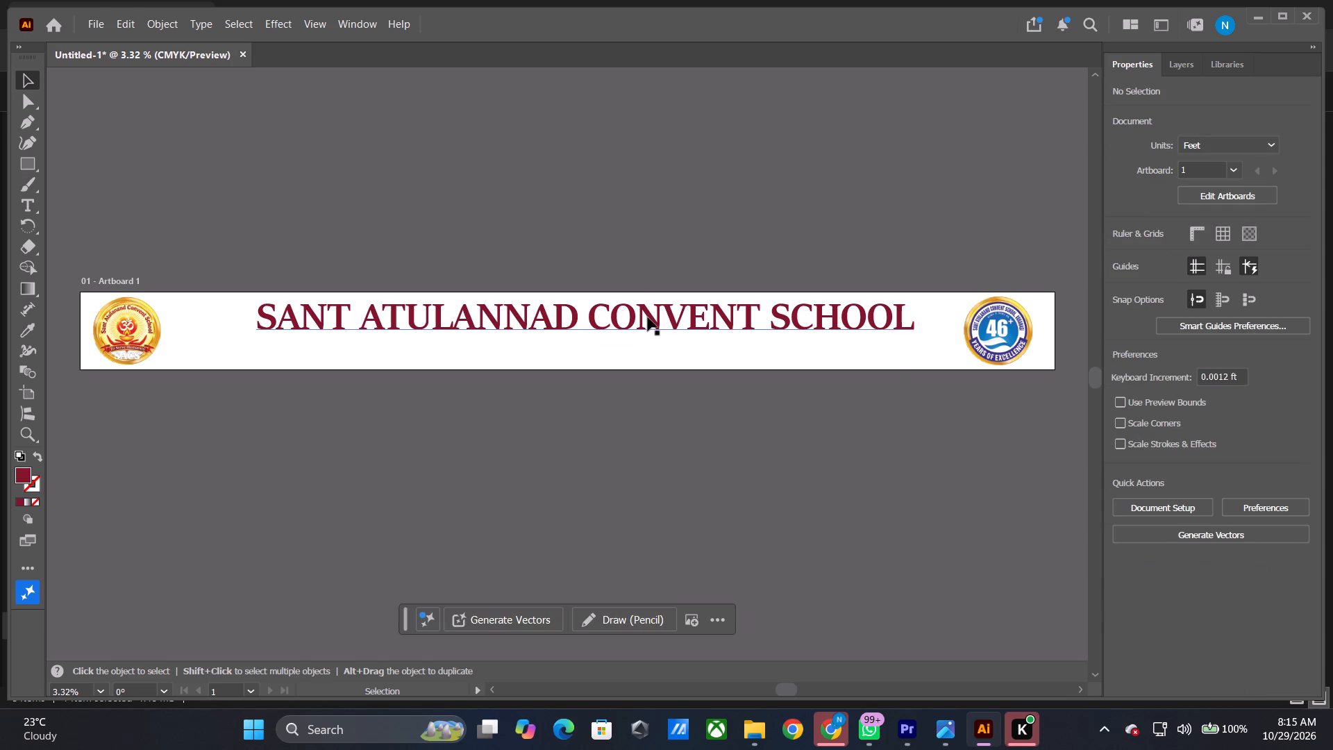
Duplicate the school name directly below the original, at a Y position of about 1.47 ft.
alt+drag(662, 316, 662, 349)
key(ctrl+z)
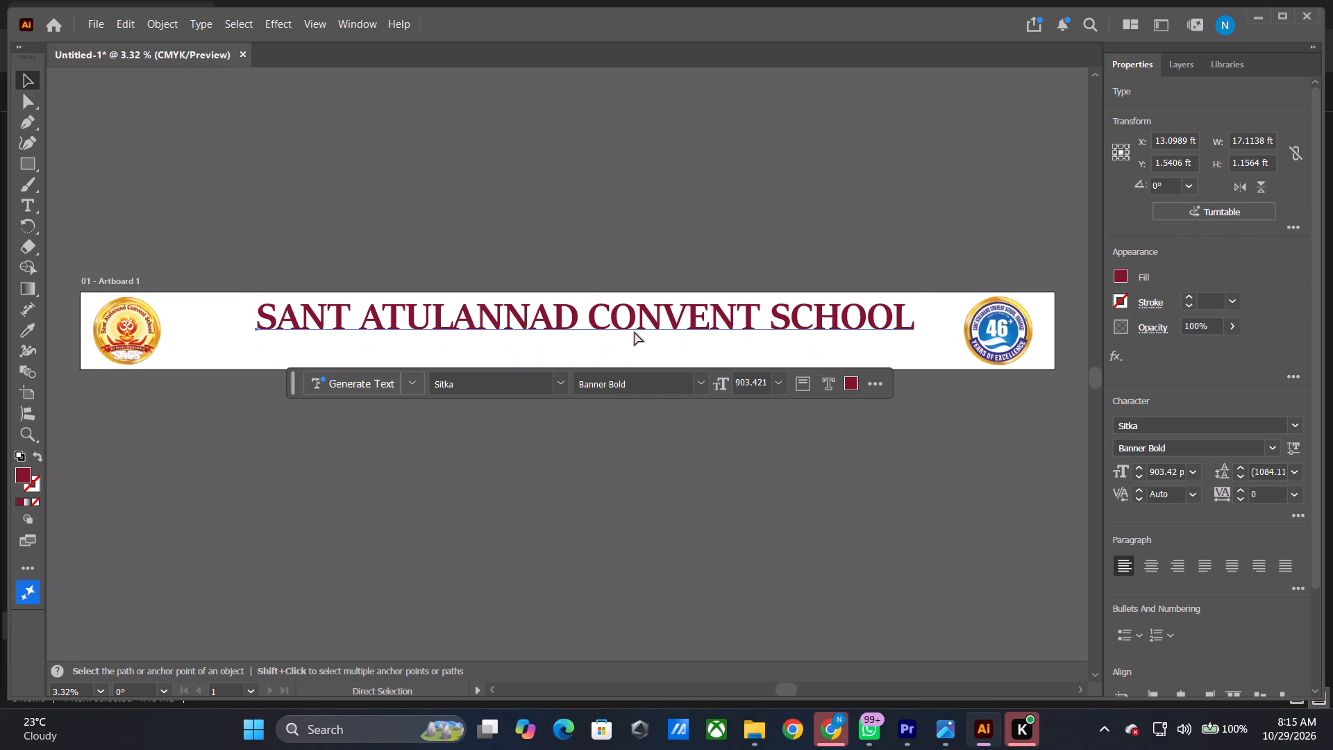
alt+drag(637, 310, 637, 333)
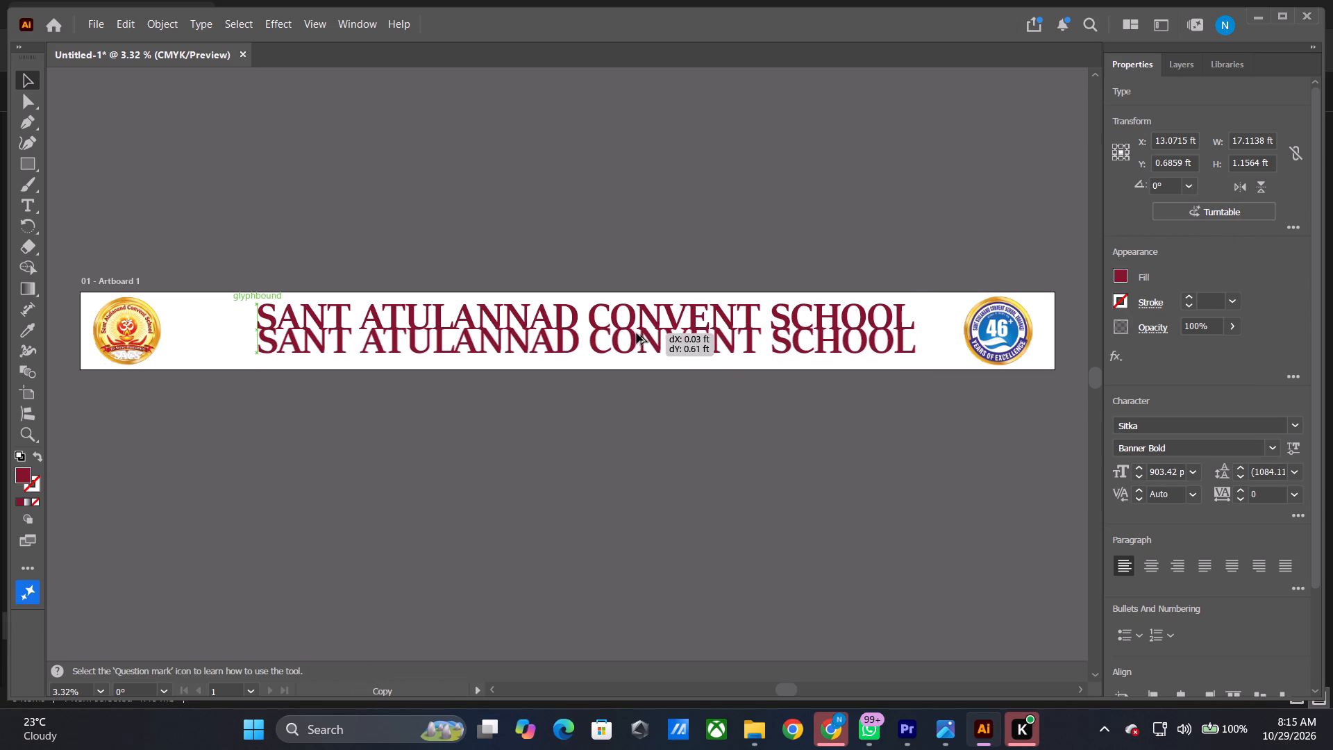
alt+drag(637, 333, 637, 340)
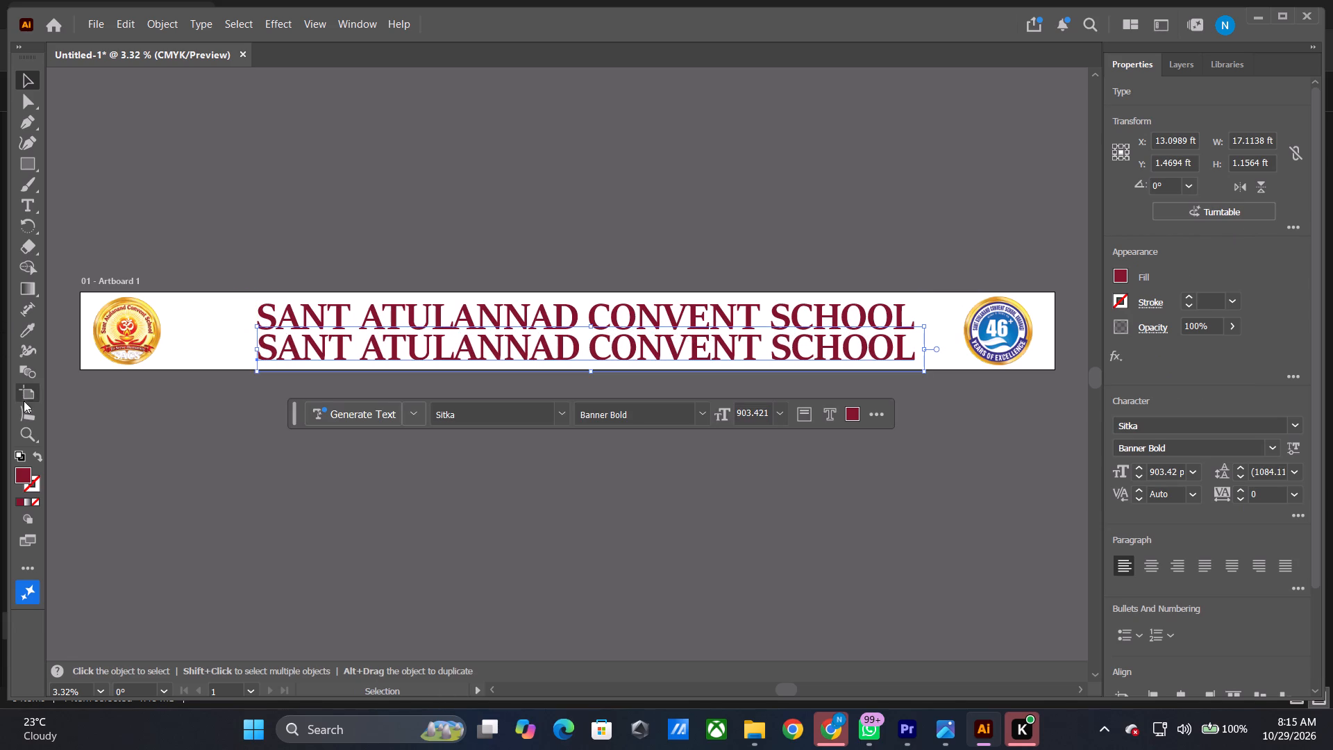
Clear all the text from the duplicated school name line, leaving its text object empty for new wording.
click(33, 205)
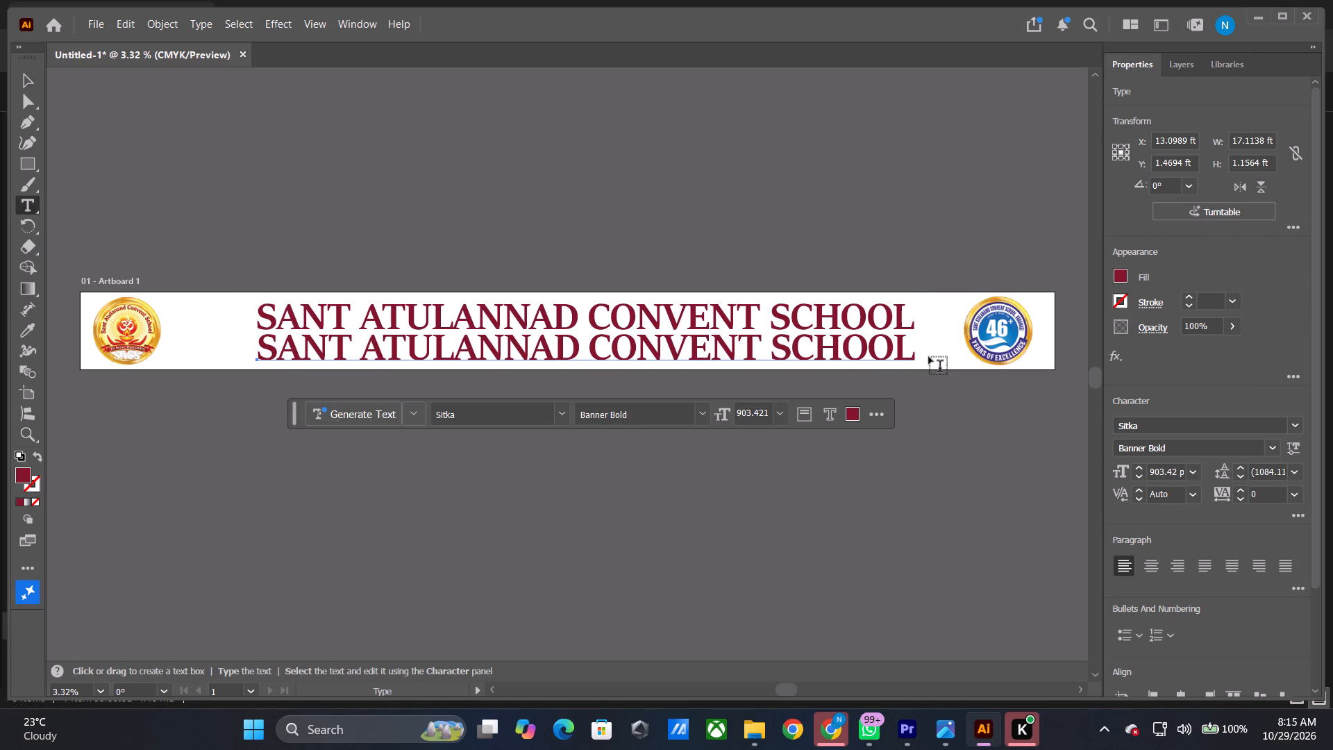
click(894, 353)
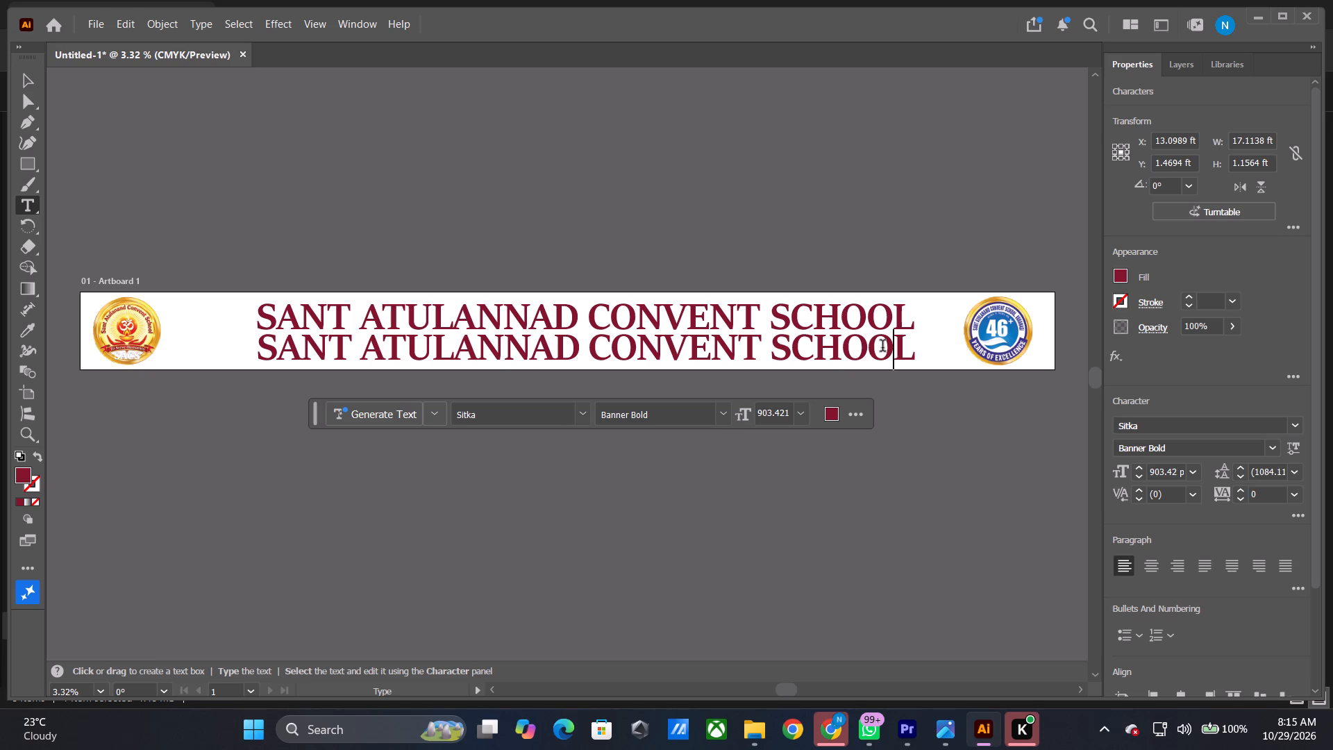
key(Right)
key(BackSpace)
key(BackSpace)
key(BackSpace)
key(BackSpace)
key(BackSpace)
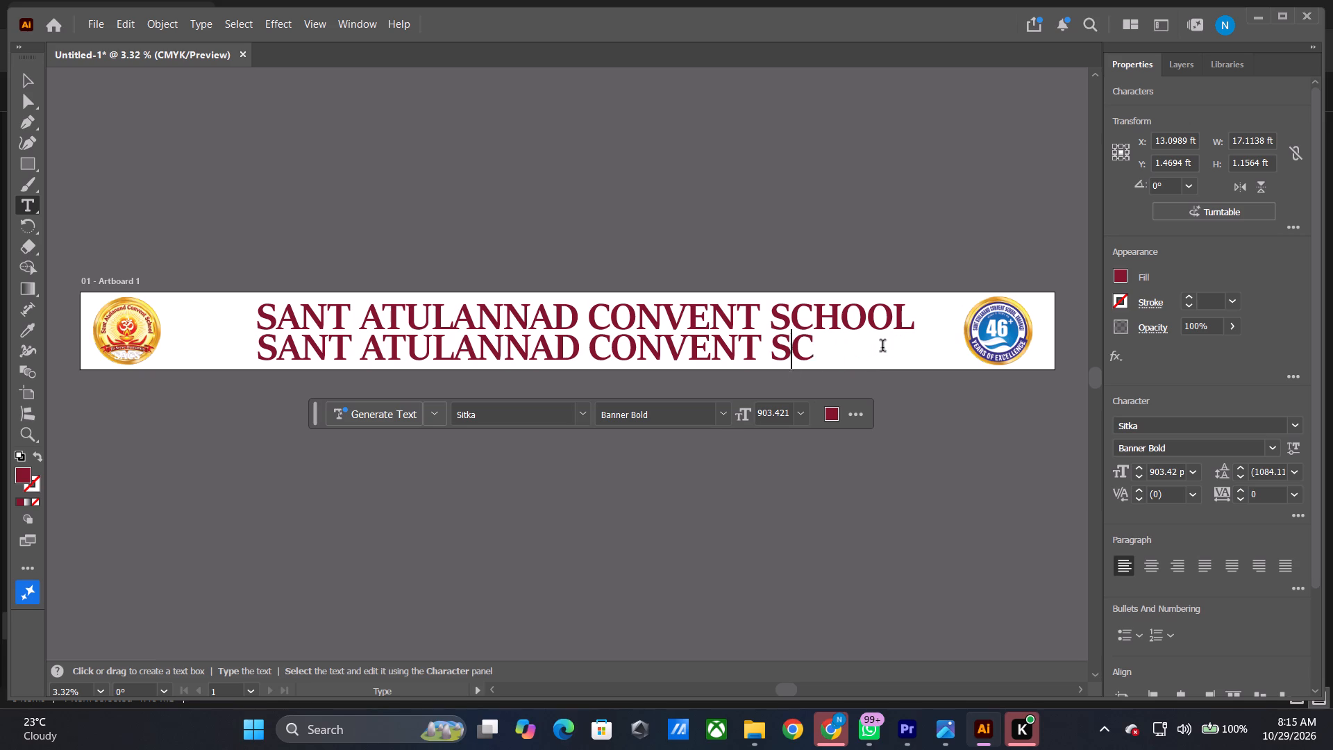
key(BackSpace)
key(BackSpace)
key(BackSpace)
key(BackSpace)
key(BackSpace)
key(BackSpace)
key(BackSpace)
key(BackSpace)
key(BackSpace)
key(BackSpace)
key(BackSpace)
key(BackSpace)
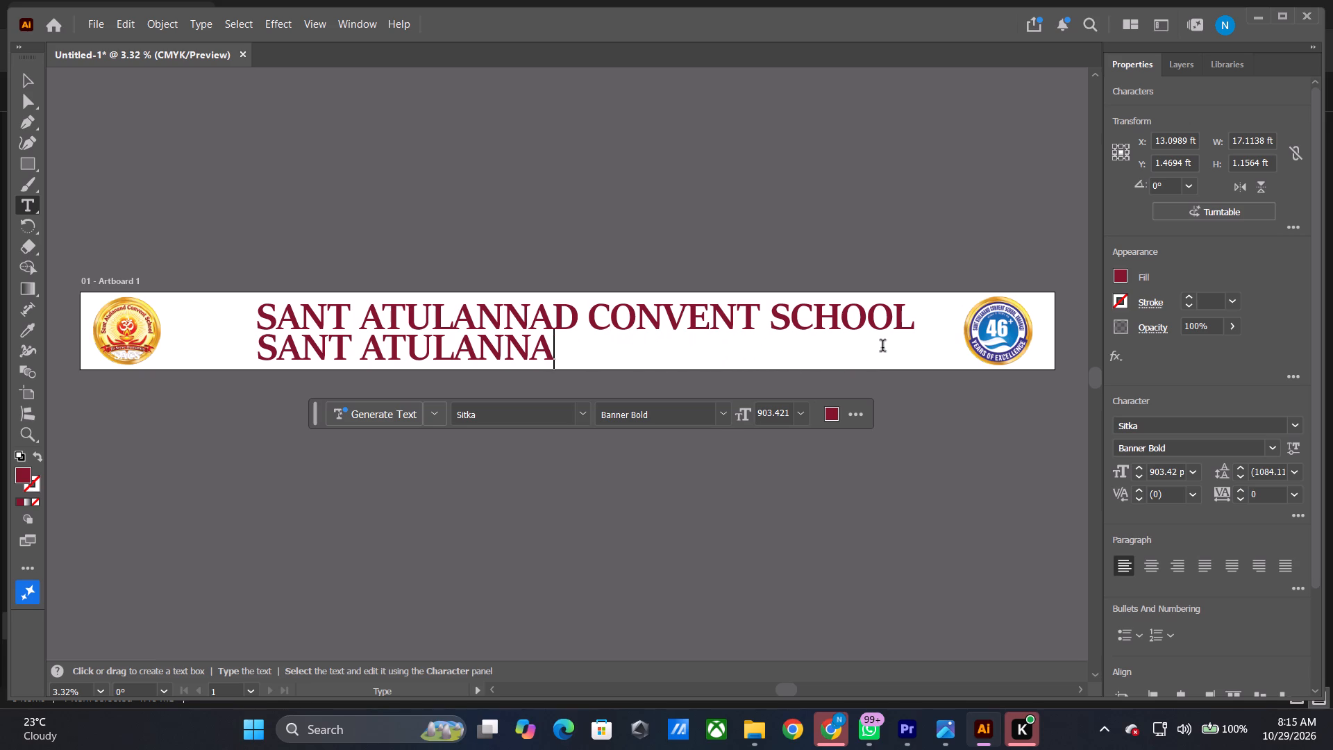
key(BackSpace)
key(BackSpace)
key(BackSpace)
key(BackSpace)
key(BackSpace)
key(BackSpace)
key(BackSpace)
key(BackSpace)
key(BackSpace)
key(BackSpace)
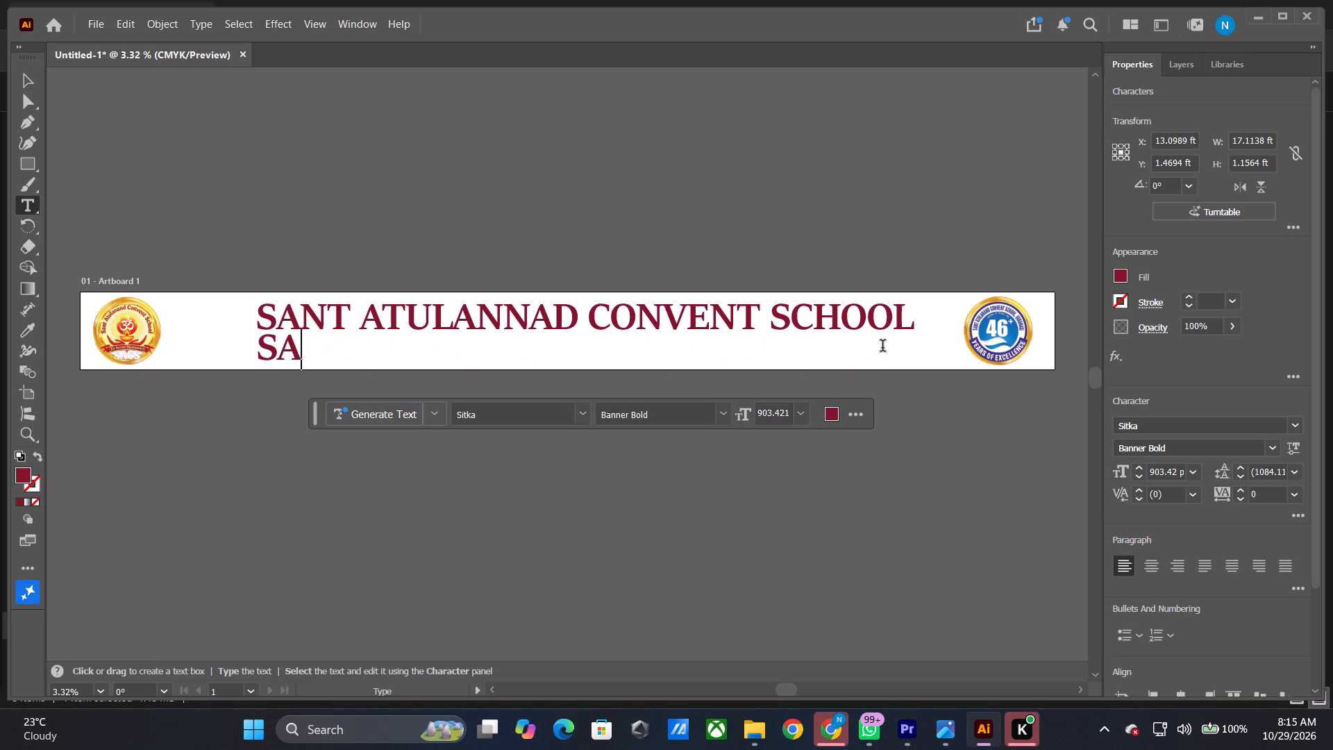
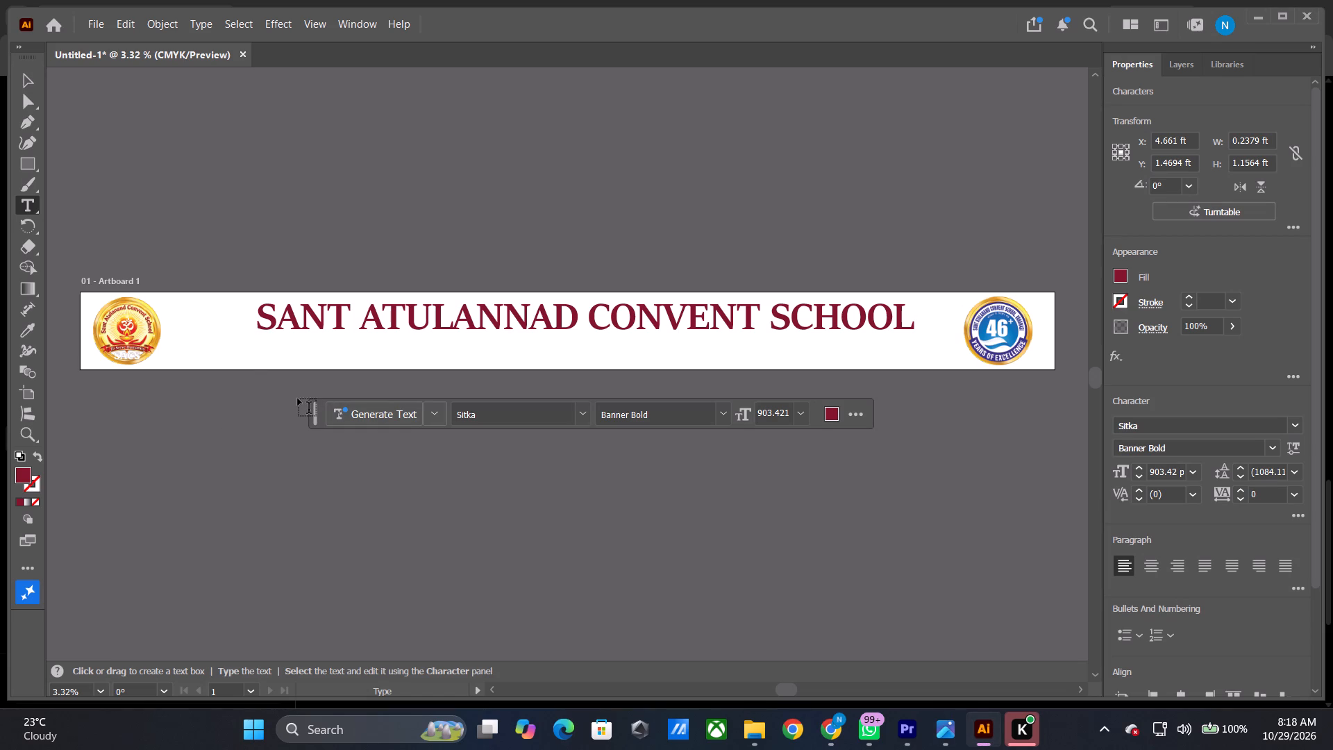
key(shift+w)
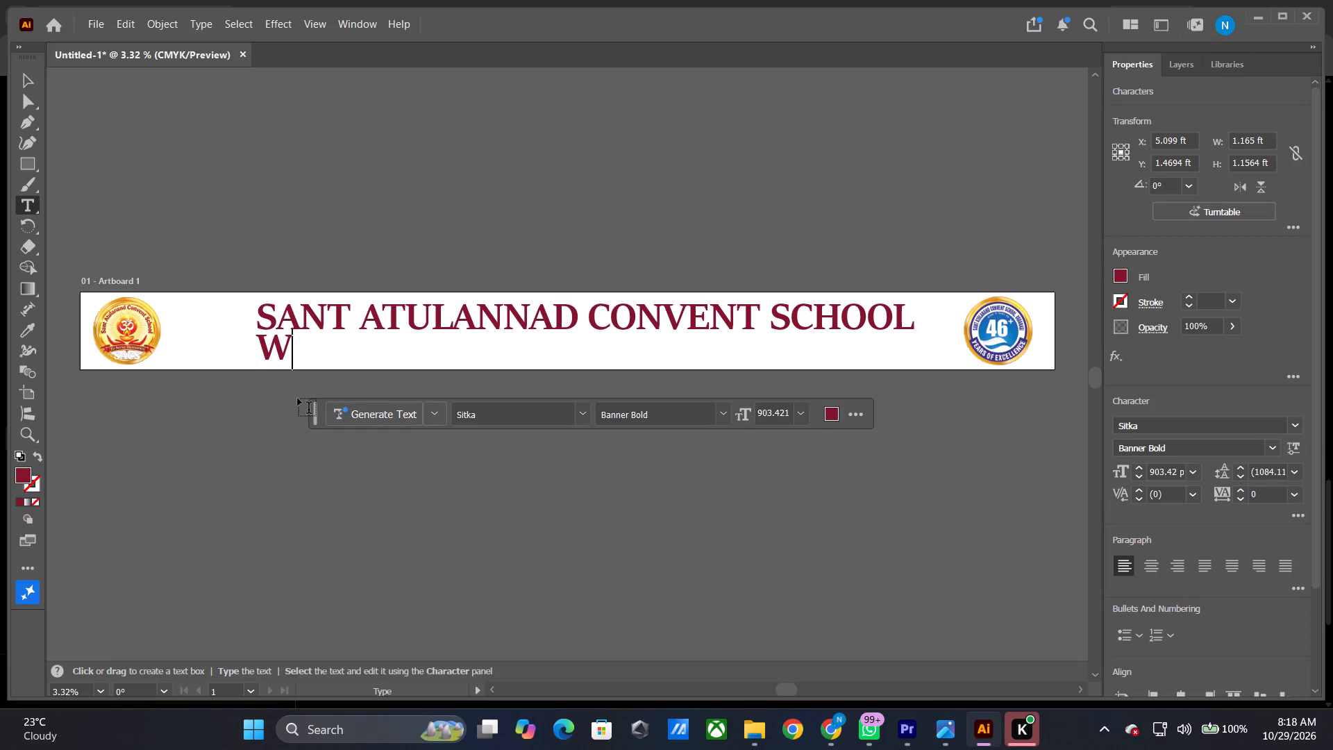
text(ar)
text(mly)
key(space)
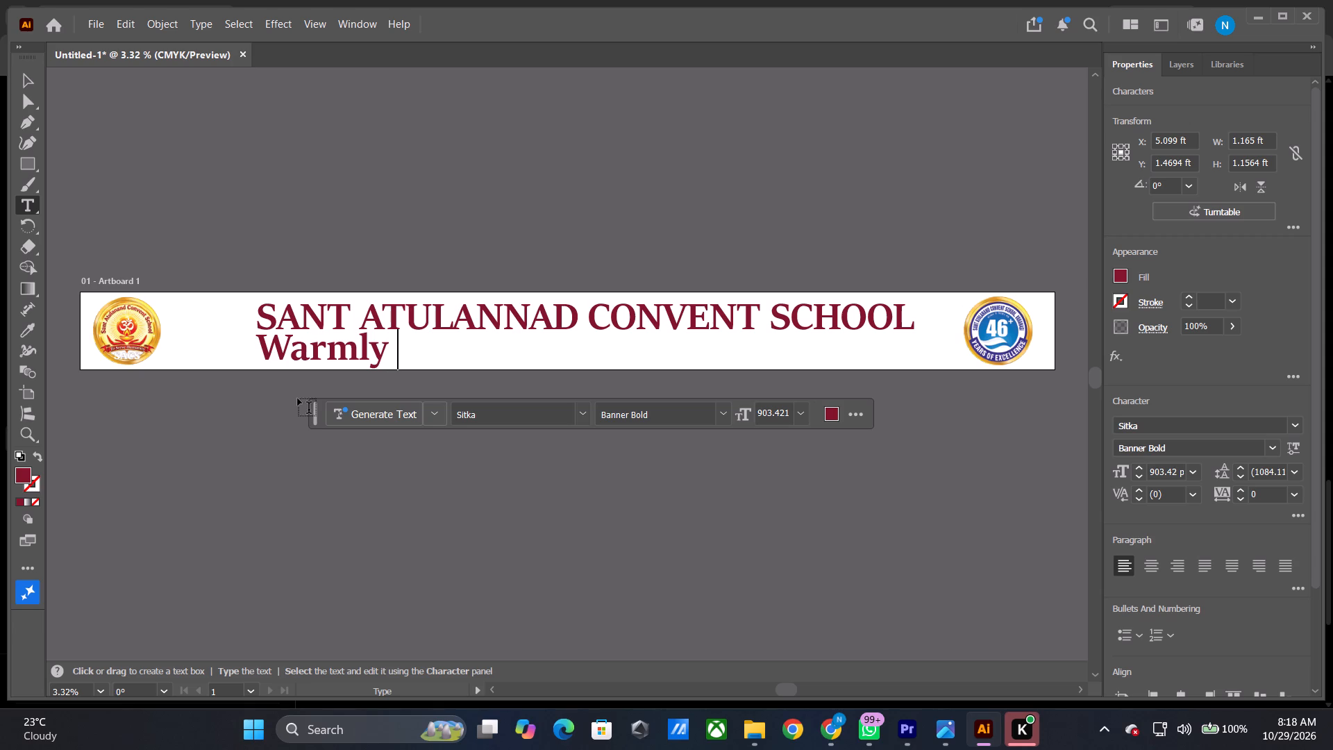
key(shift+w)
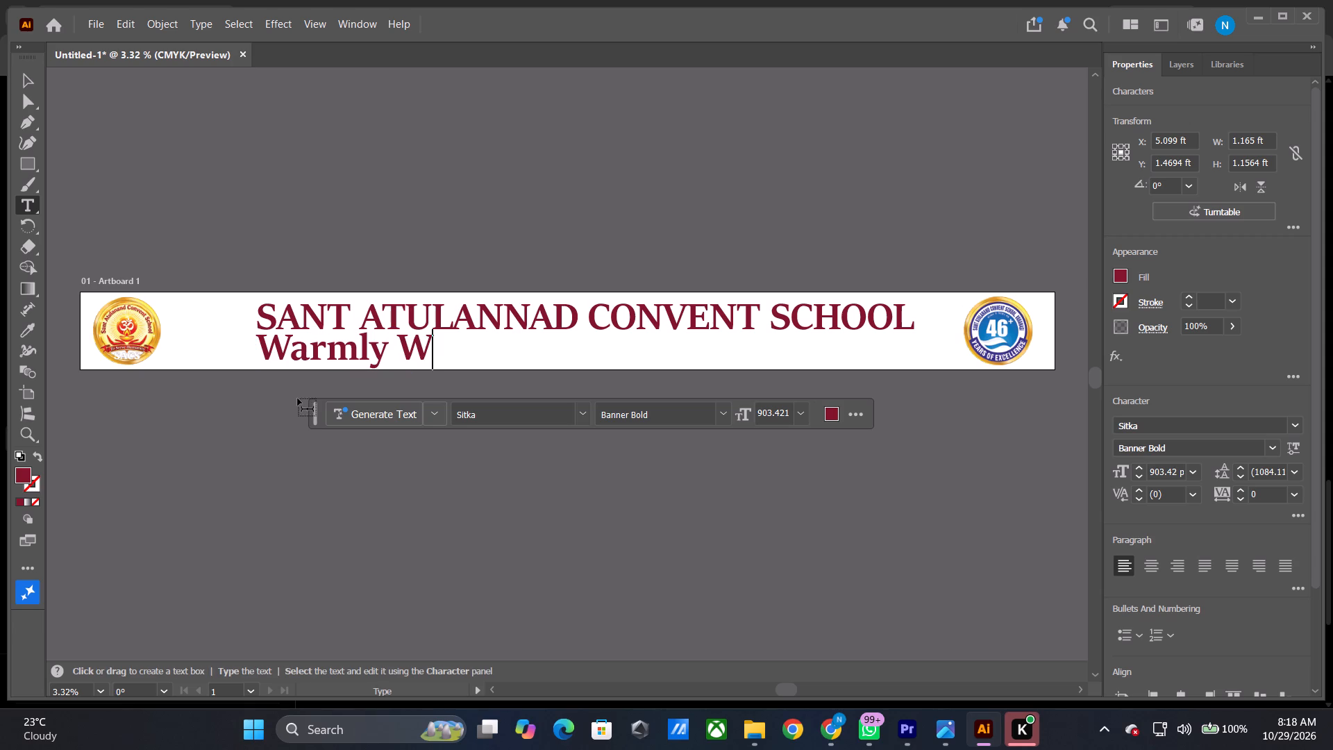
text(elcome)
click(20, 78)
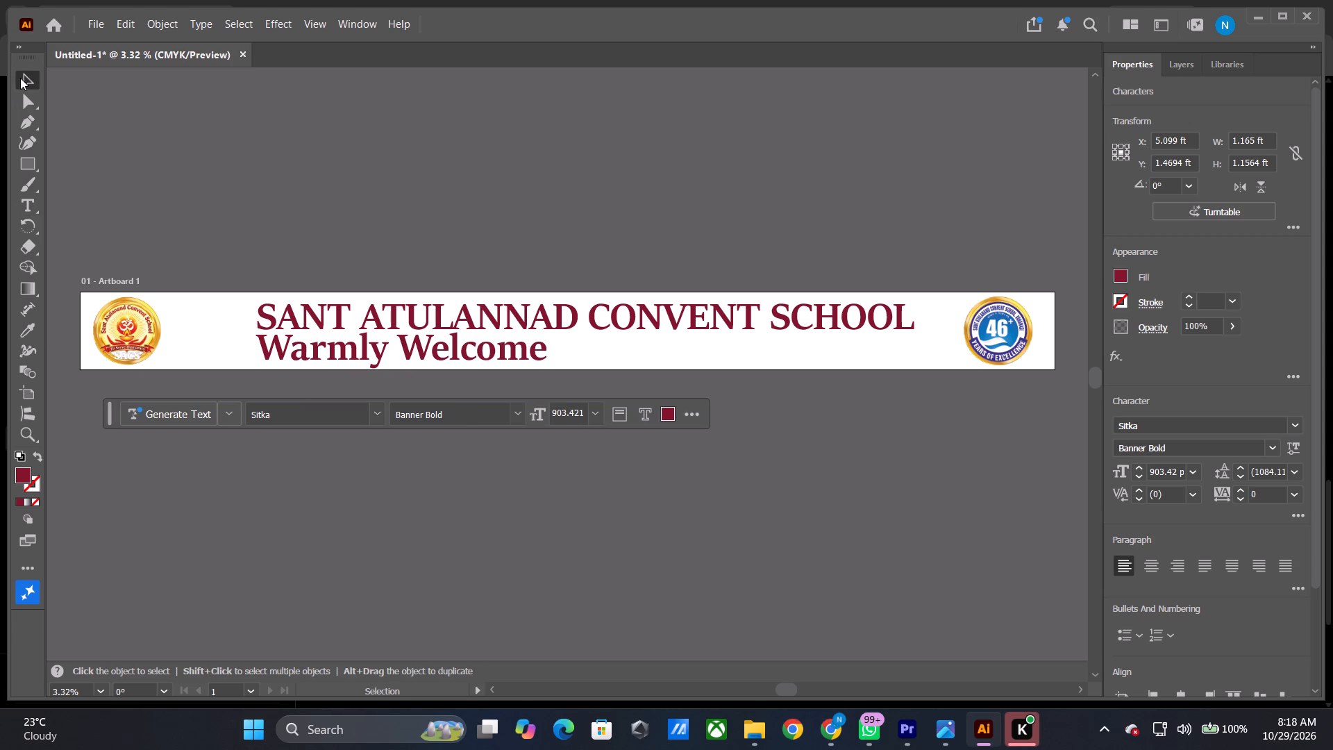
Set the "Warmly Welcome" line's font style to Text Italic.
click(1273, 446)
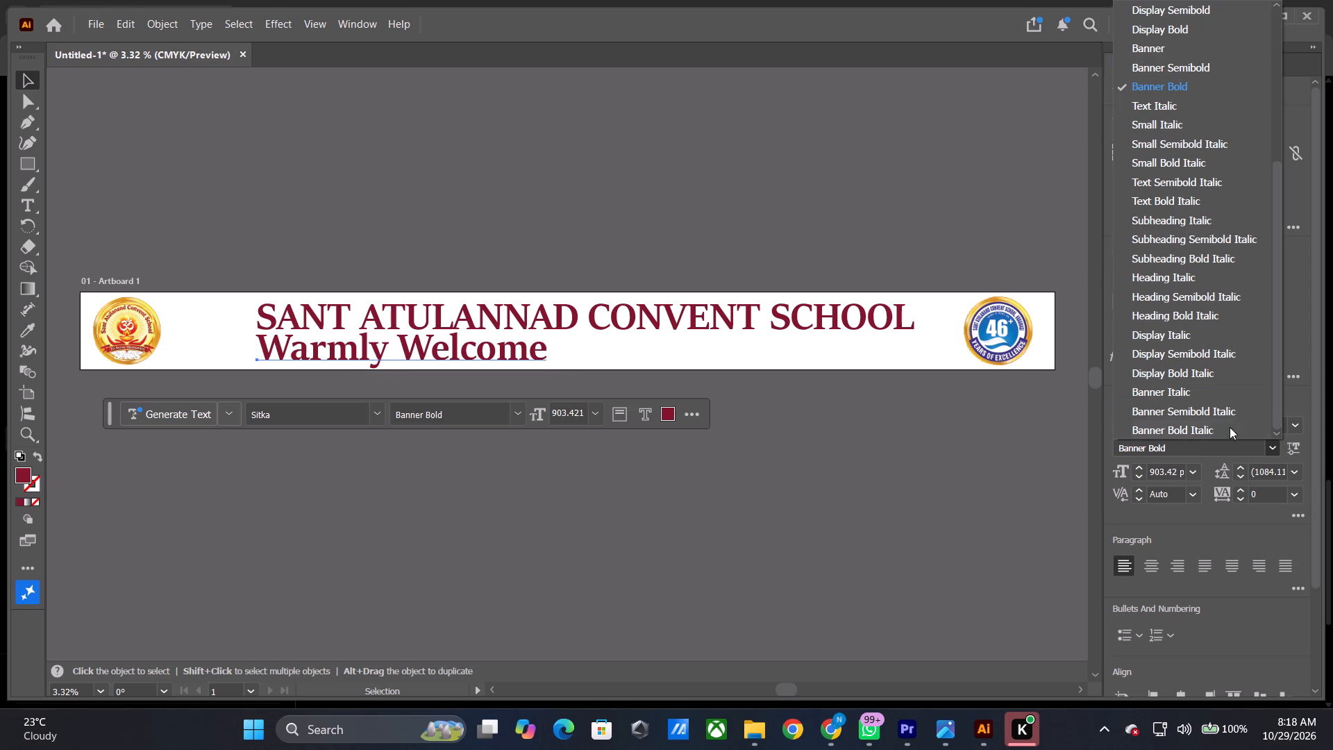
scroll(1185, 394, down, 2)
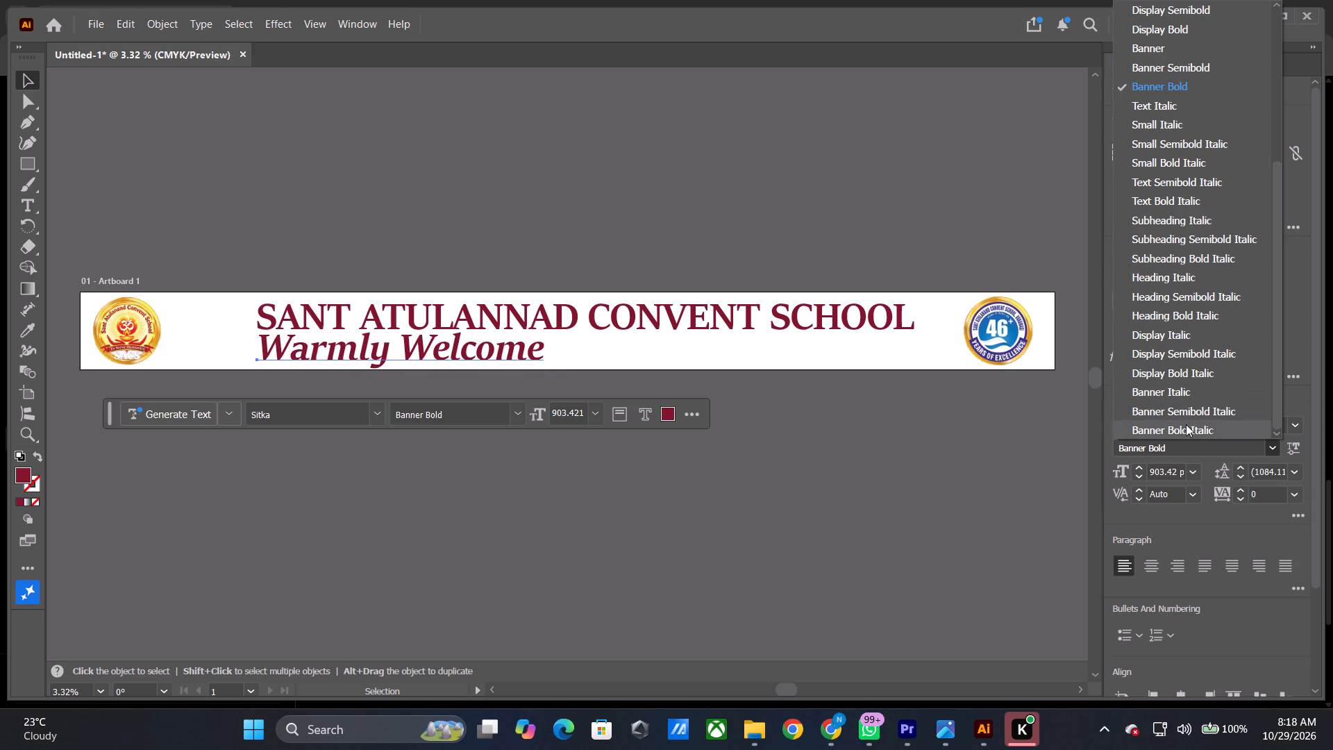
scroll(1187, 424, down, 2)
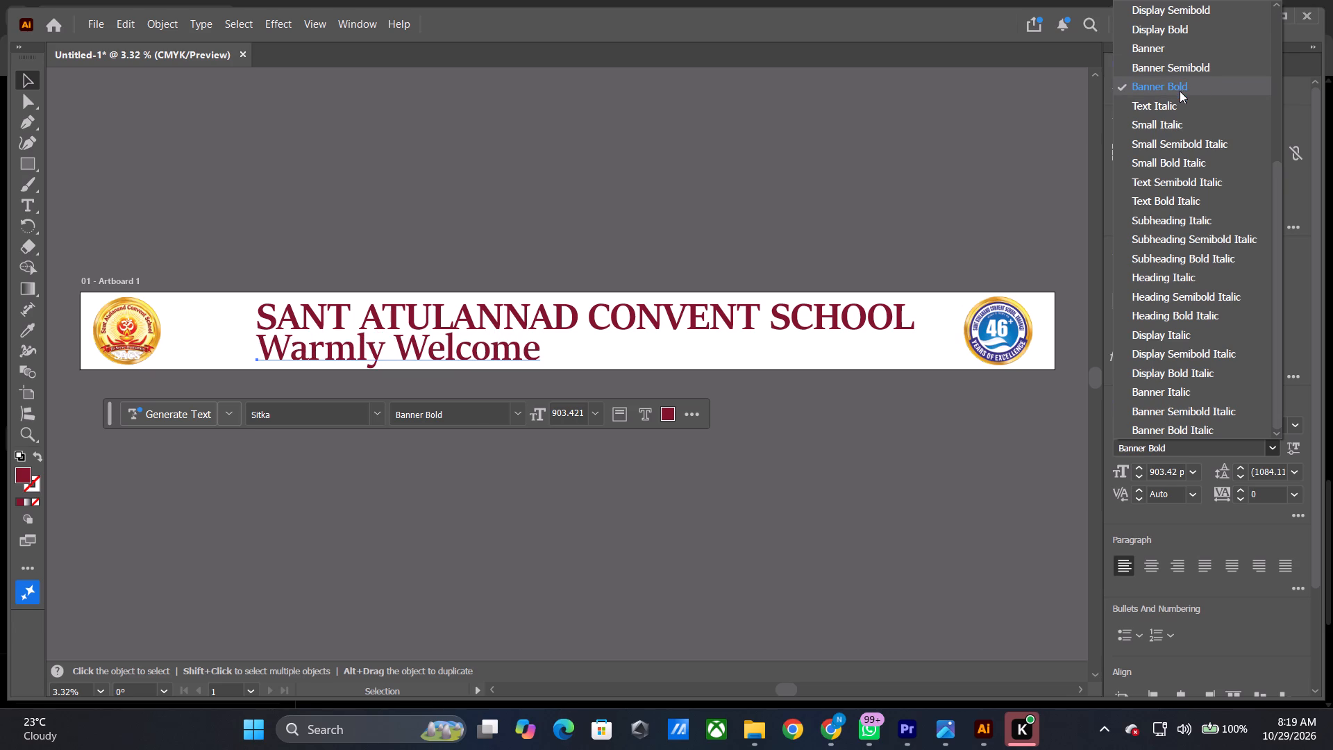
click(1177, 110)
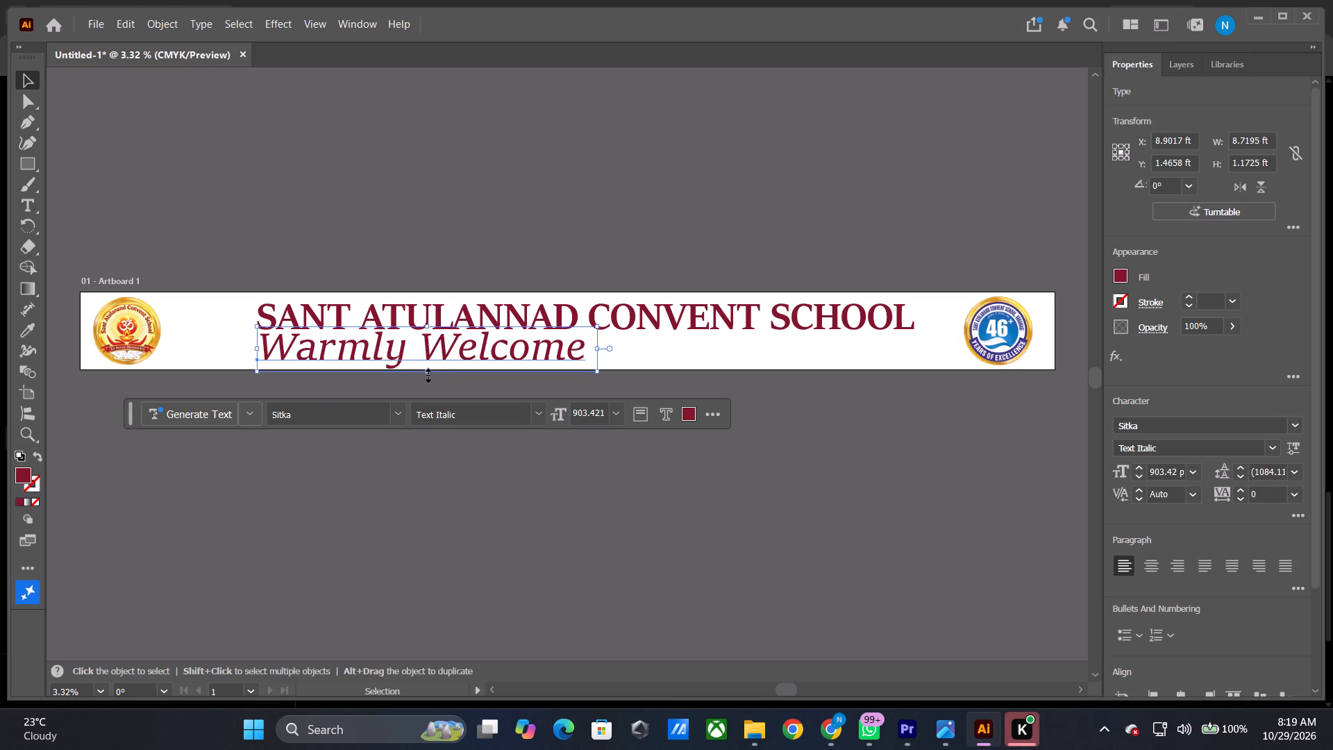
Shrink "Warmly Welcome" proportionally to about 5.62 × 0.76 ft and place it centrally under the school name, at about X 13.1, Y 1.41 ft.
shift+drag(426, 374, 426, 356)
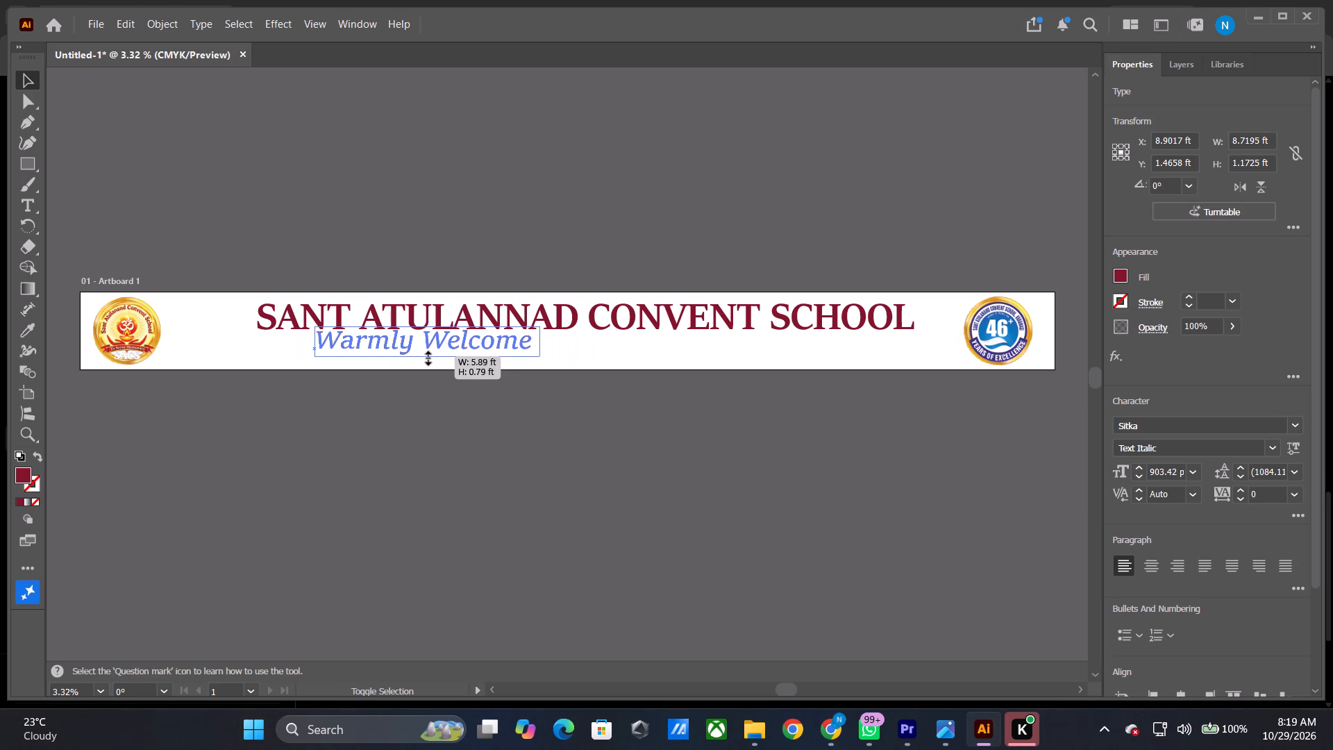
shift+drag(426, 356, 426, 356)
drag(446, 350, 599, 358)
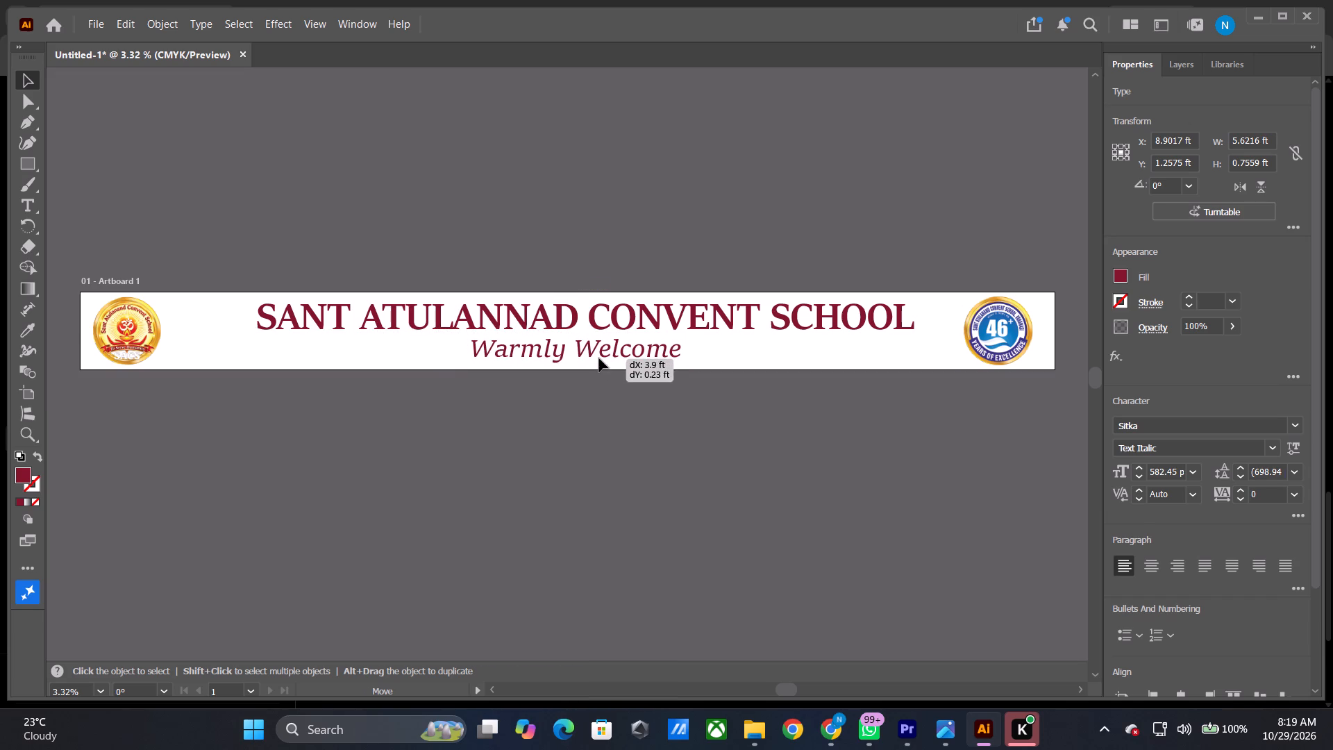
drag(599, 358, 609, 356)
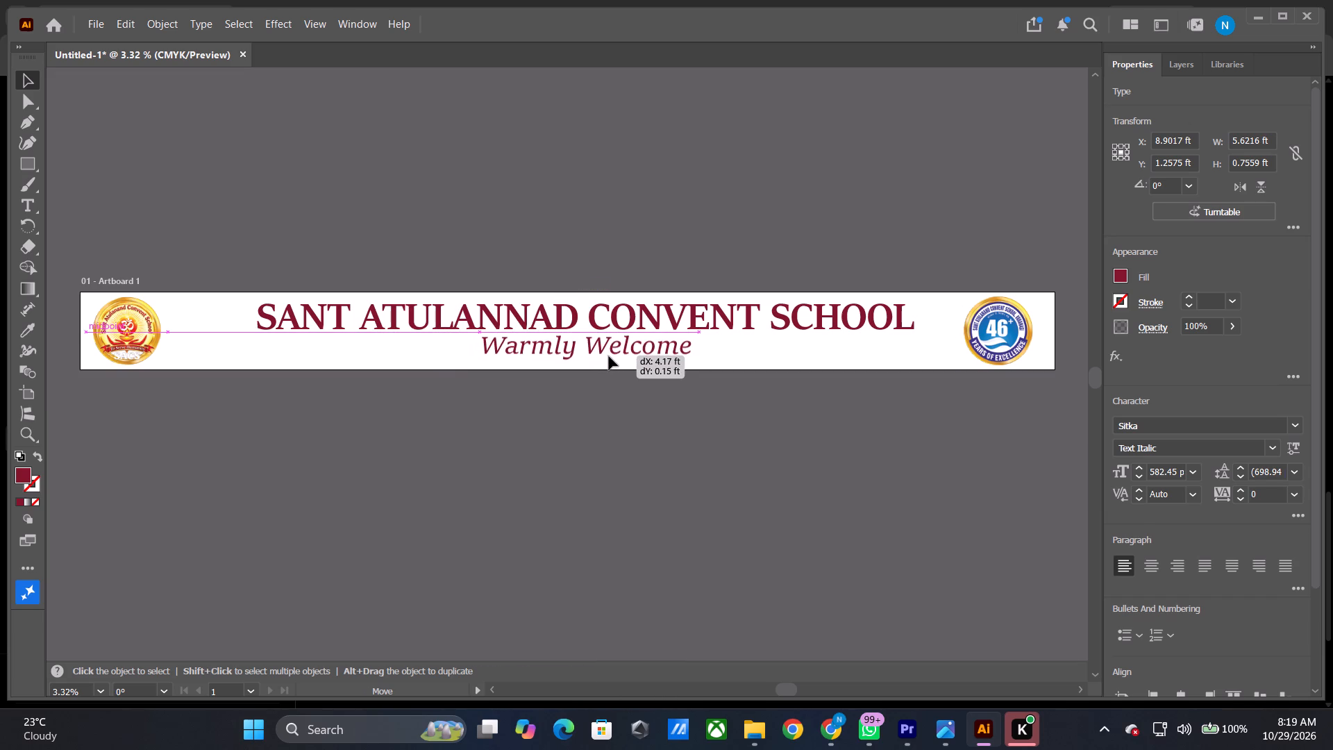
drag(609, 356, 610, 356)
Nudge the school name up to a Y position of about 0.58 ft.
click(617, 319)
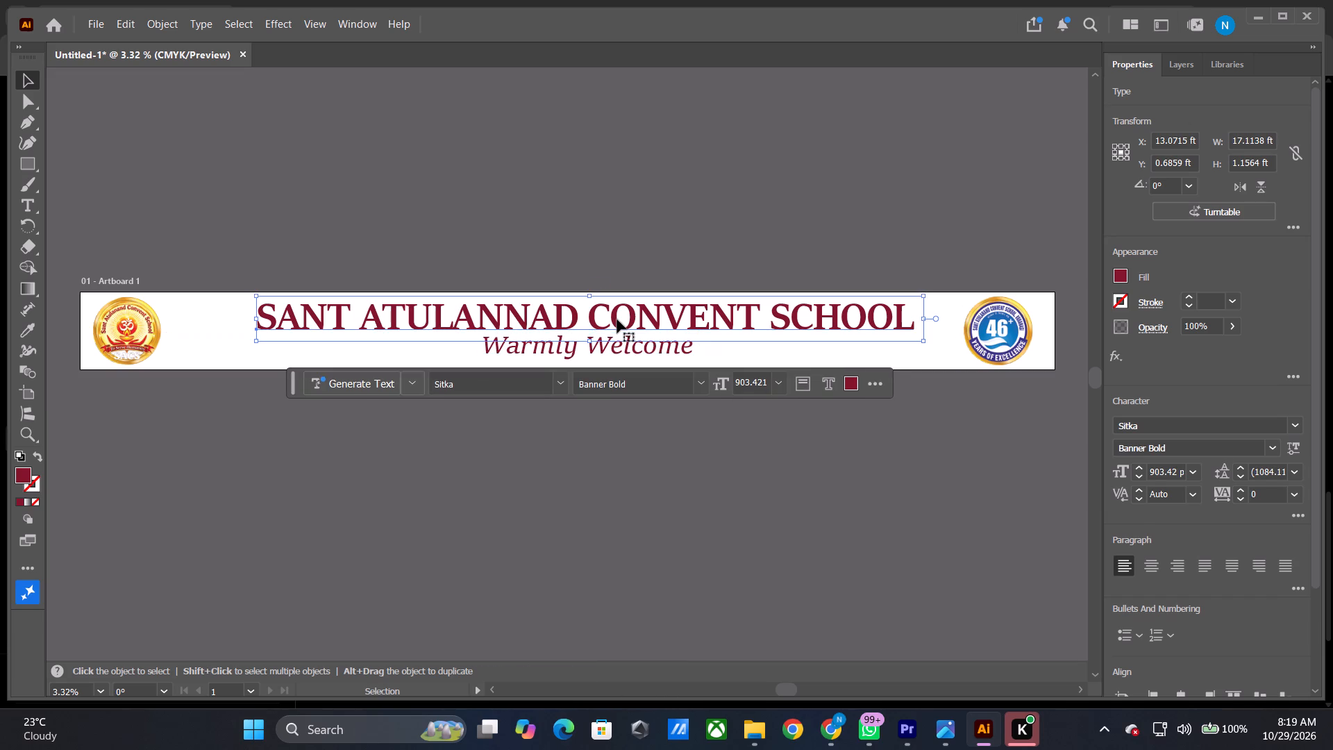
key(shift+Up)
key(shift+Up)
key(shift+Up)
key(shift+Up)
key(shift+Up)
key(shift+Up)
key(shift+Up)
key(shift+Up)
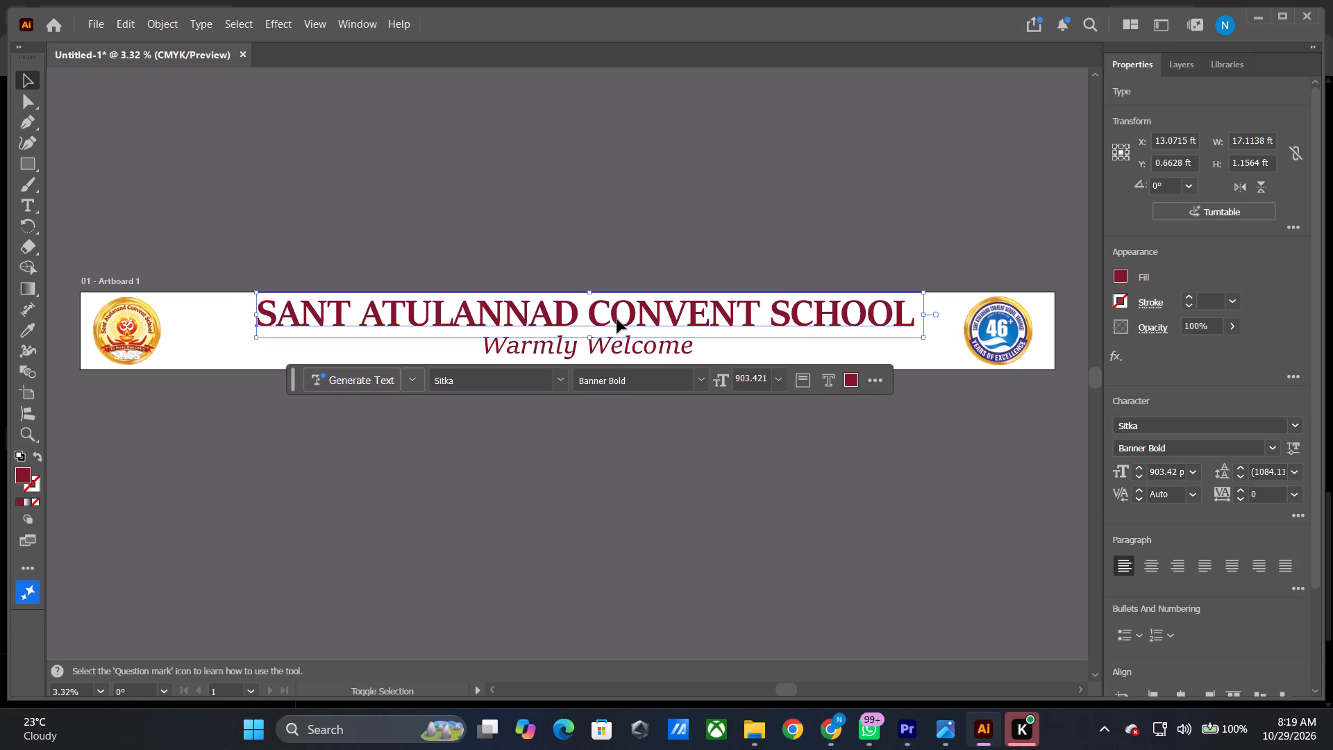
key(shift+Up)
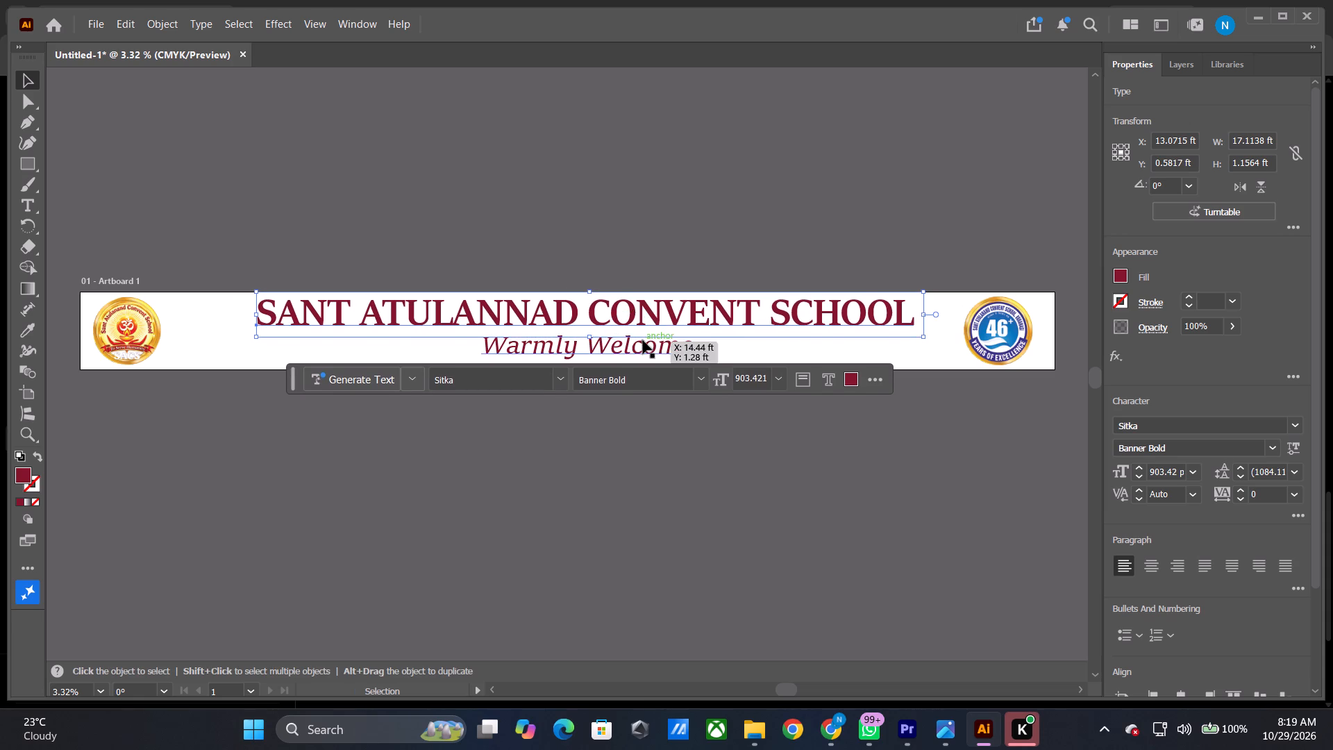
Add a second line reading "to" beneath "Warmly Welcome" in the same text object.
click(643, 340)
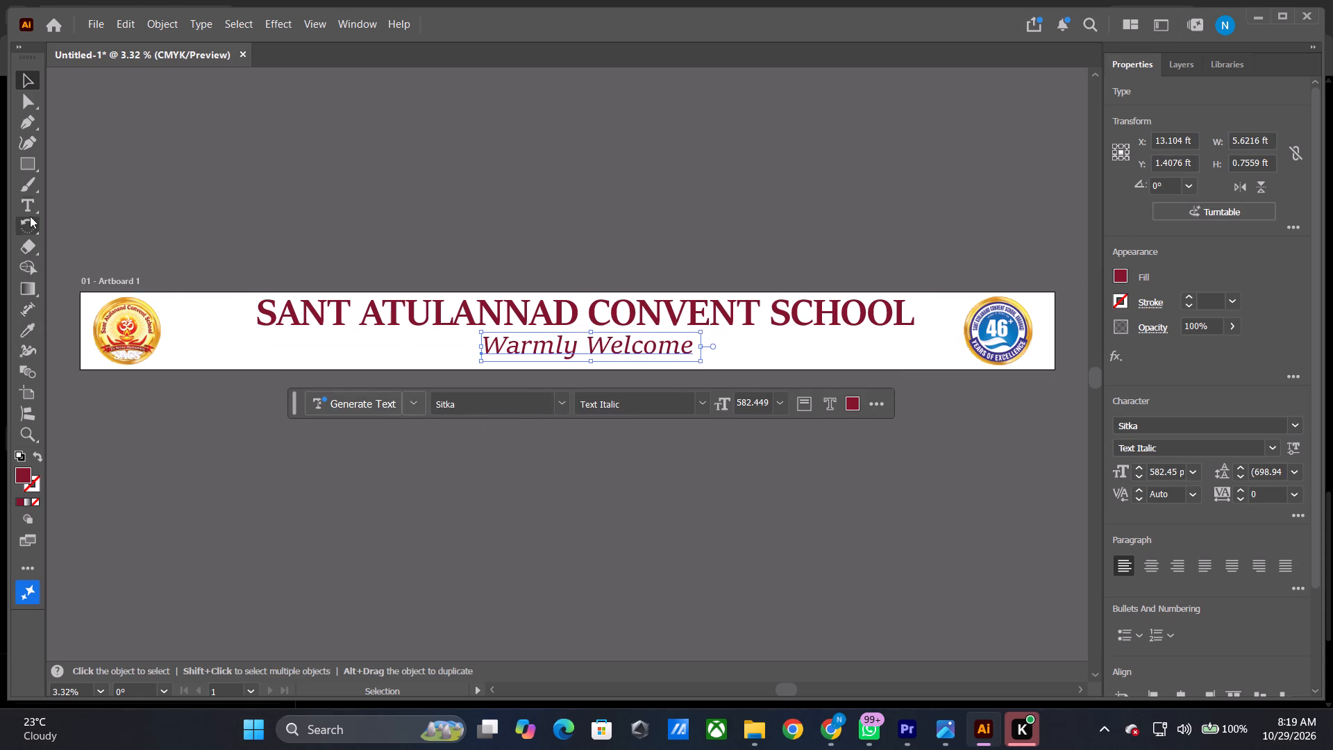
click(29, 197)
click(694, 353)
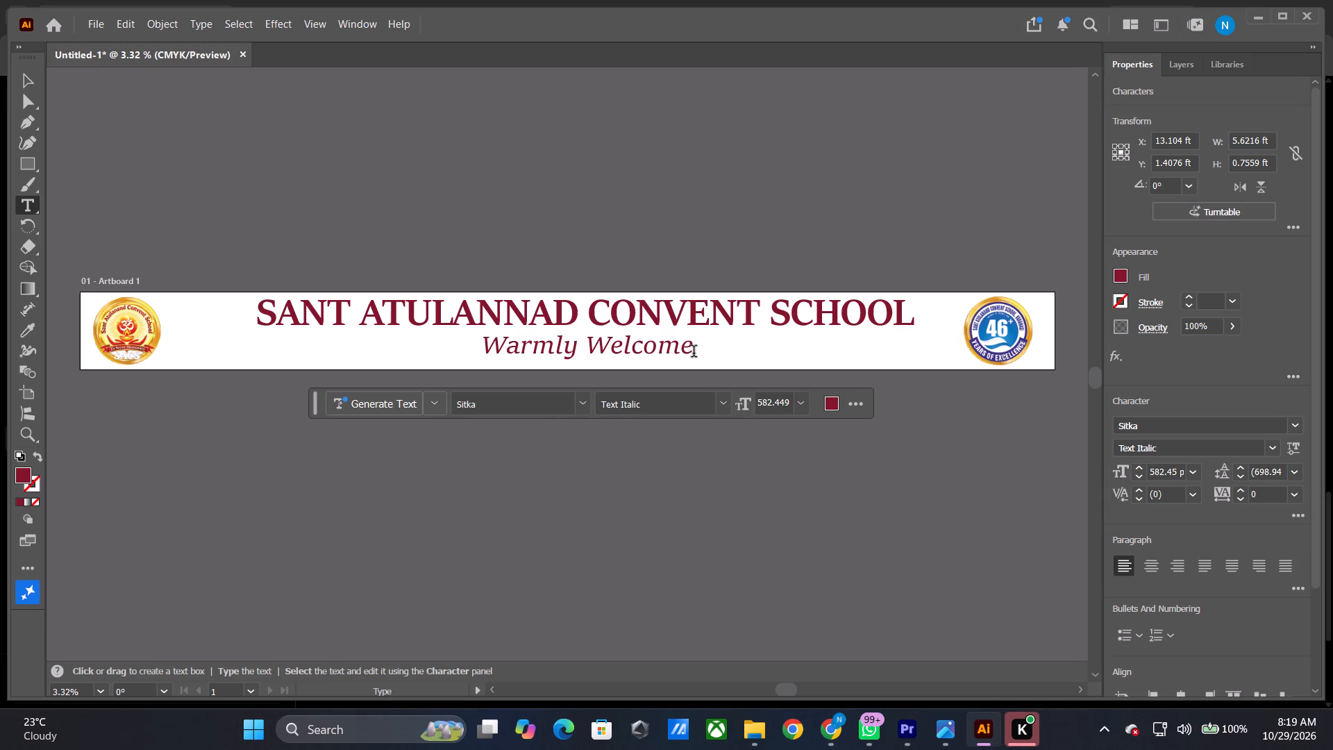
key(Return)
key(shift+t)
key(BackSpace)
key(t)
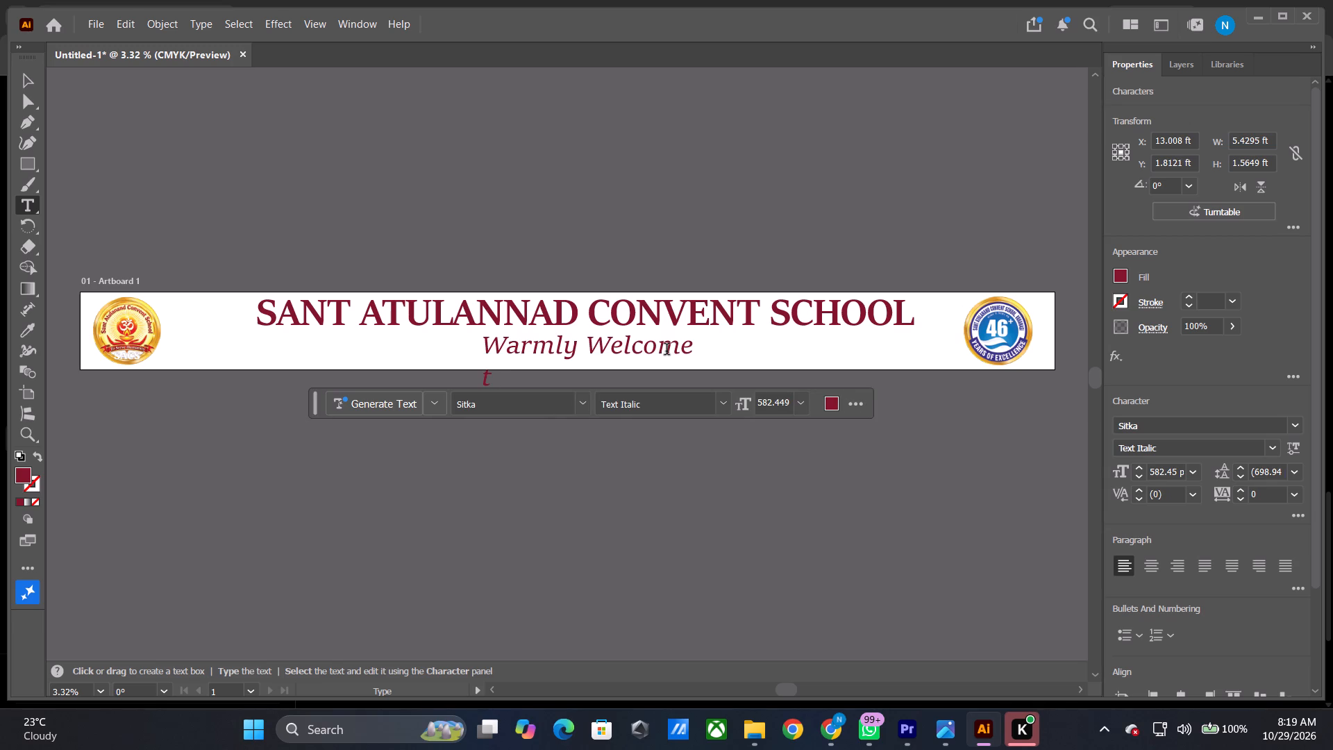
key(o)
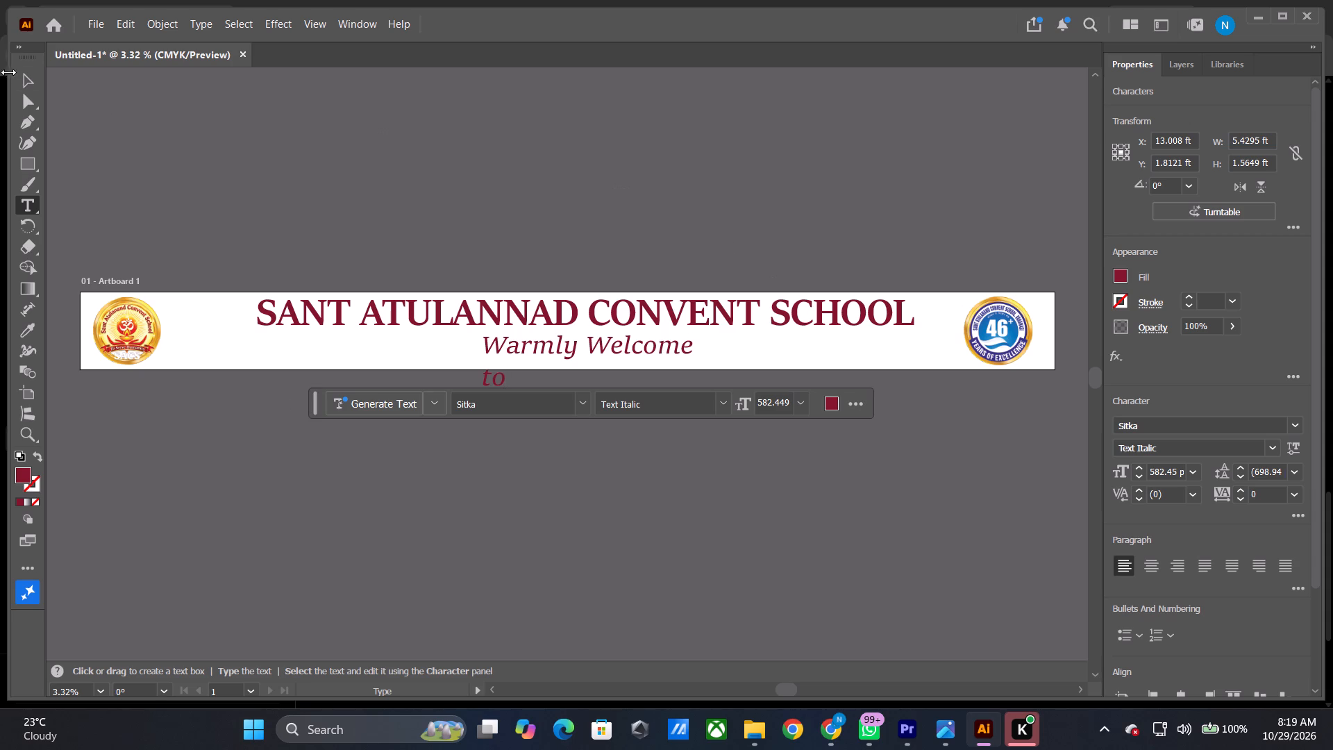
Centre-align the two-line welcome text and move it up under the school name, to about X 13.57, Y 1.52 ft.
click(19, 78)
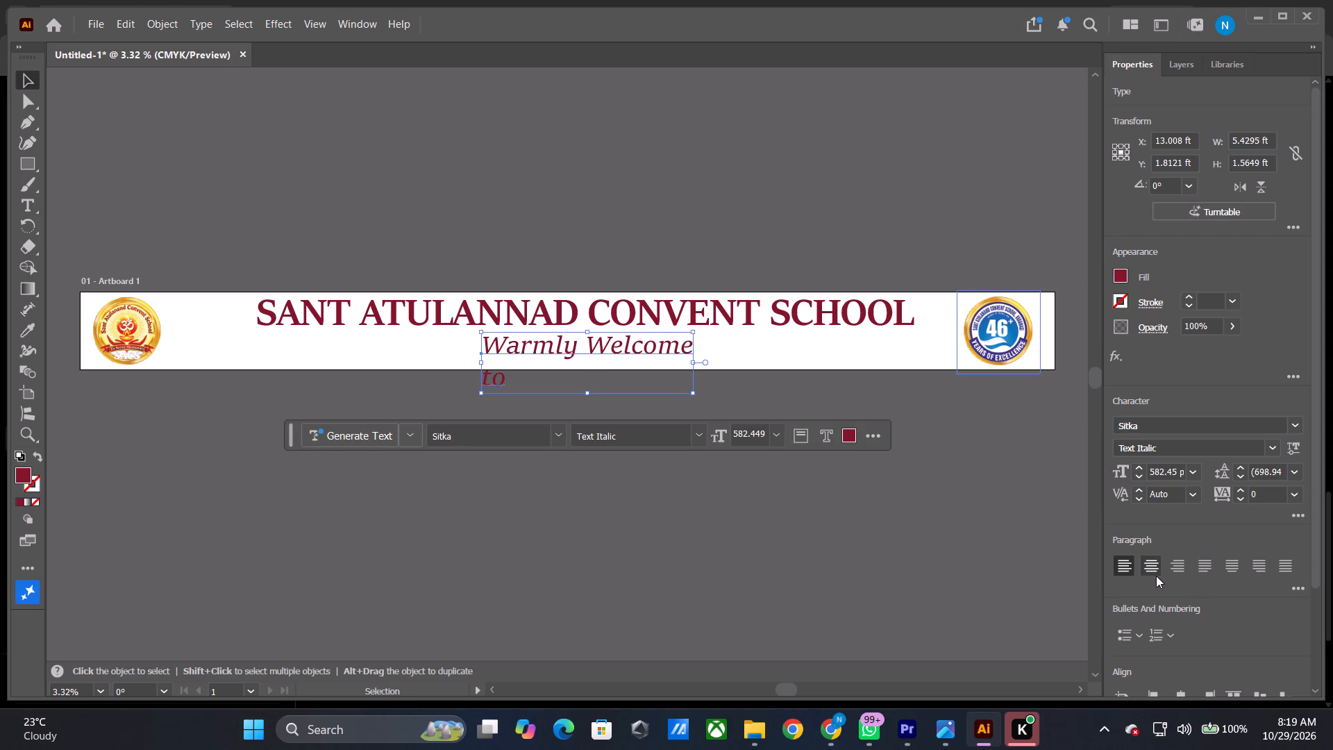
click(1156, 576)
drag(498, 348, 651, 350)
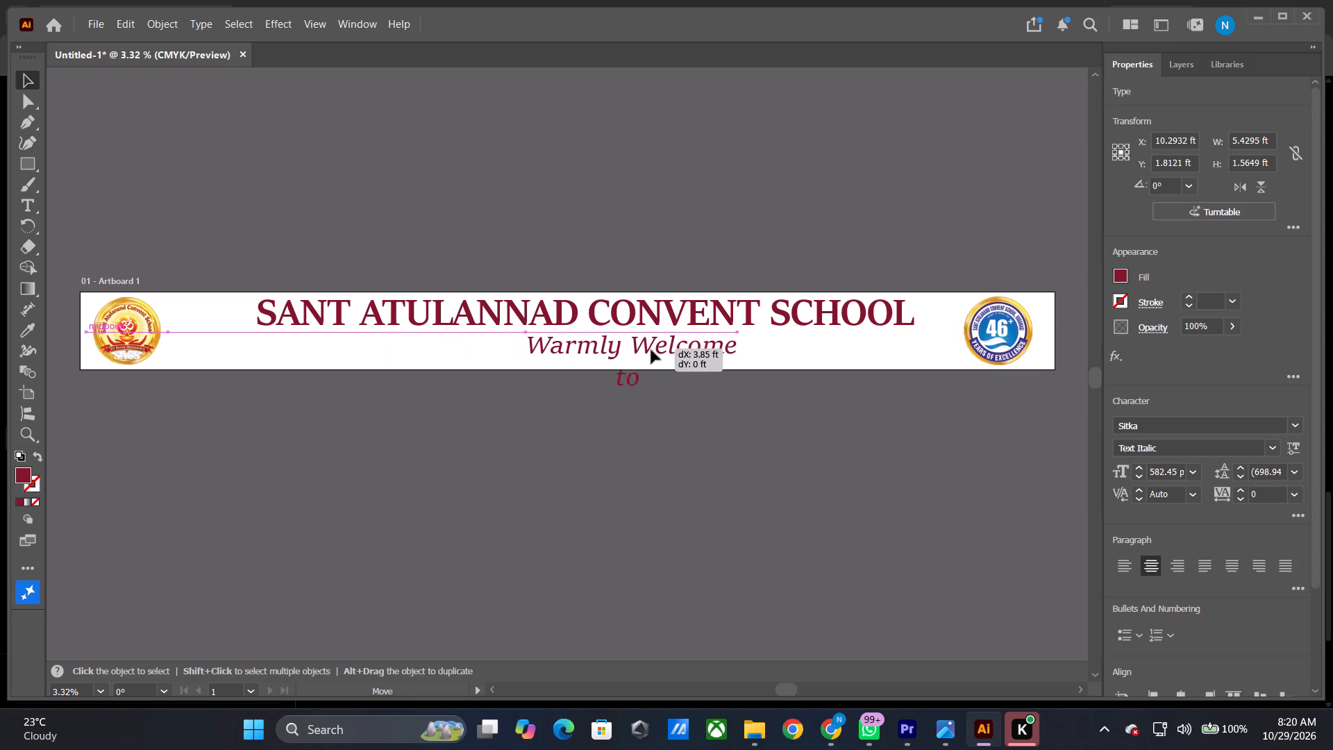
drag(651, 350, 625, 337)
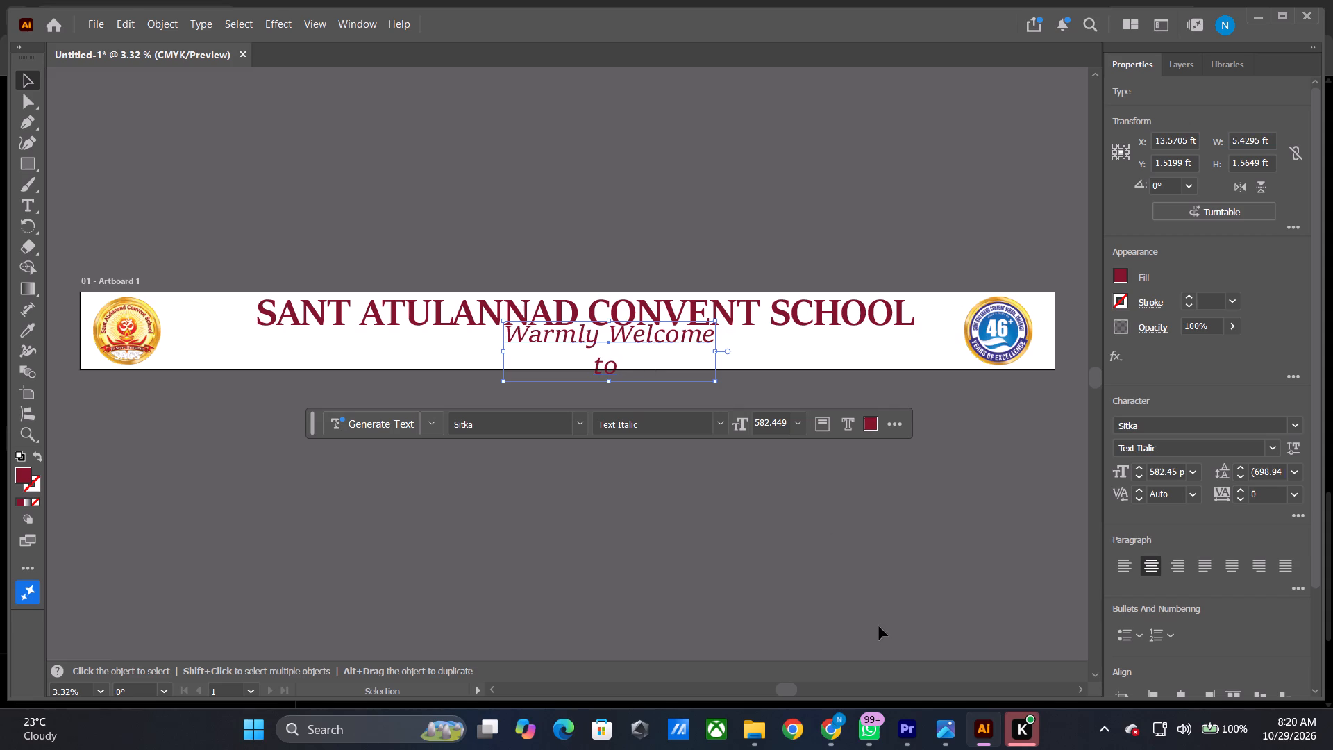
click(842, 725)
scroll(830, 423, down, 3)
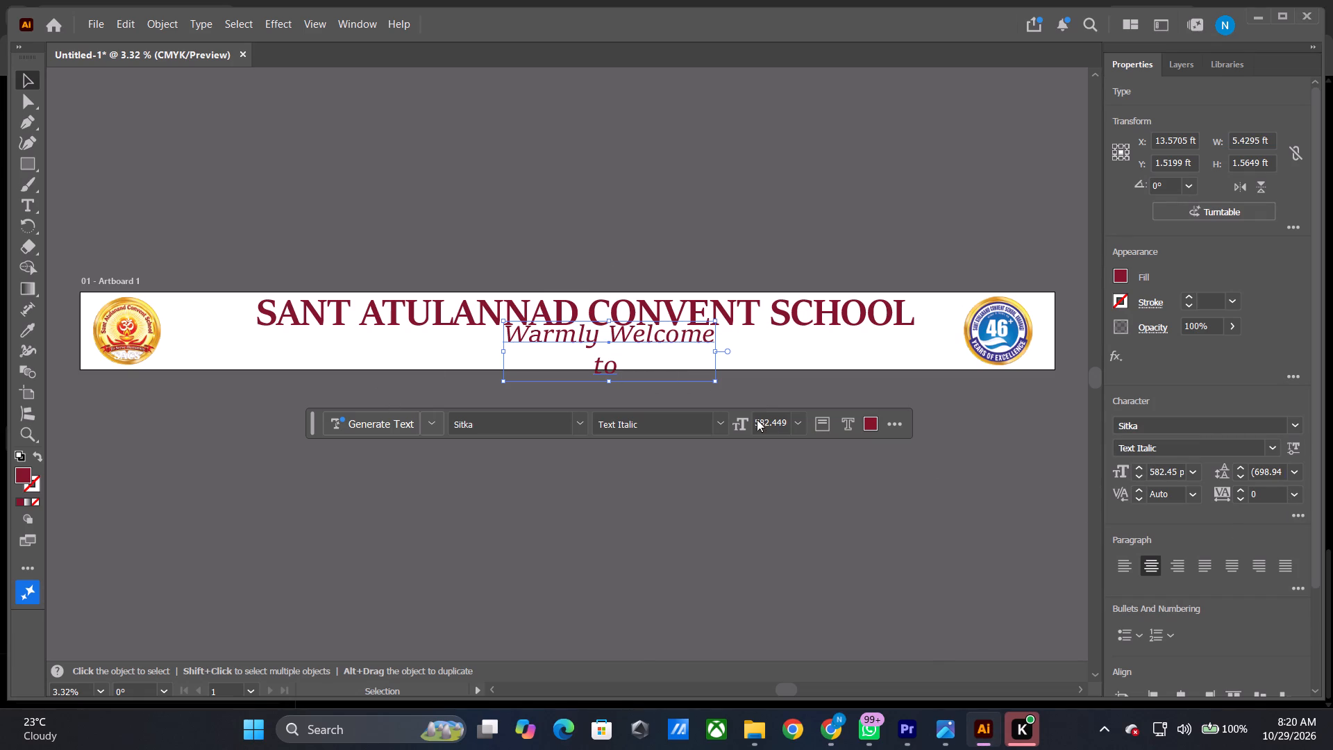
Reduce the font size of the word "to" in the welcome text to 475 pt.
key(t)
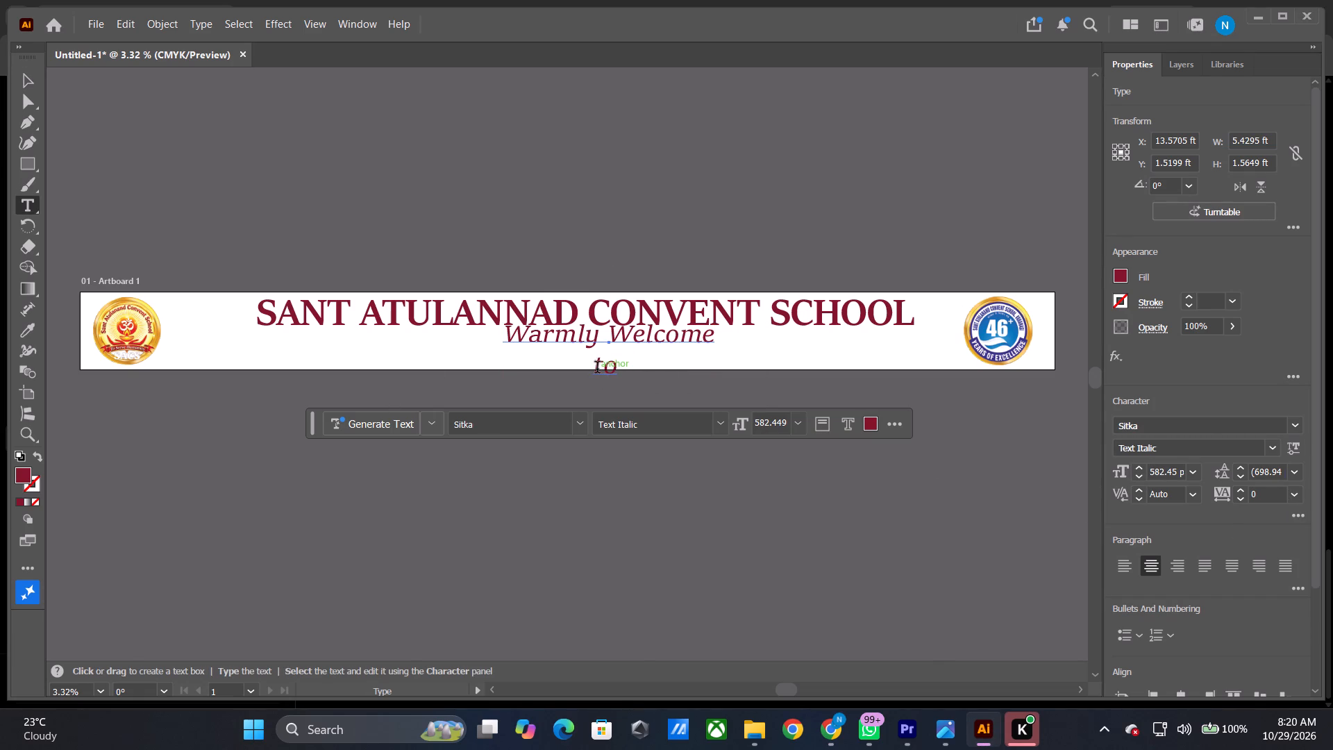
drag(597, 369, 625, 369)
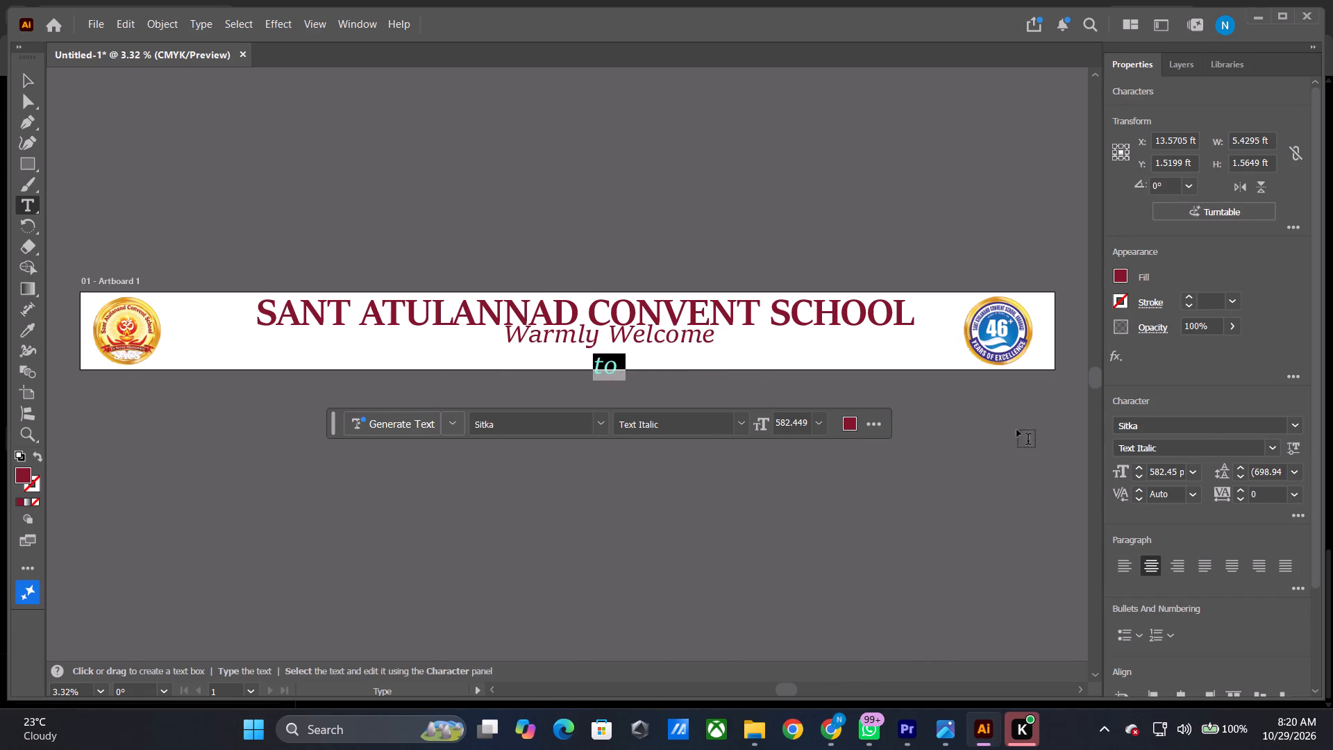
click(1135, 479)
triple_click(1135, 479)
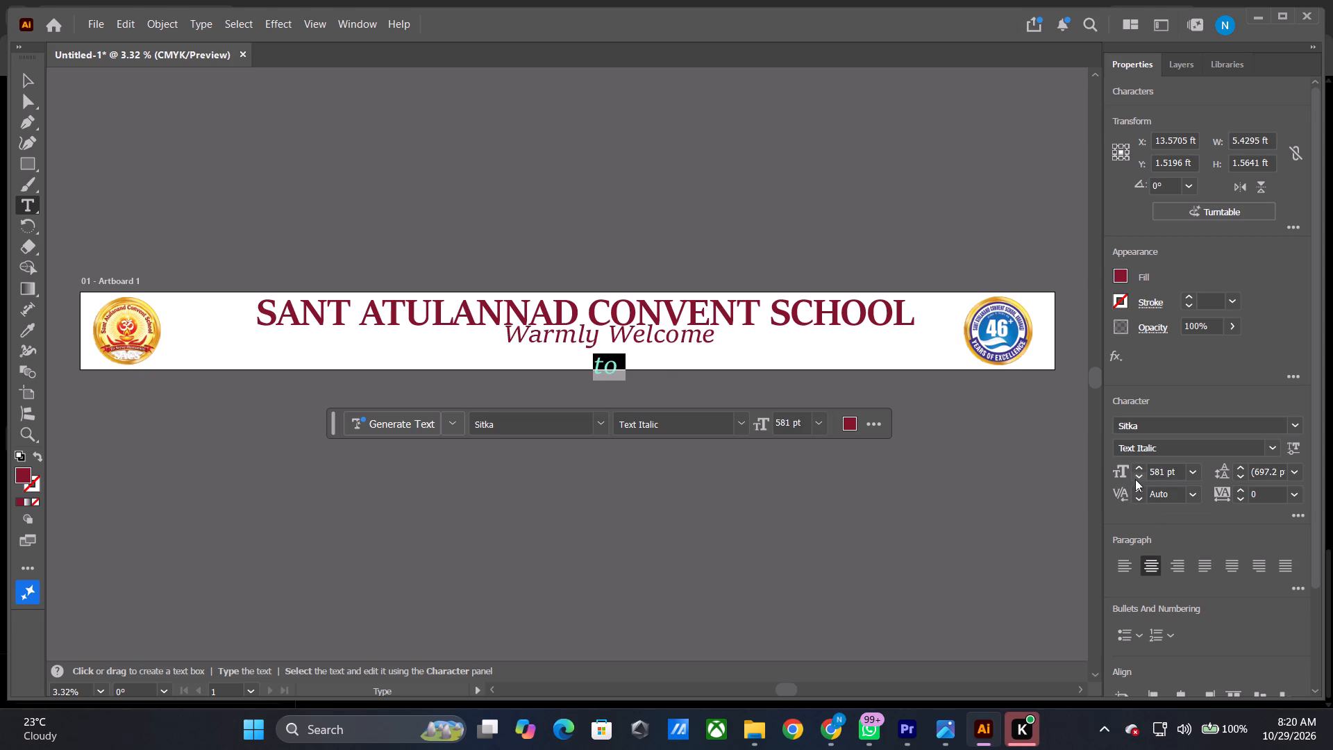
triple_click(1135, 479)
triple_click(1135, 479)
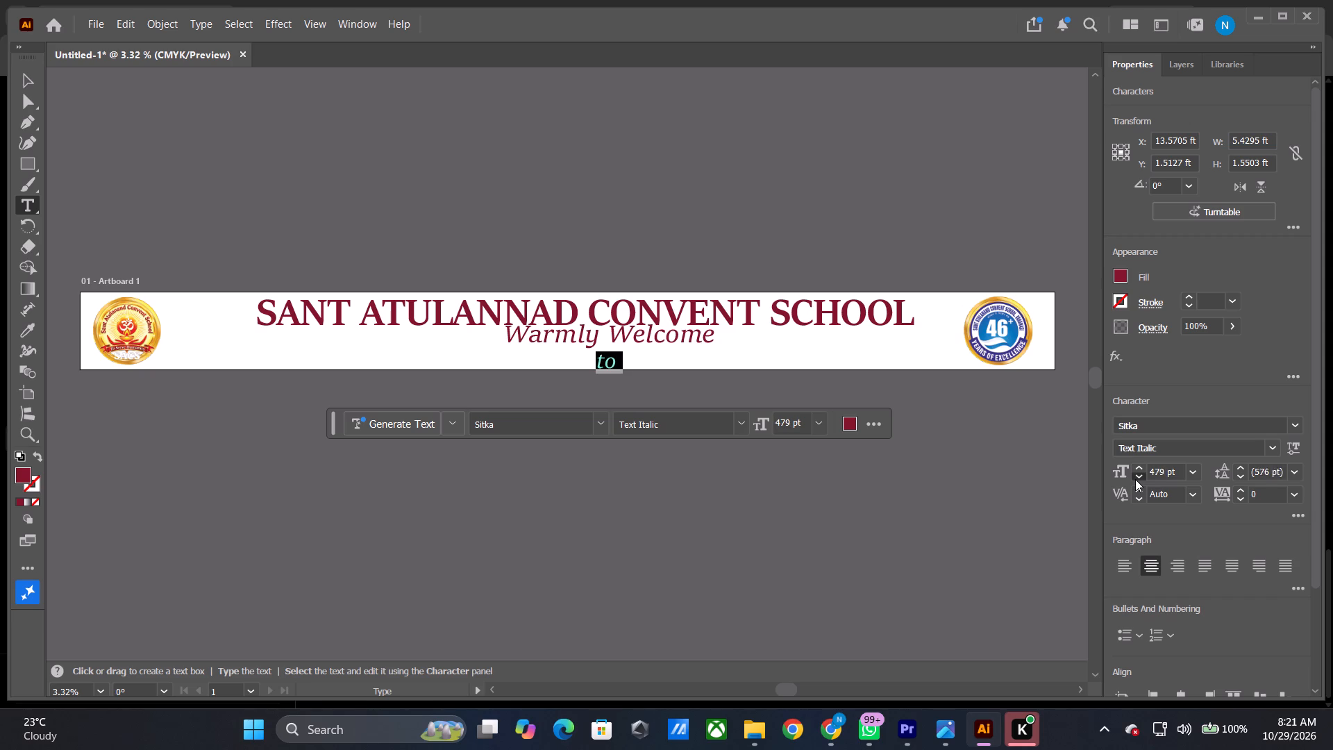
Scale the whole welcome text object down to about 5.11 ft wide and 1.30 ft high.
click(37, 78)
shift+drag(610, 317, 610, 324)
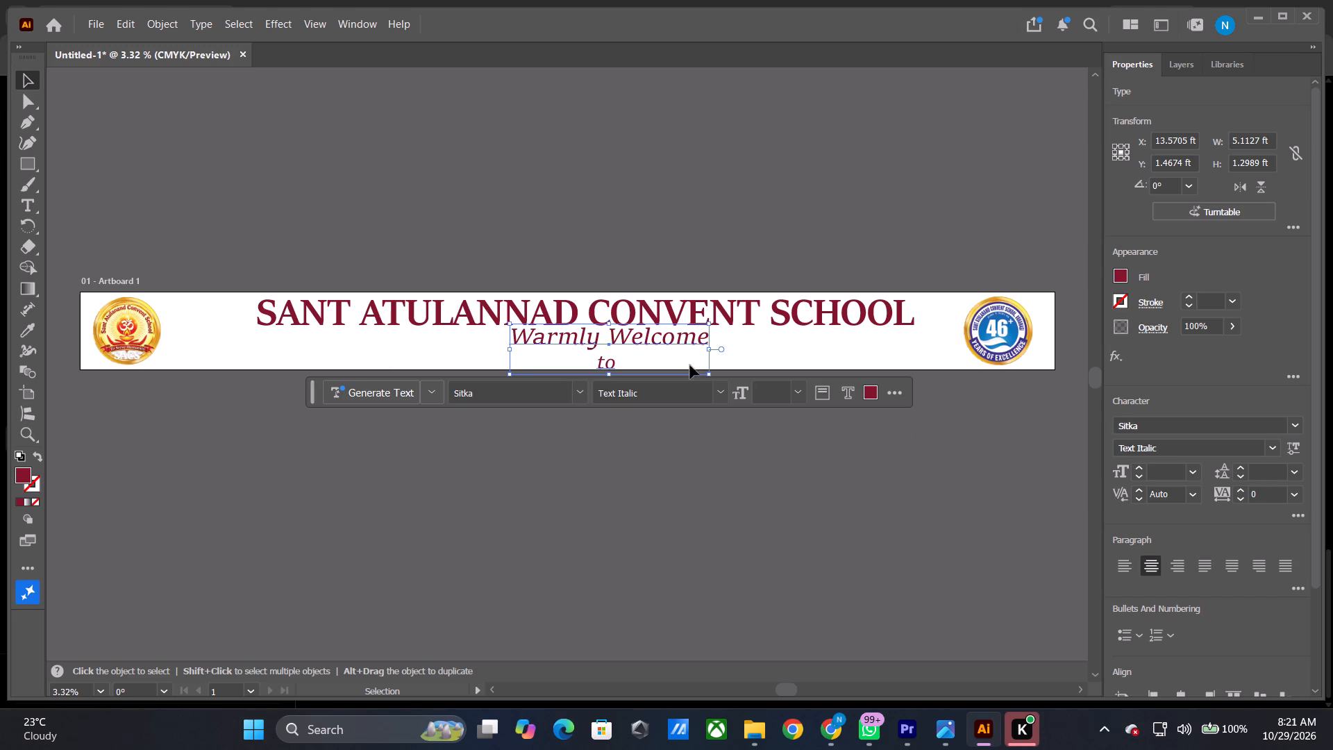
Set the leading of the two-line welcome text to 359 pt to tighten the line spacing.
click(674, 339)
click(1244, 472)
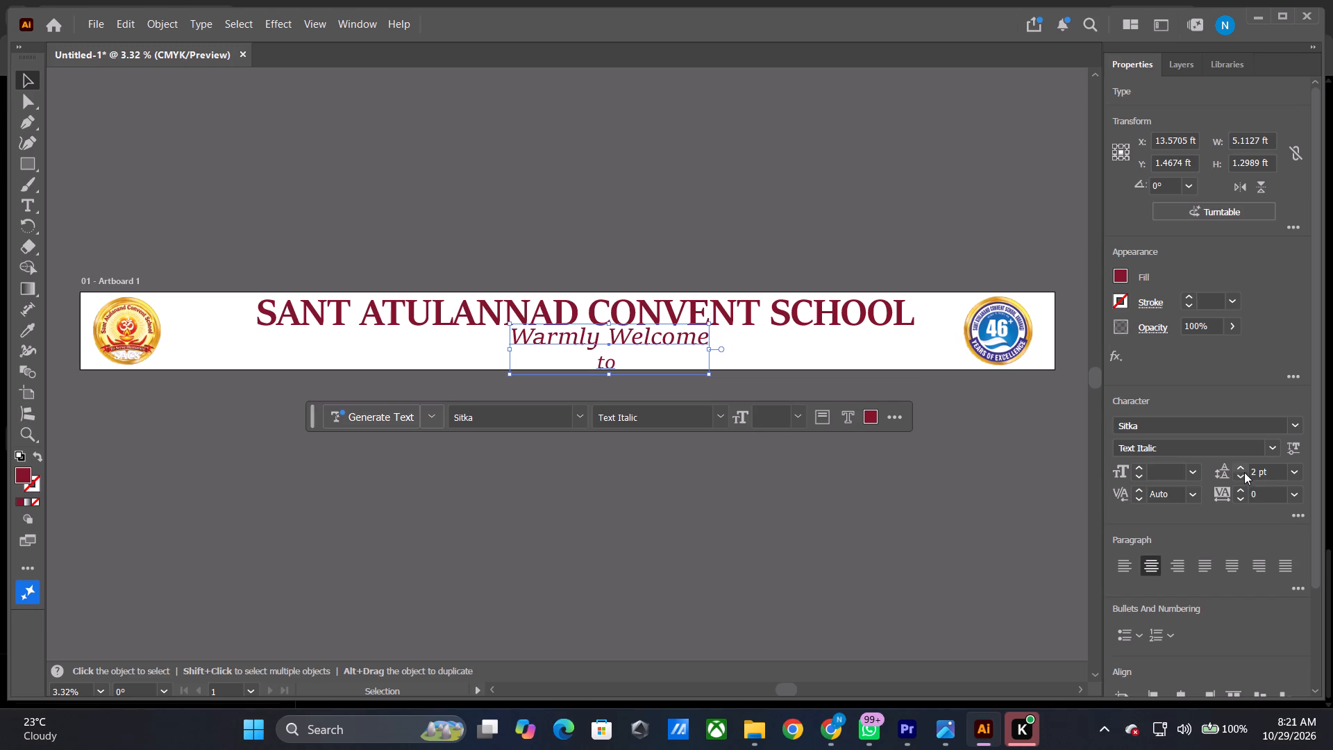
double_click(1239, 479)
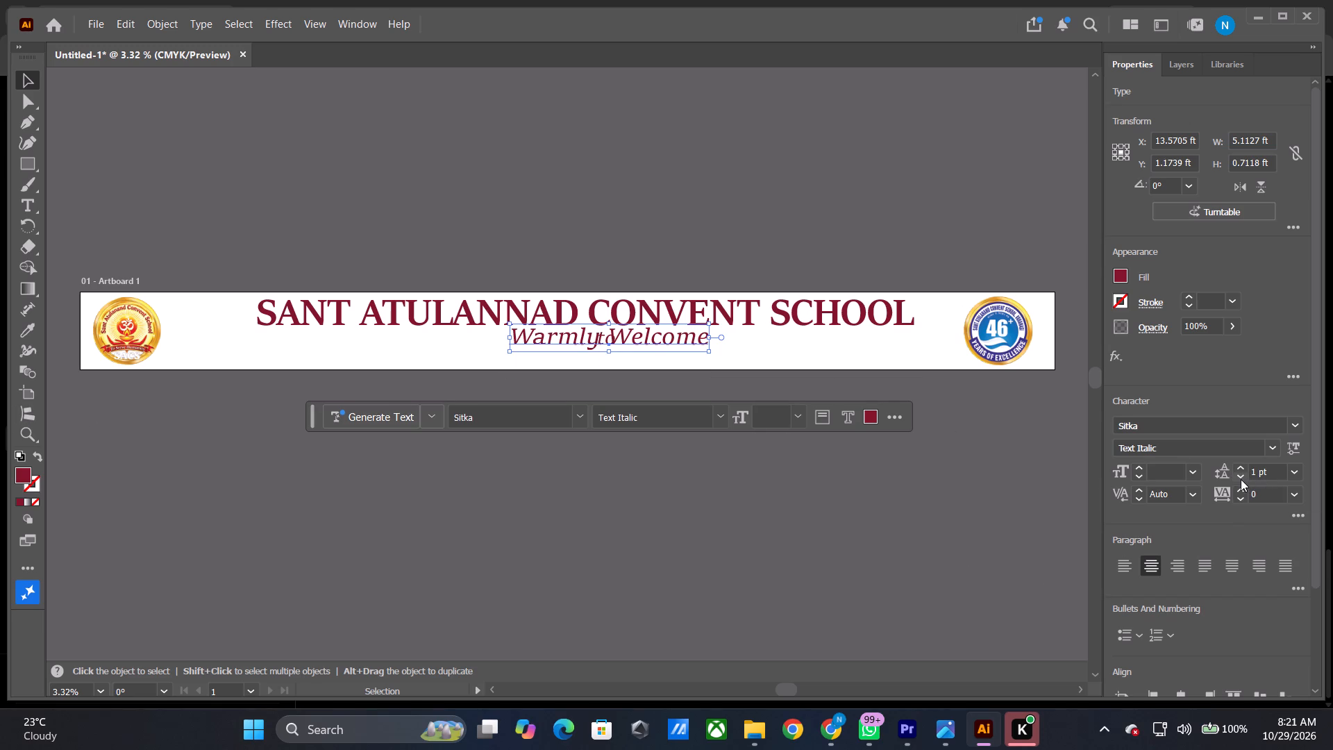
click(1241, 479)
triple_click(1237, 470)
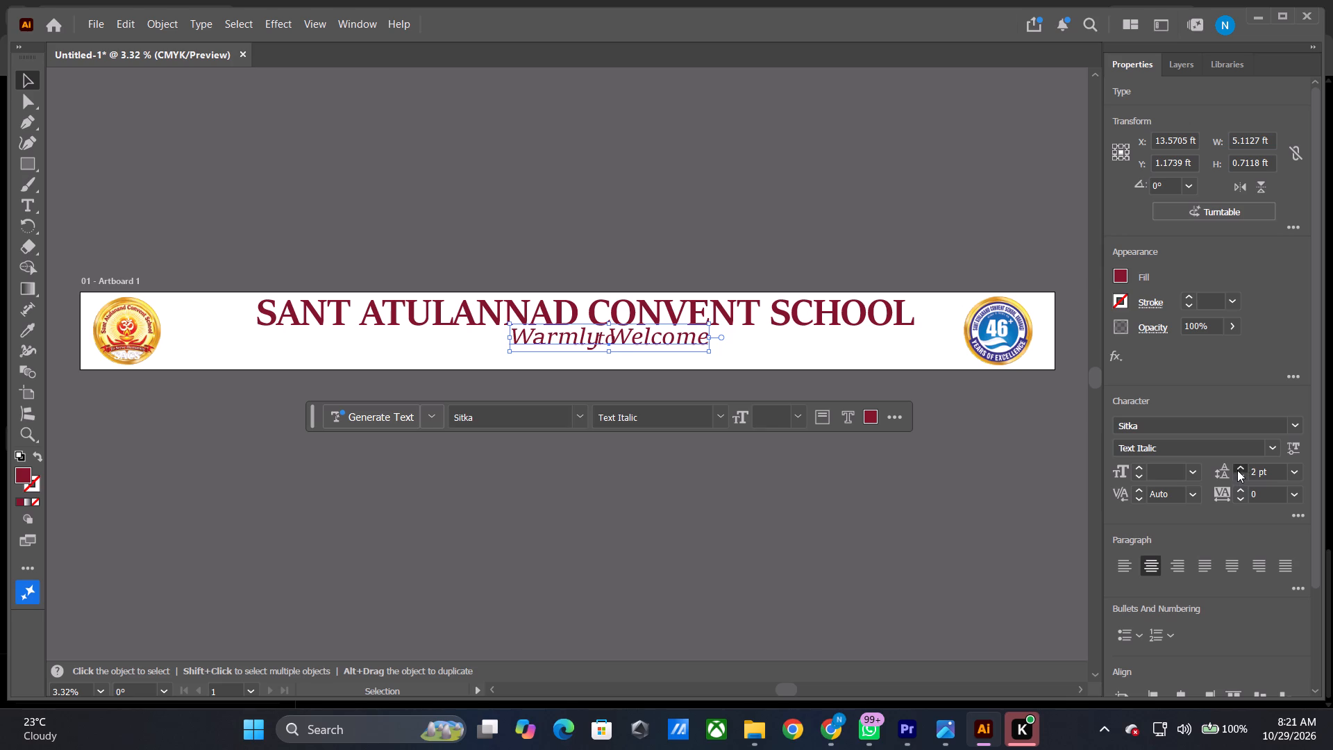
click(1237, 470)
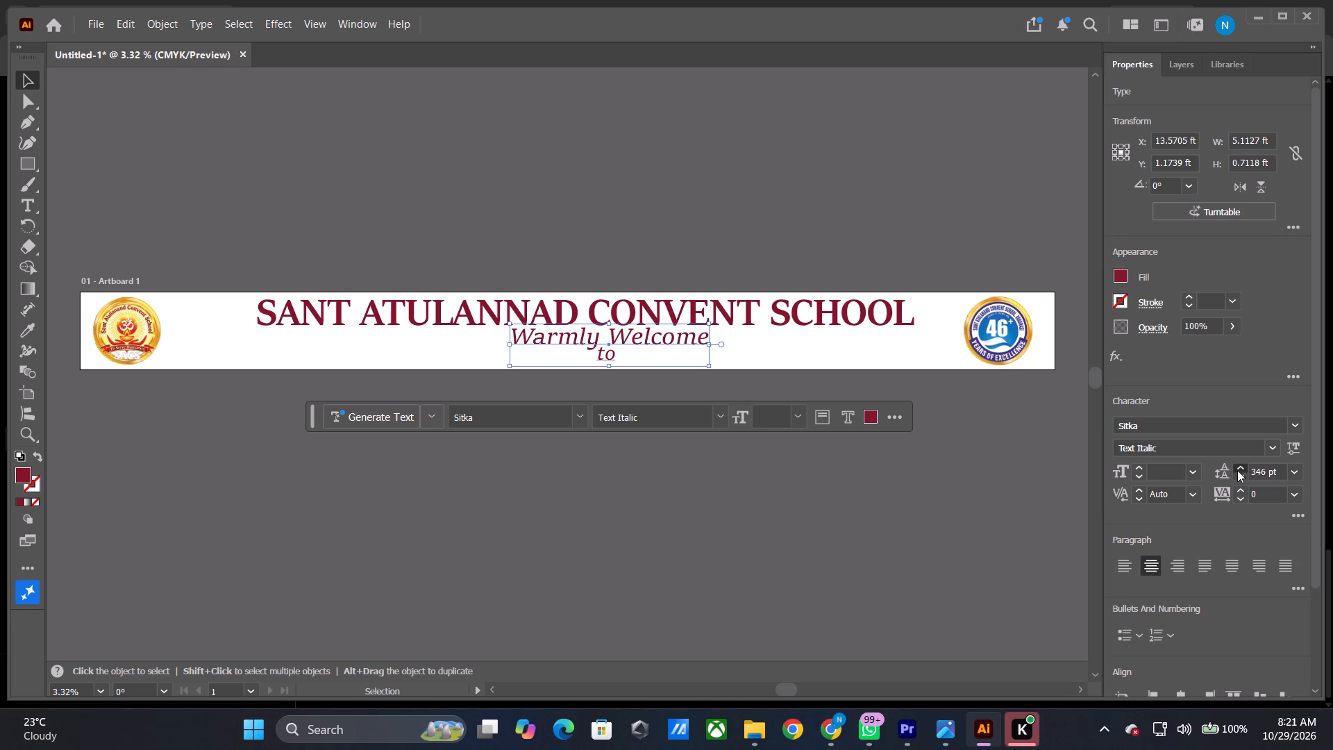
click(1237, 470)
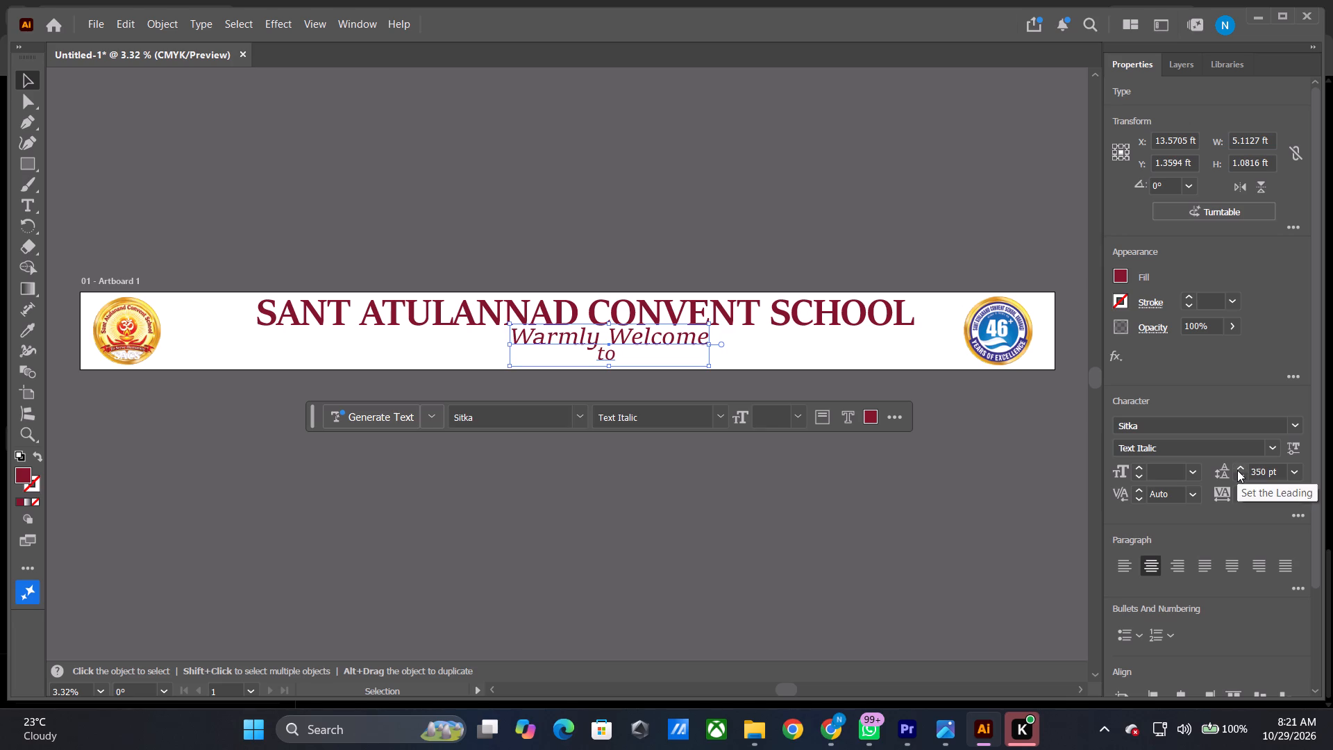
click(1237, 470)
triple_click(1237, 470)
click(1237, 470)
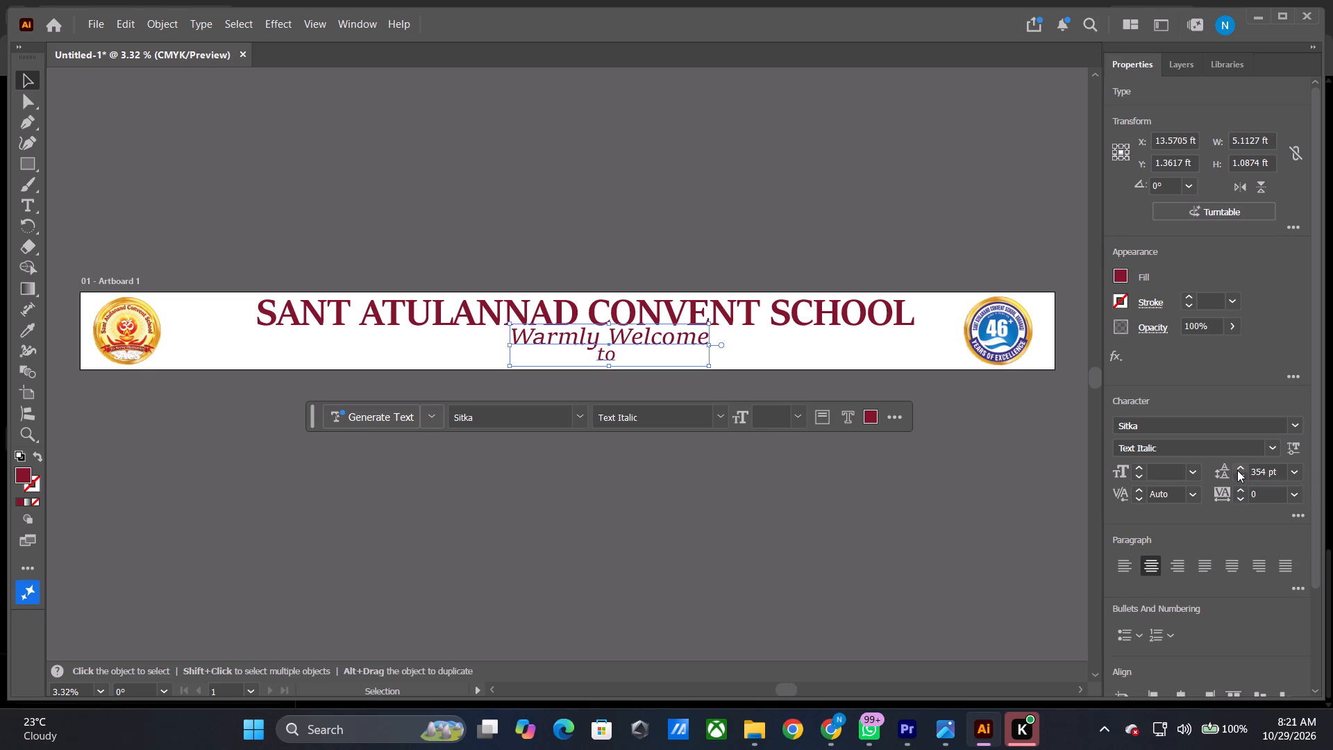
triple_click(1237, 470)
click(1237, 470)
Nudge the welcome text down and slightly left beneath the school name, to about X 13.52, Y 1.55 ft.
key(shift+Down)
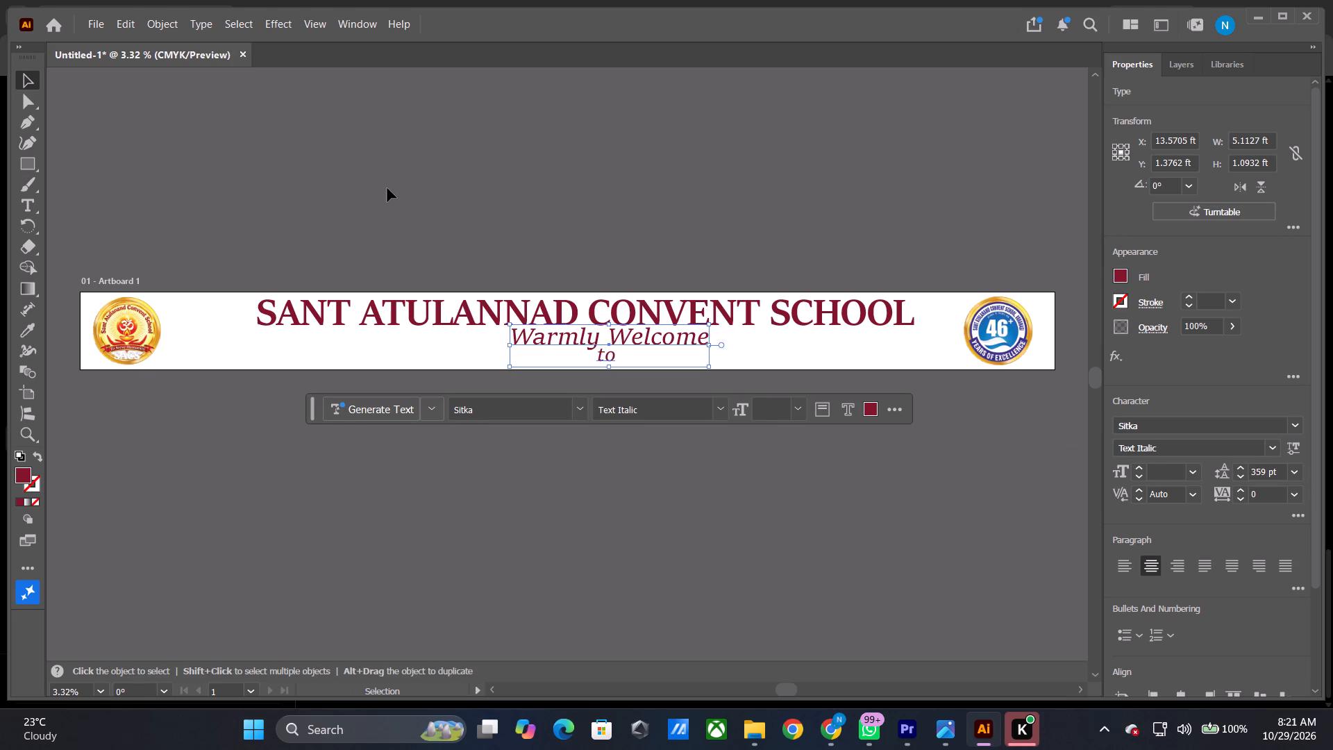
click(421, 162)
click(656, 340)
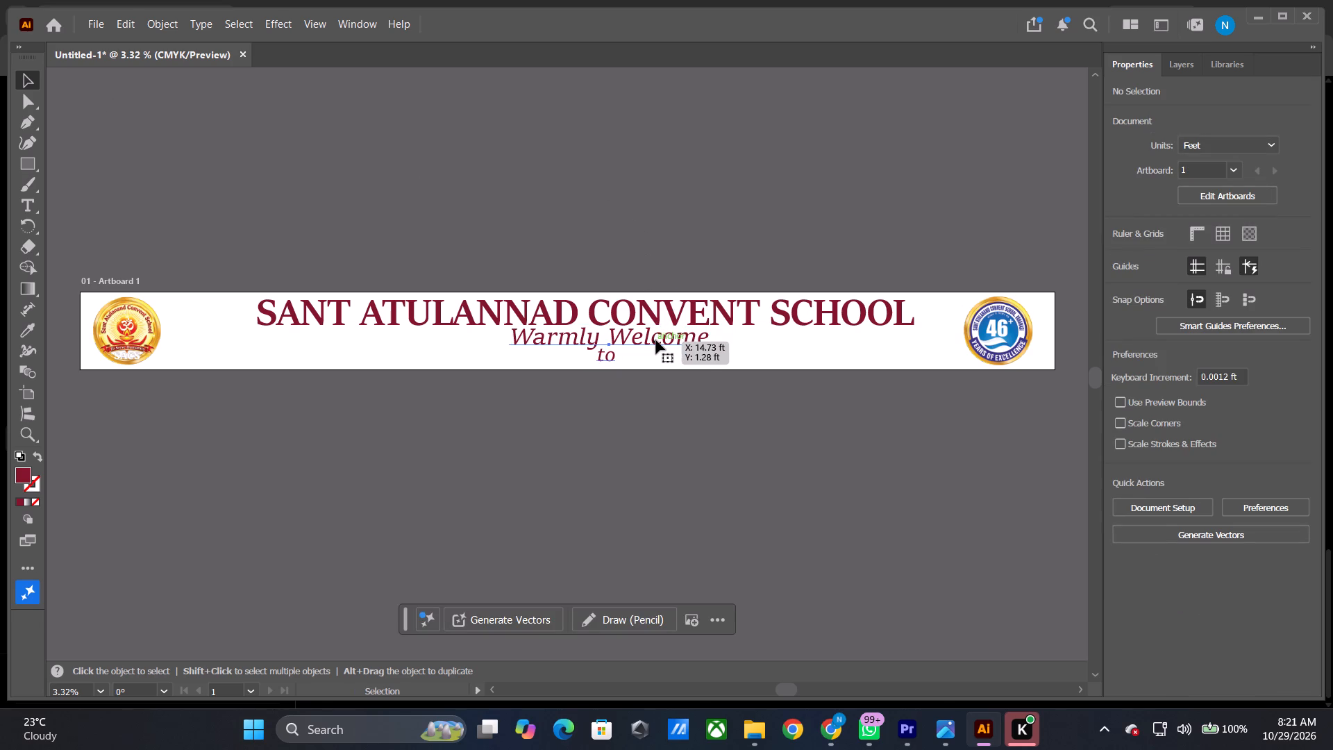
key(Down)
key(Down)
key(Down)
key(shift+Down)
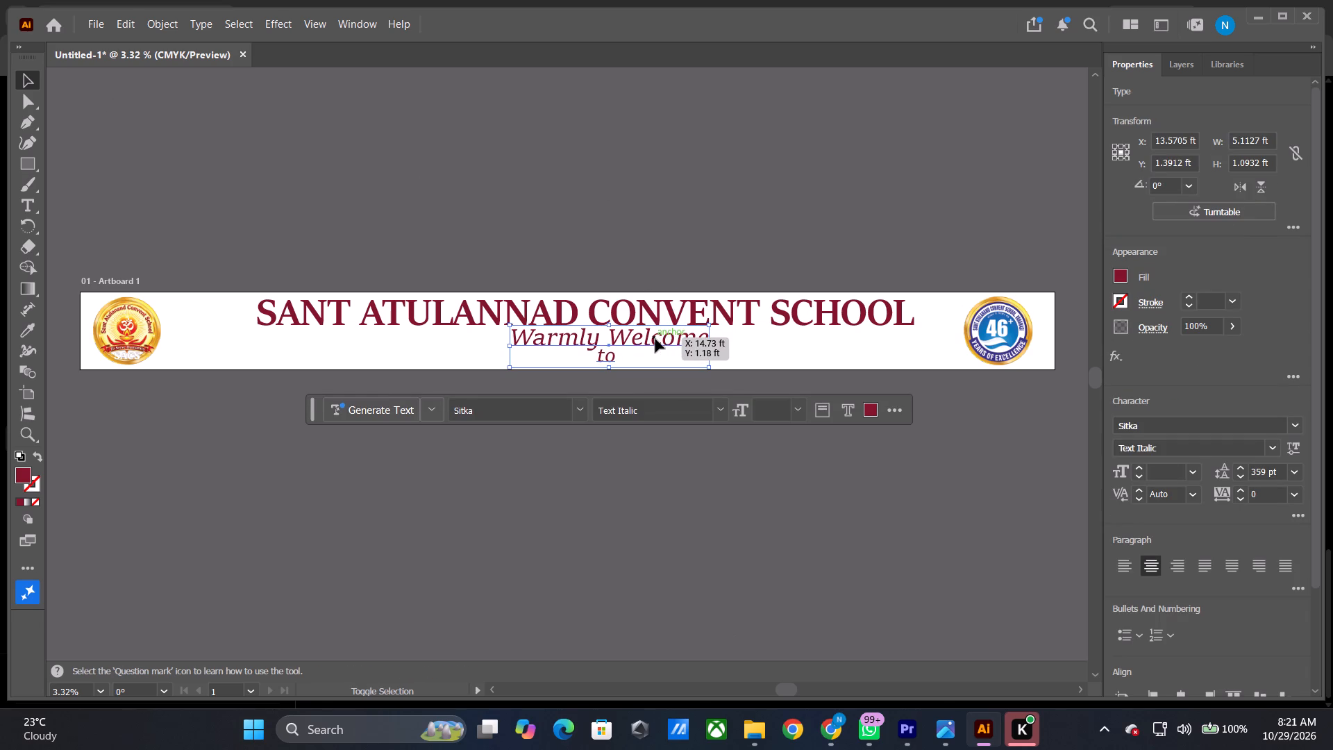
key(shift+Down)
key(shift+Down)
key(shift+Down)
key(shift+Down)
key(shift+Down)
key(shift+Down)
key(shift+Down)
key(shift+Down)
key(shift+Down)
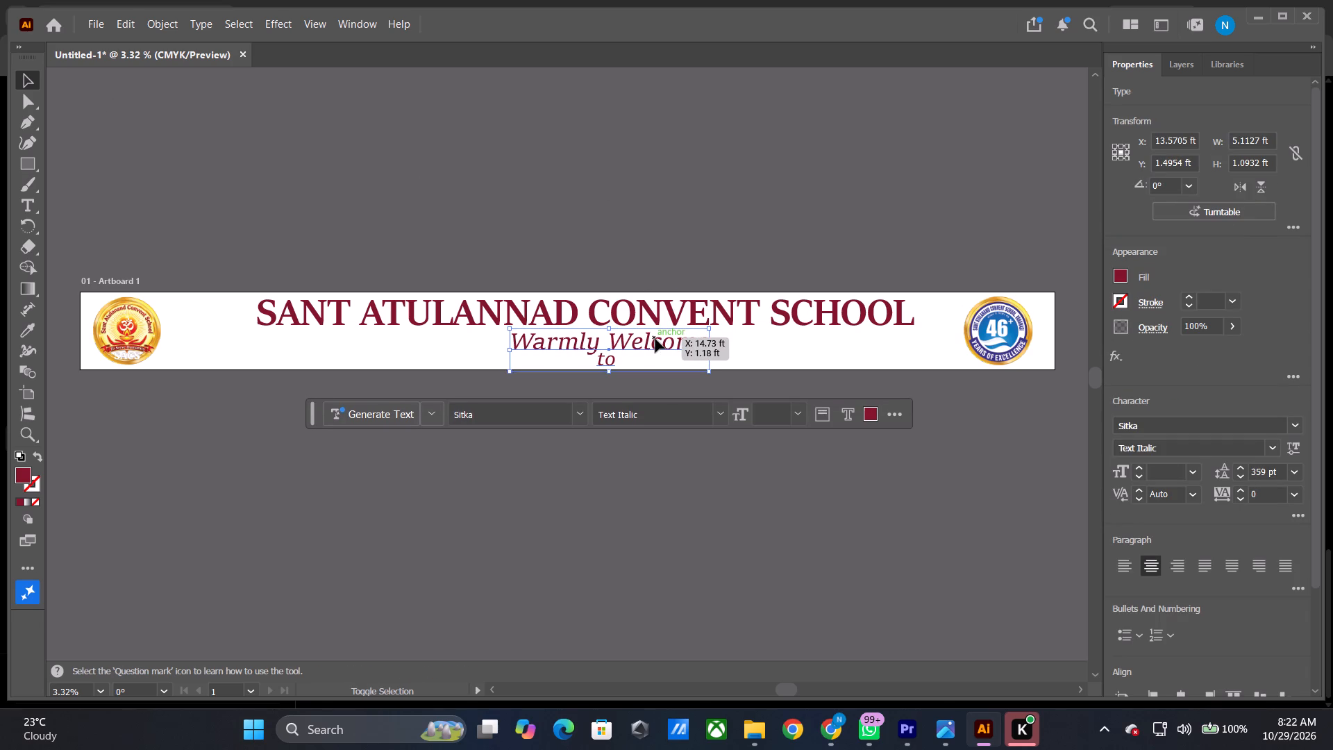
key(shift+Left)
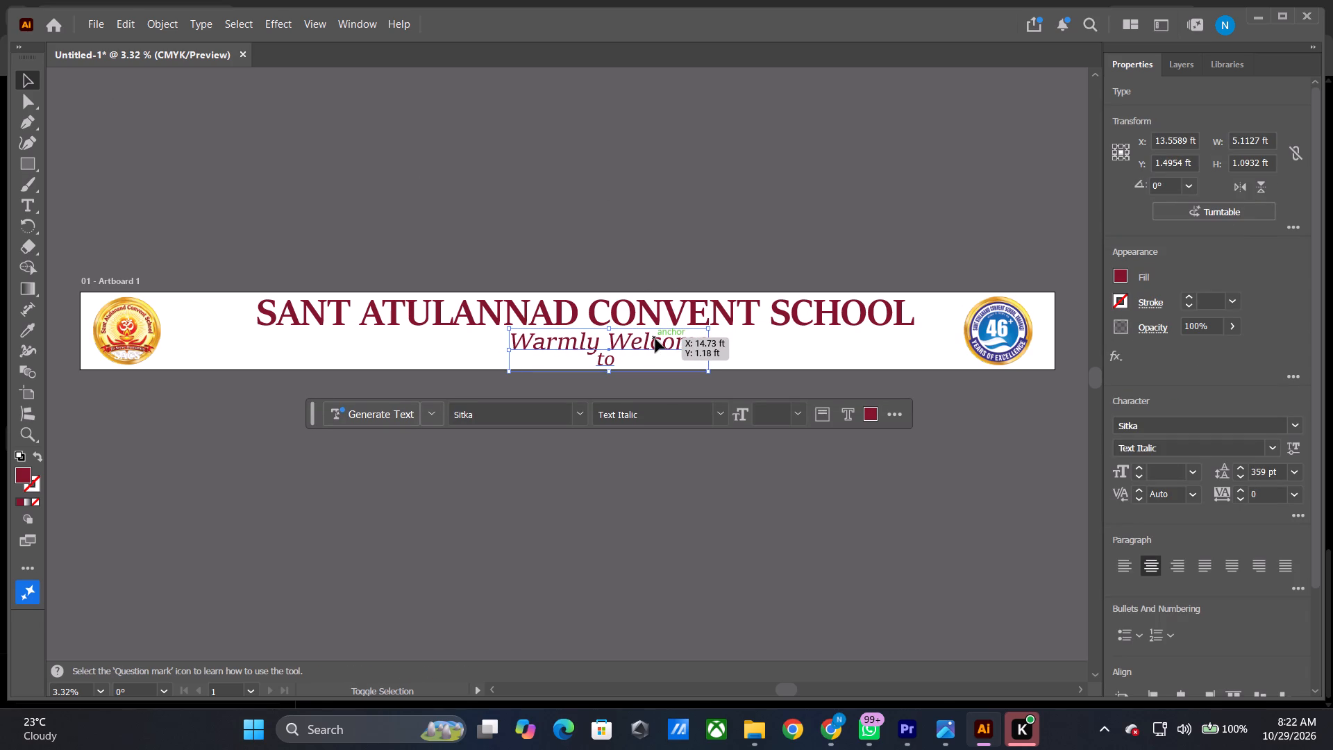
key(shift+Left)
key(shift+Left)
key(shift+Left)
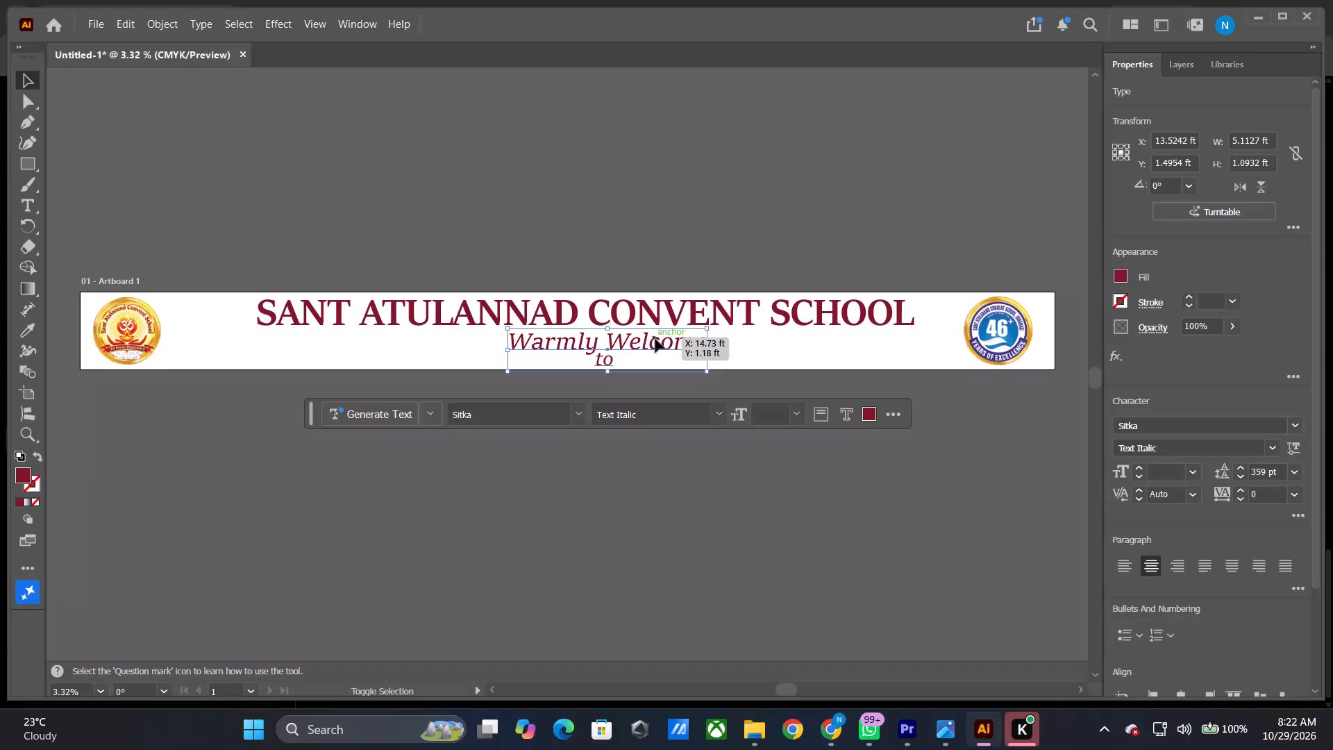
key(shift+Down)
key(shift+Down)
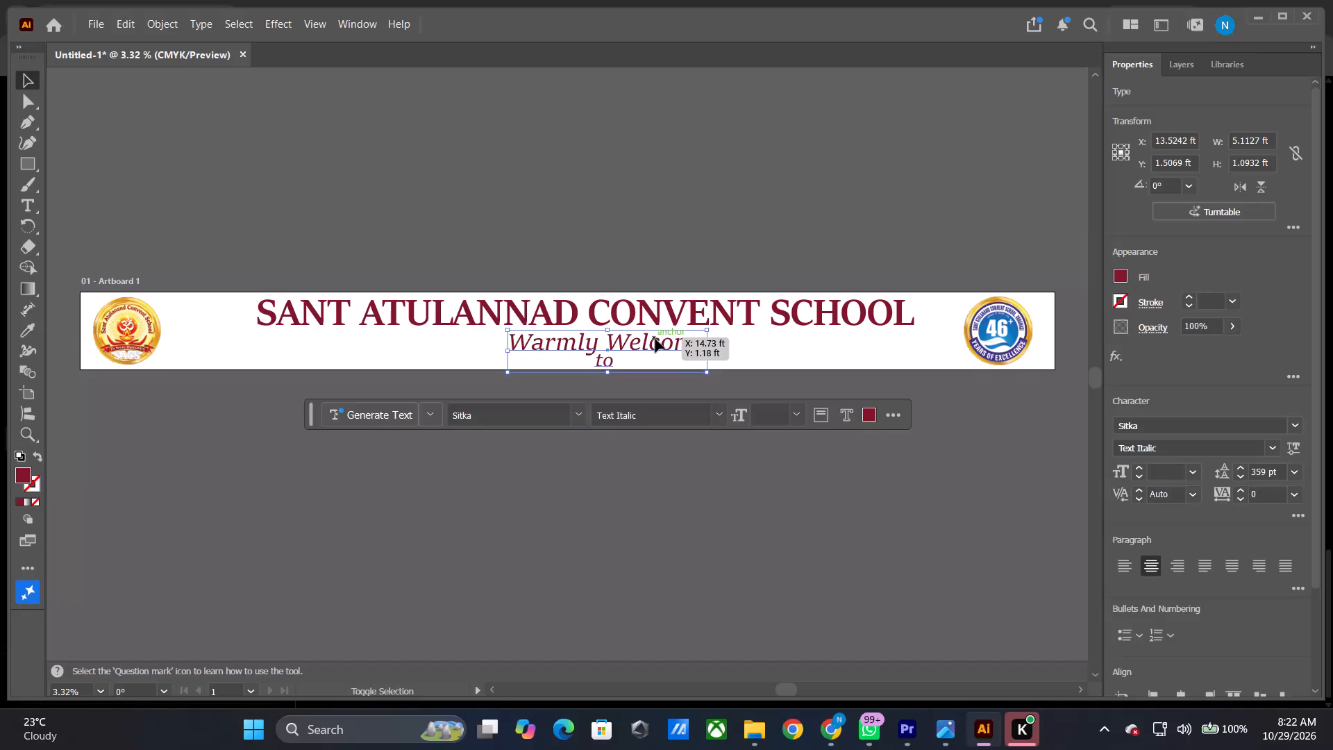
key(shift+Down)
key(shift+Down)
key(shift+Down)
key(shift+Down)
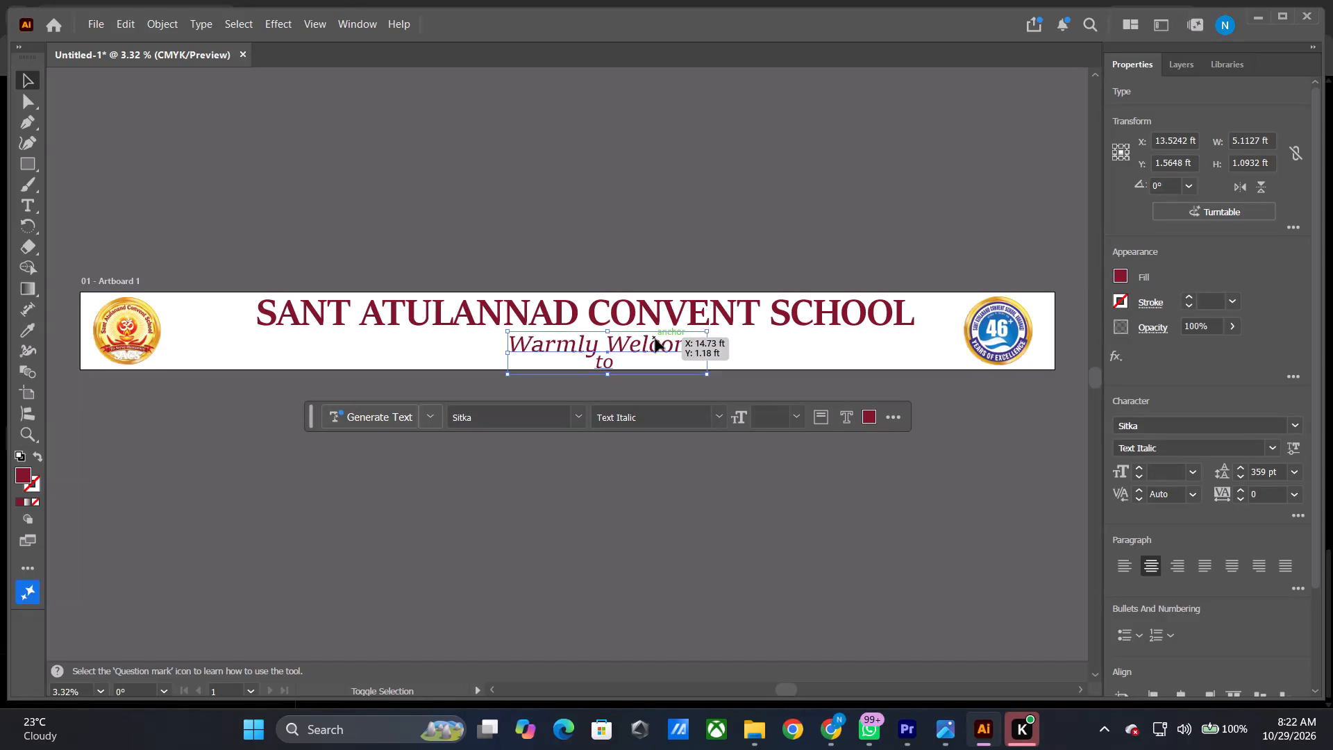
key(shift+Up)
click(673, 169)
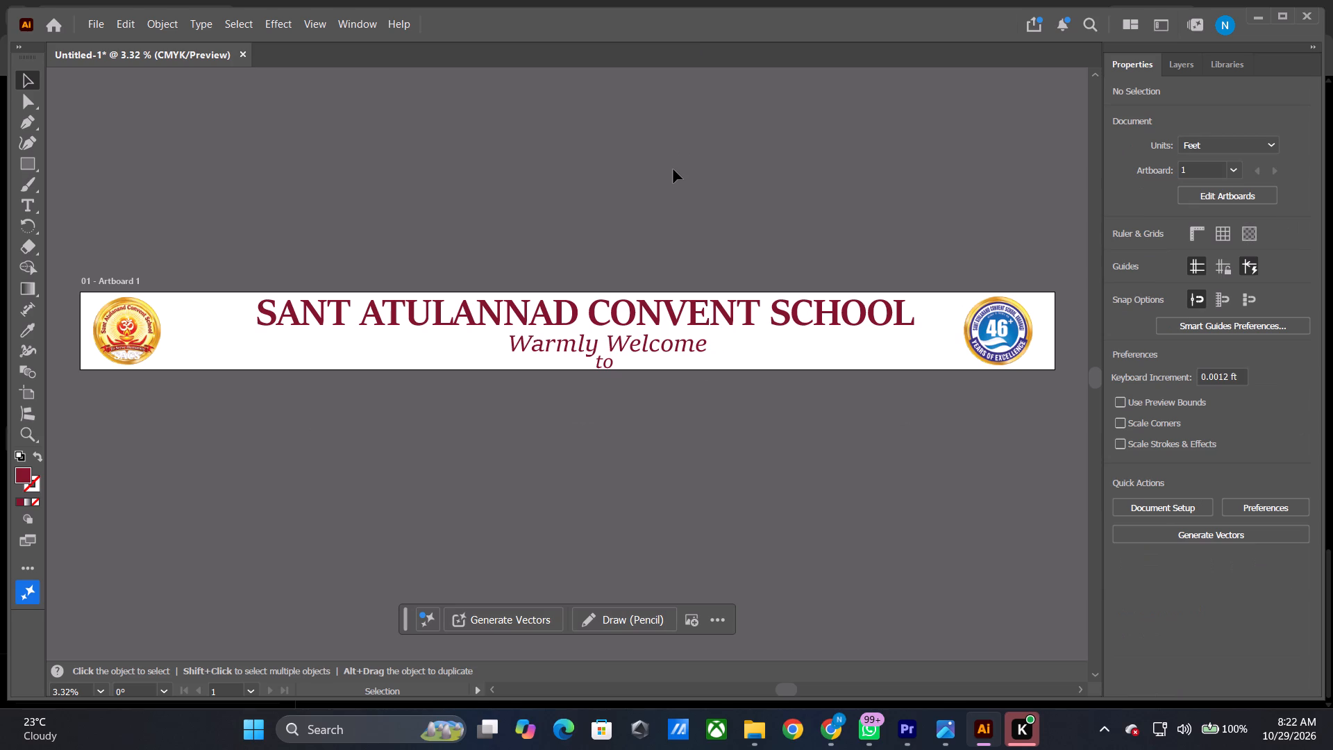
Change the first line of the welcome text to read "Warmly Welcomes".
click(33, 200)
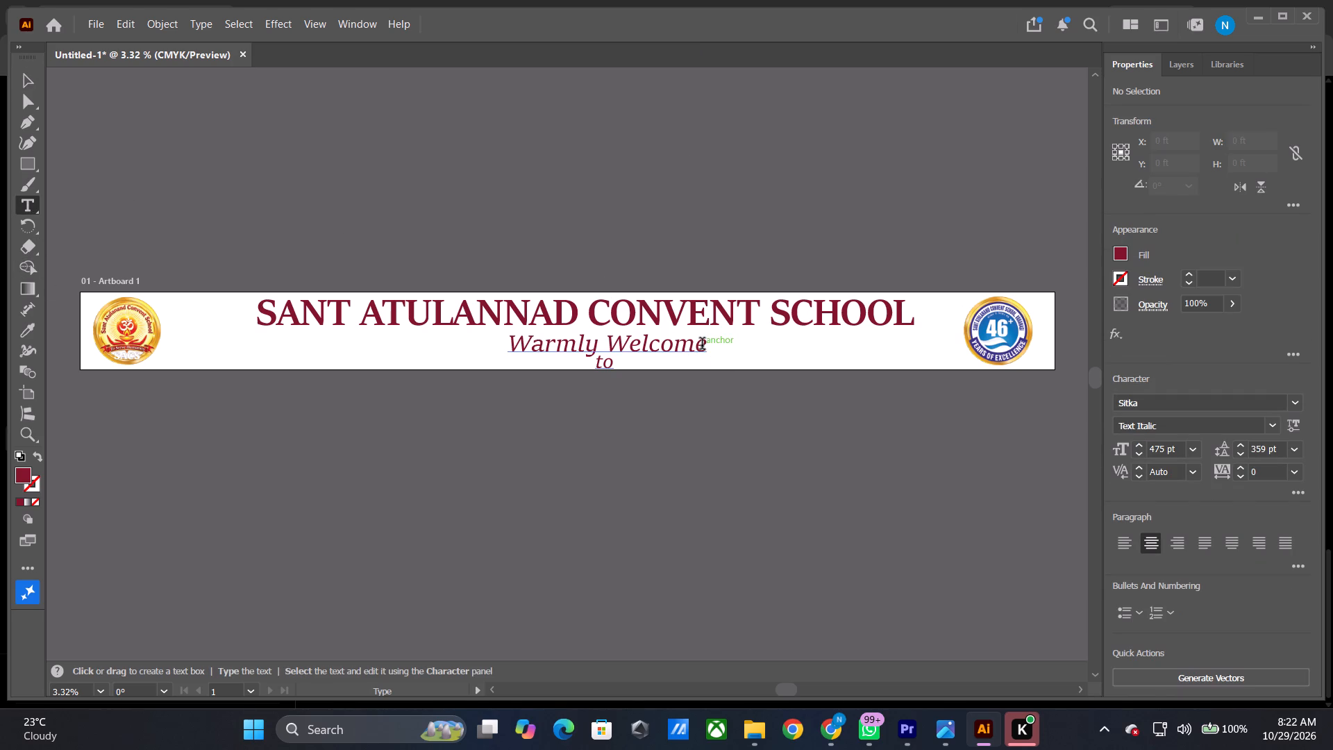
click(702, 345)
key(s)
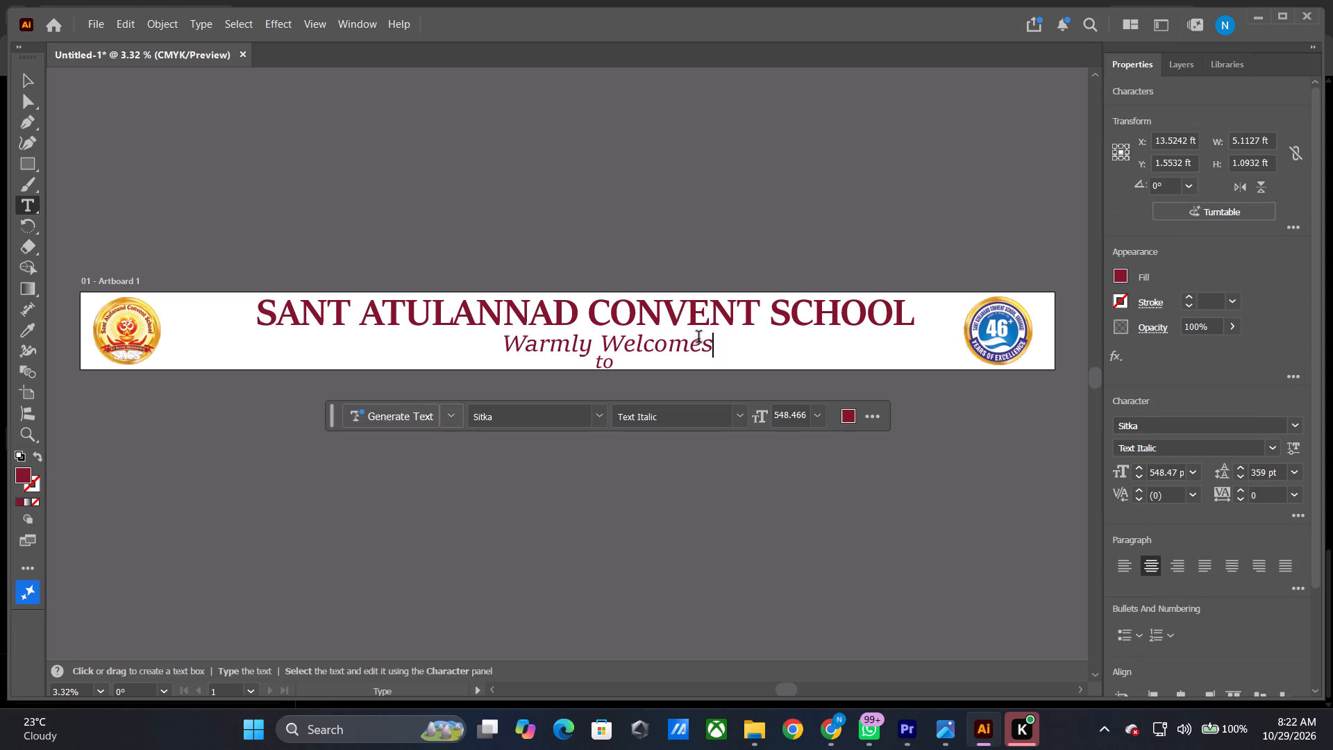
click(28, 83)
click(517, 145)
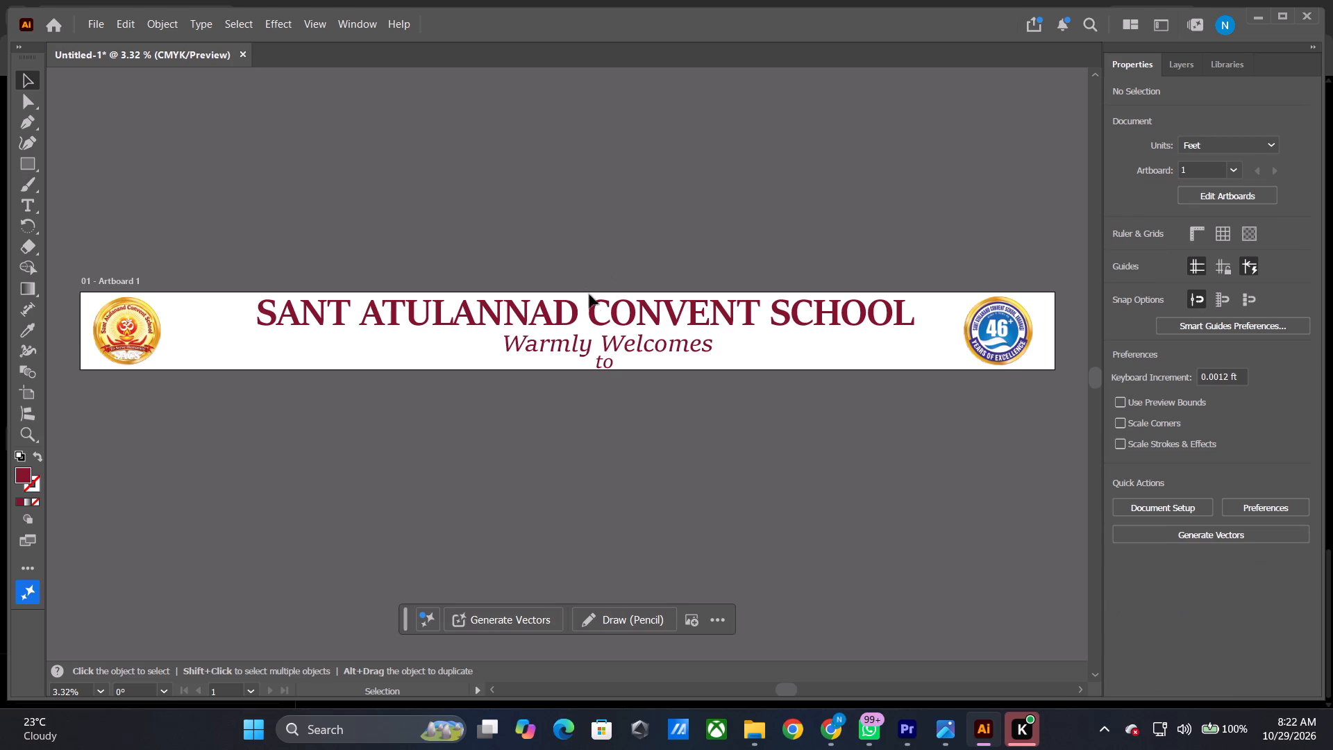
Change the welcome text's fill colour to dark blue, hex 1c4972.
click(613, 336)
double_click(16, 474)
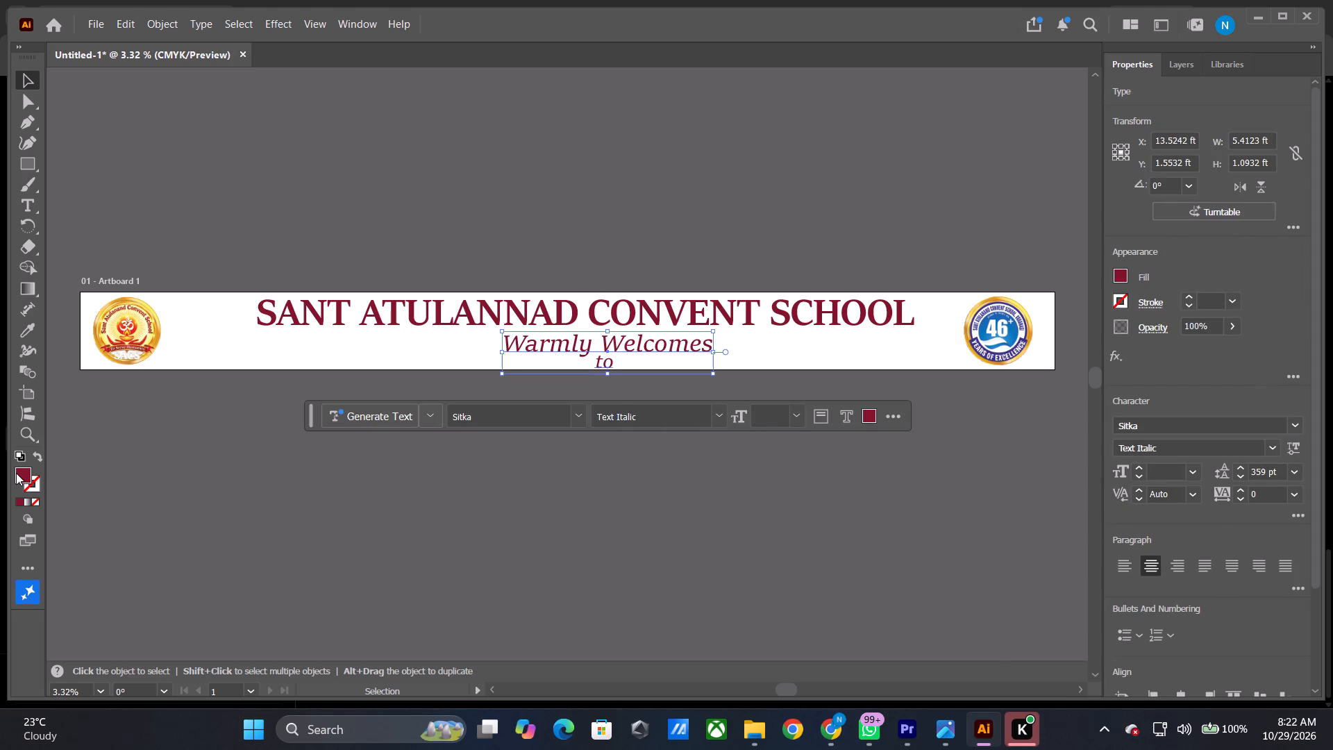
drag(851, 492, 894, 538)
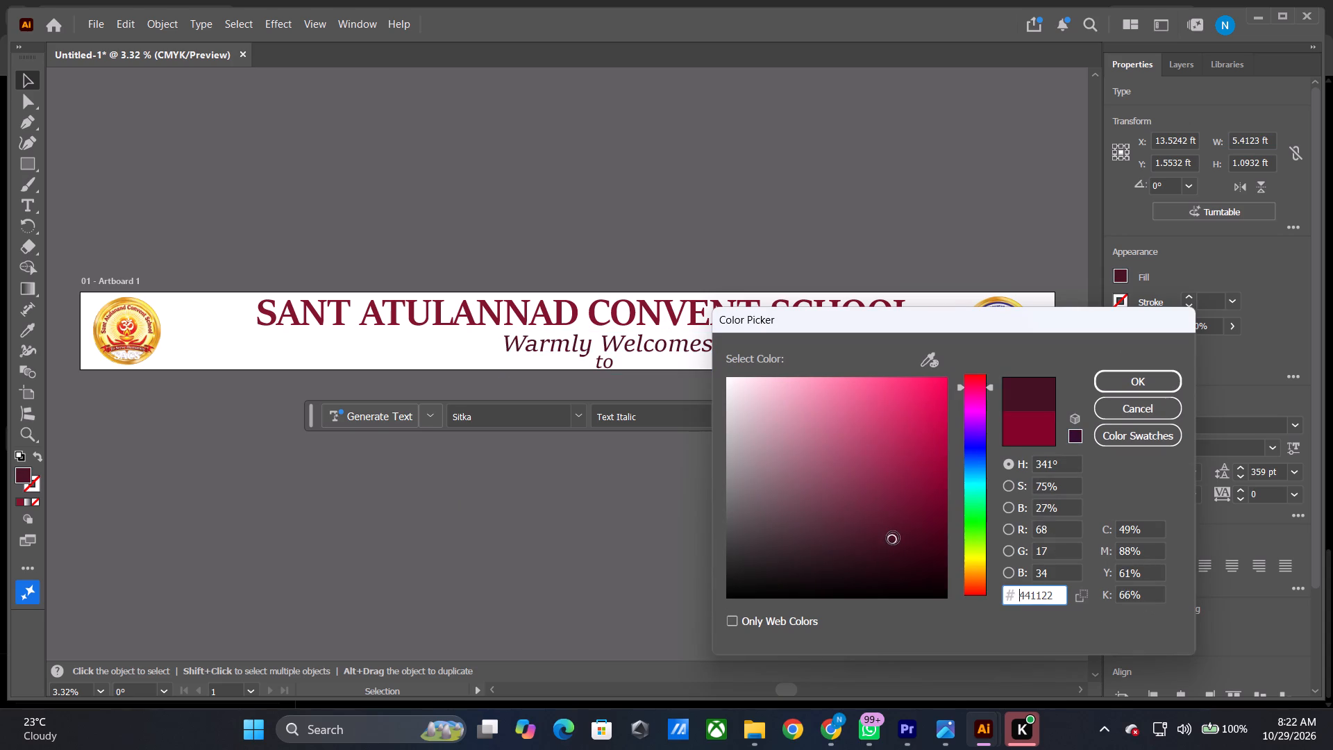
drag(894, 538, 849, 550)
drag(976, 447, 975, 467)
drag(883, 471, 919, 474)
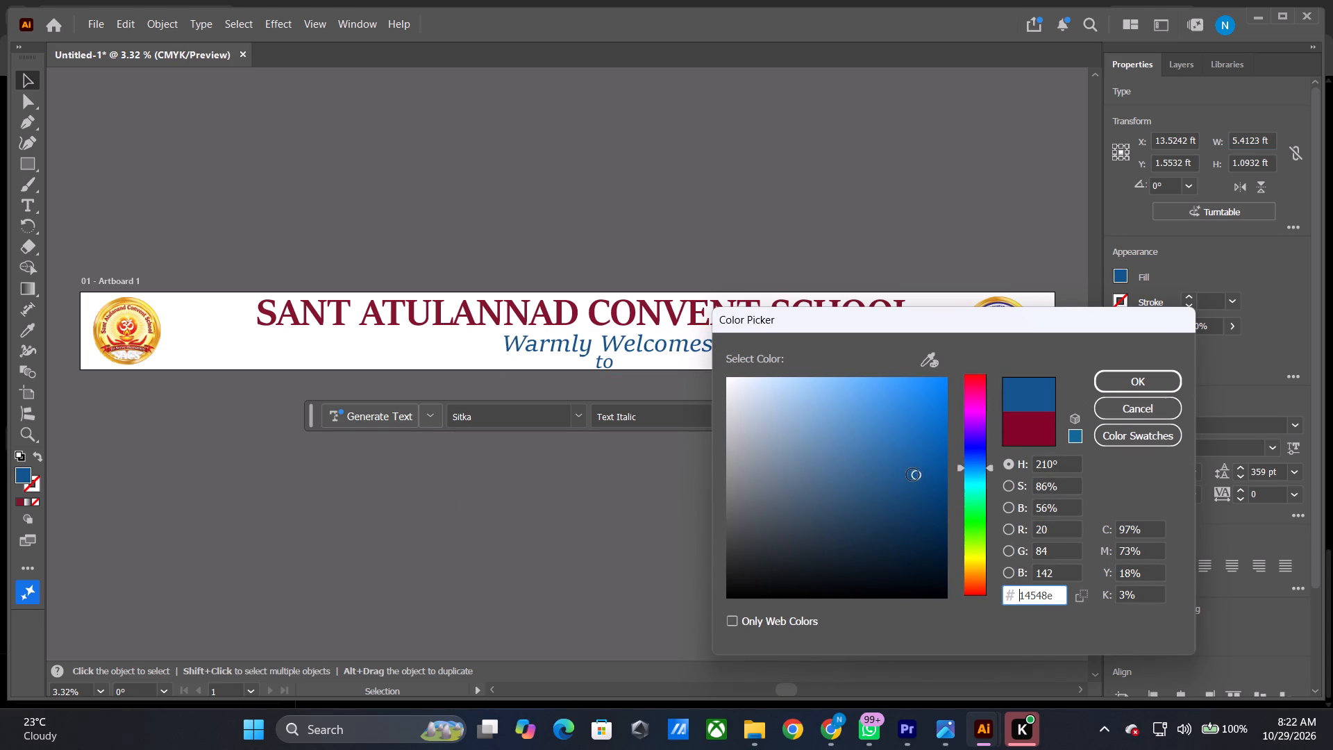
drag(901, 482, 895, 497)
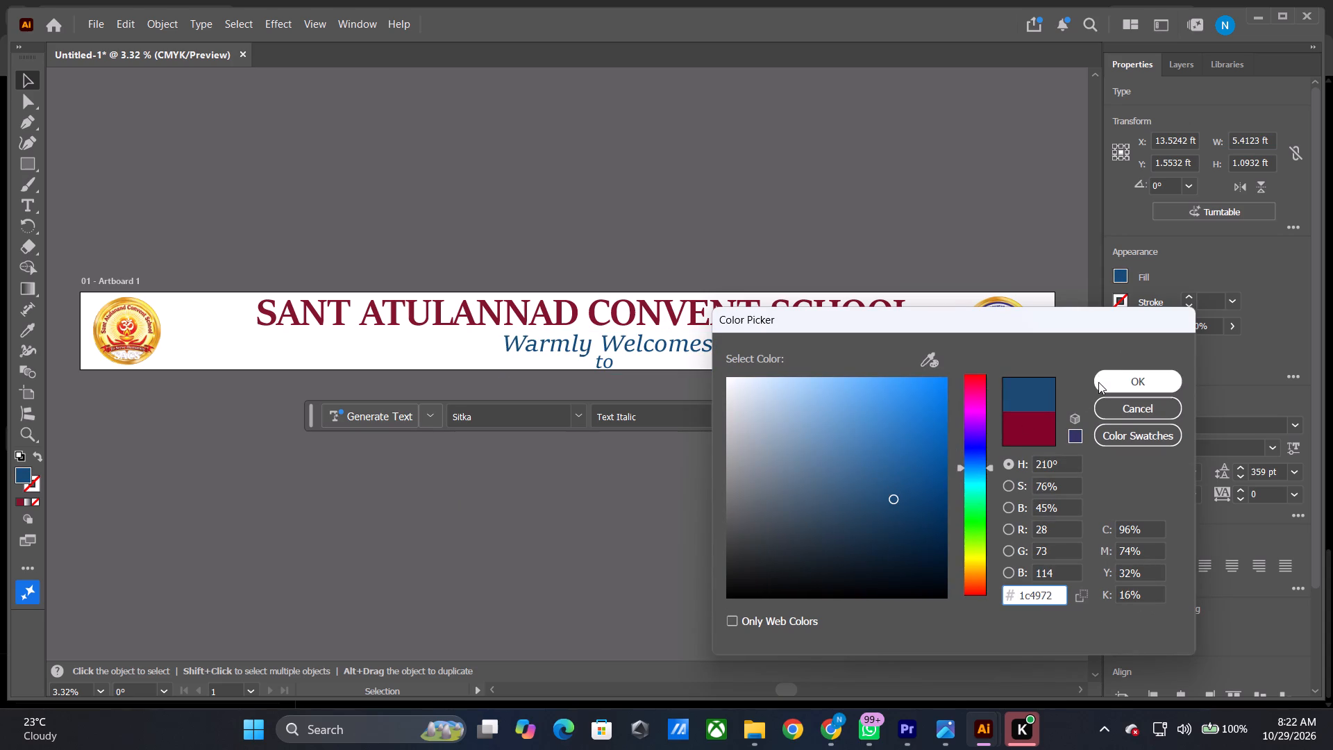
click(1098, 382)
click(715, 222)
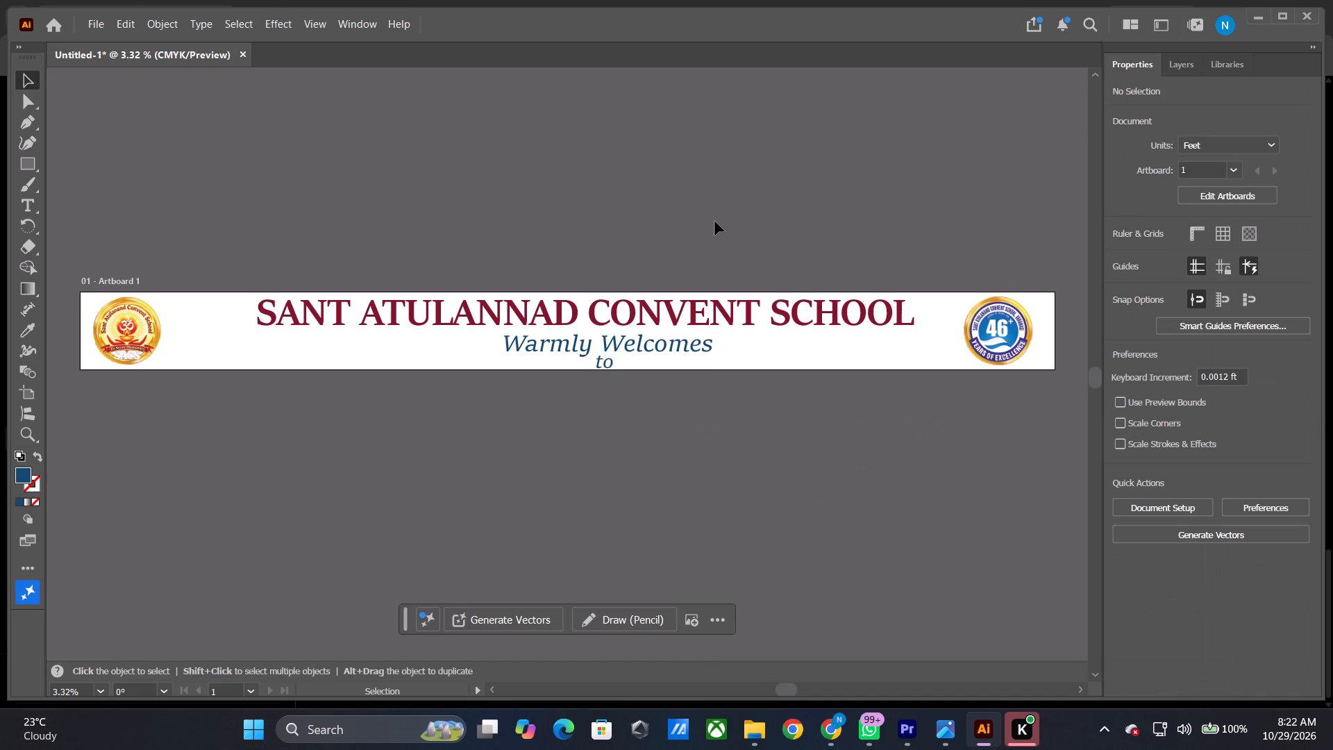
Deepen the welcome text's blue fill to hex 0a416b.
click(603, 355)
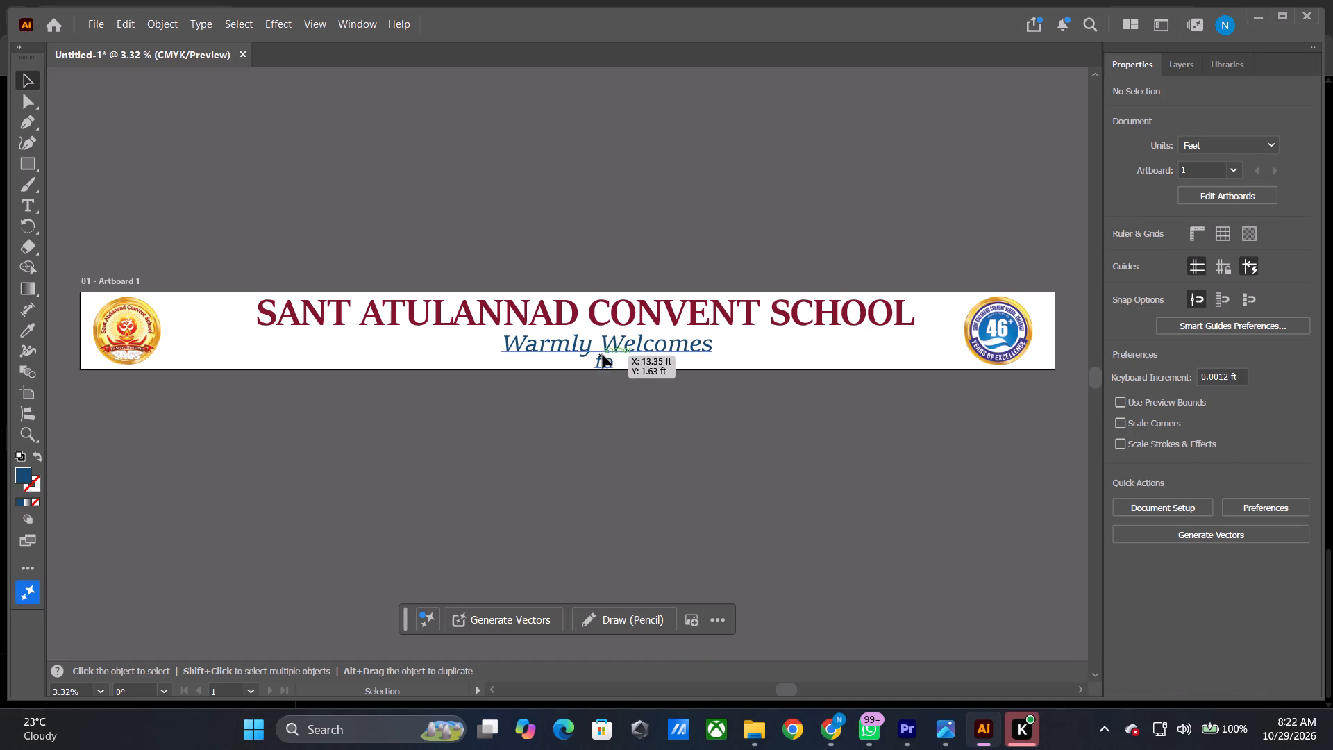
double_click(26, 472)
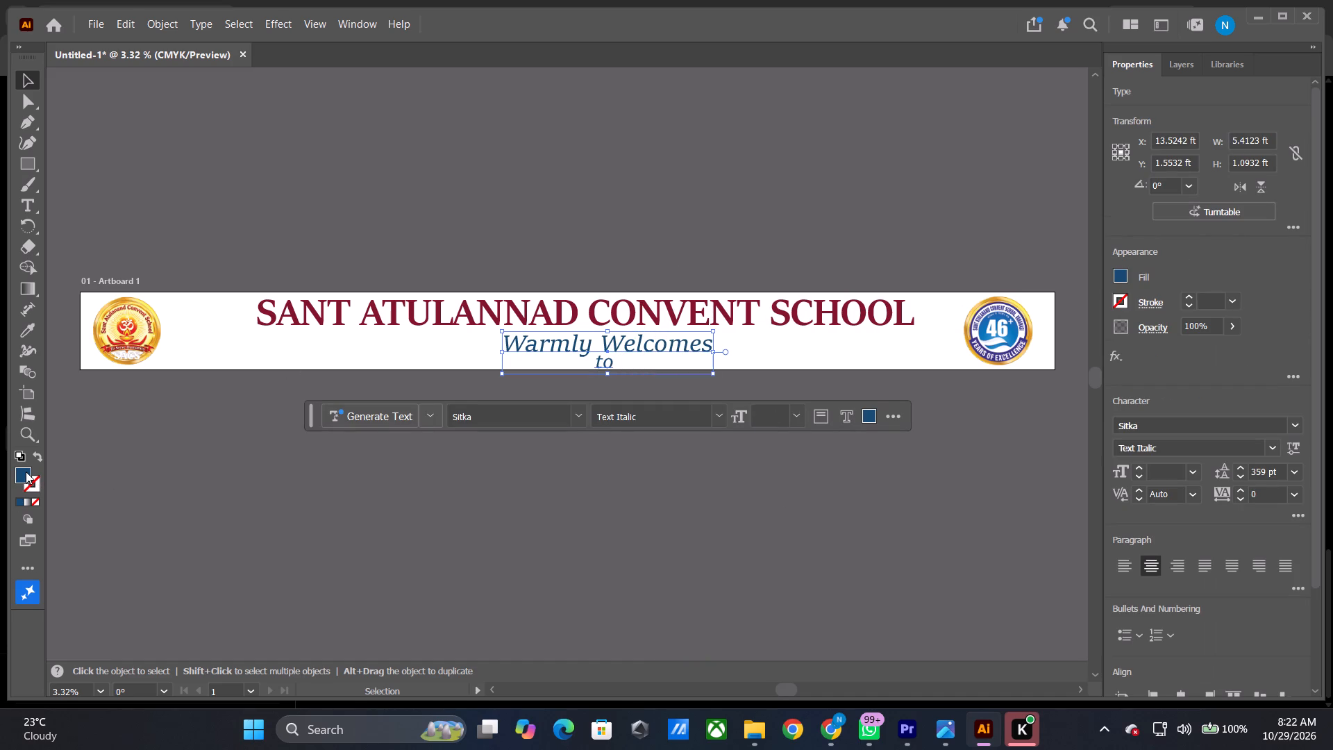
drag(896, 500, 929, 504)
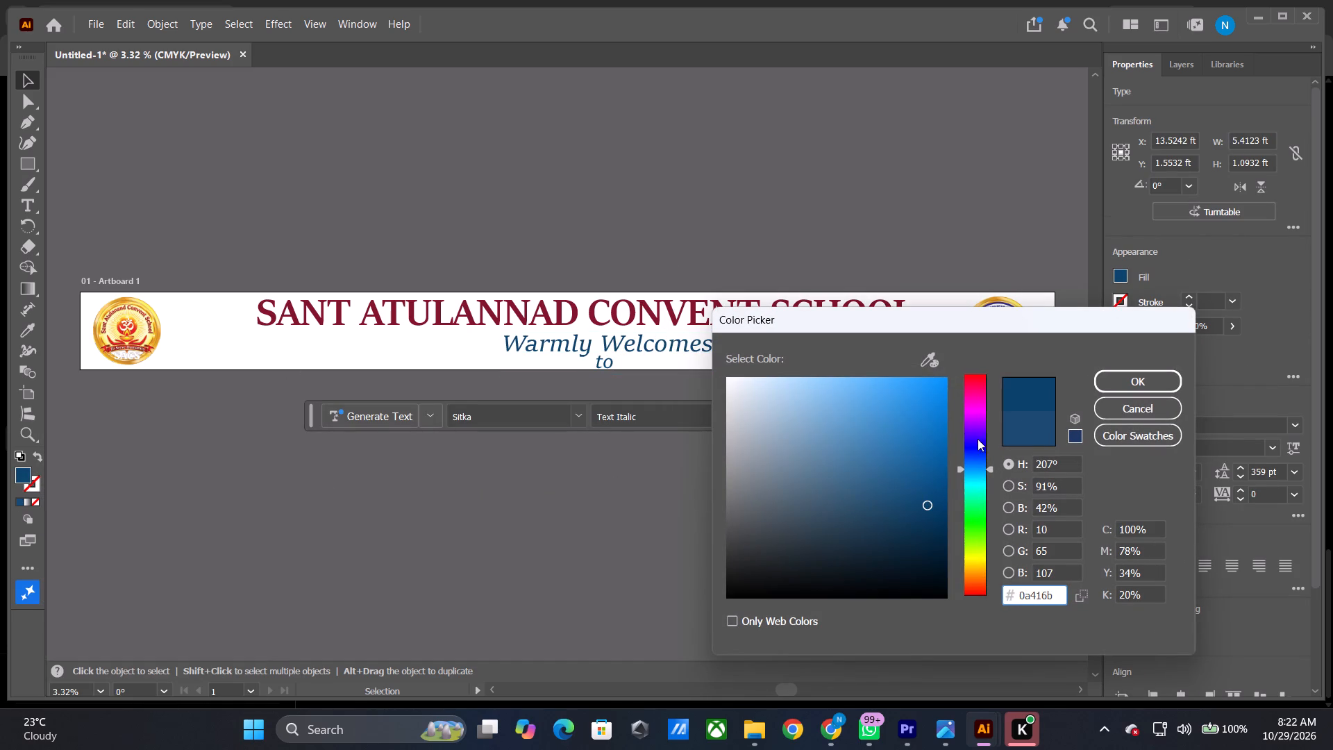
click(1103, 378)
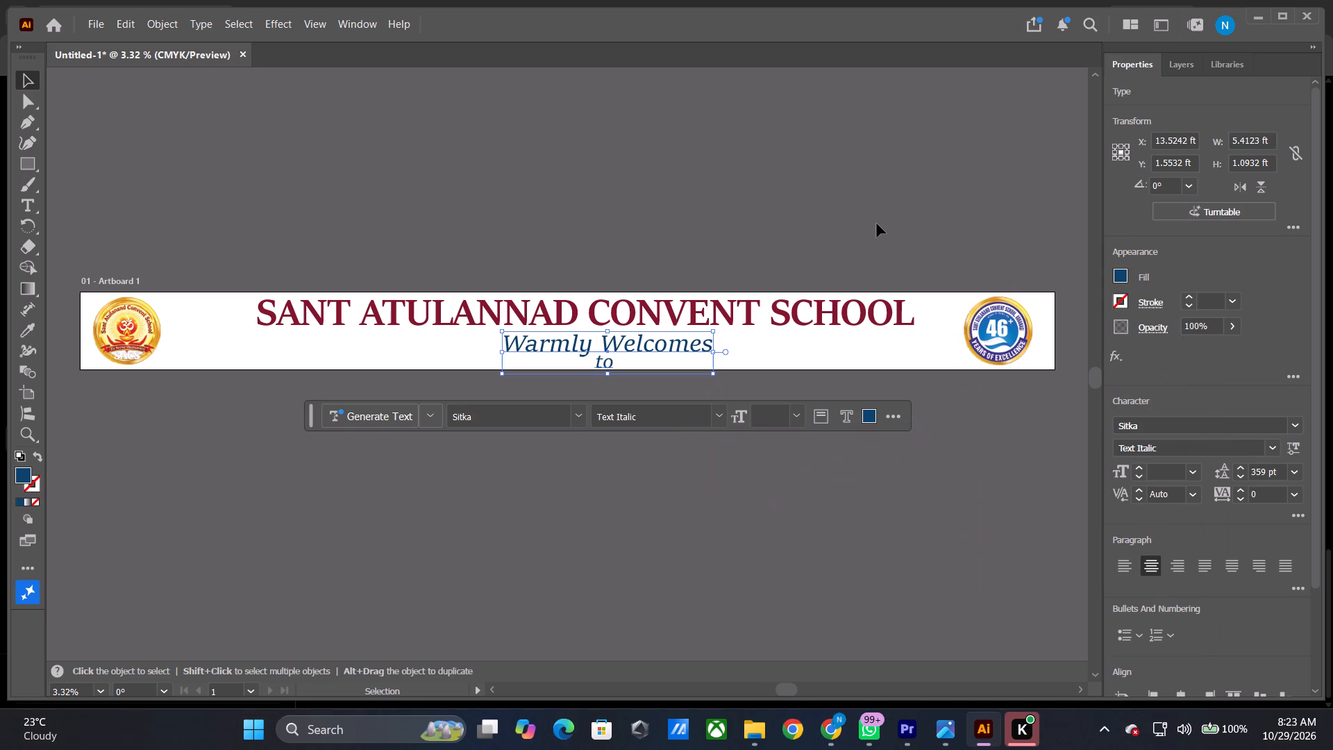
click(612, 219)
Nudge the welcome text slightly left and up to about X 13.508, Y 1.551 ft.
click(645, 343)
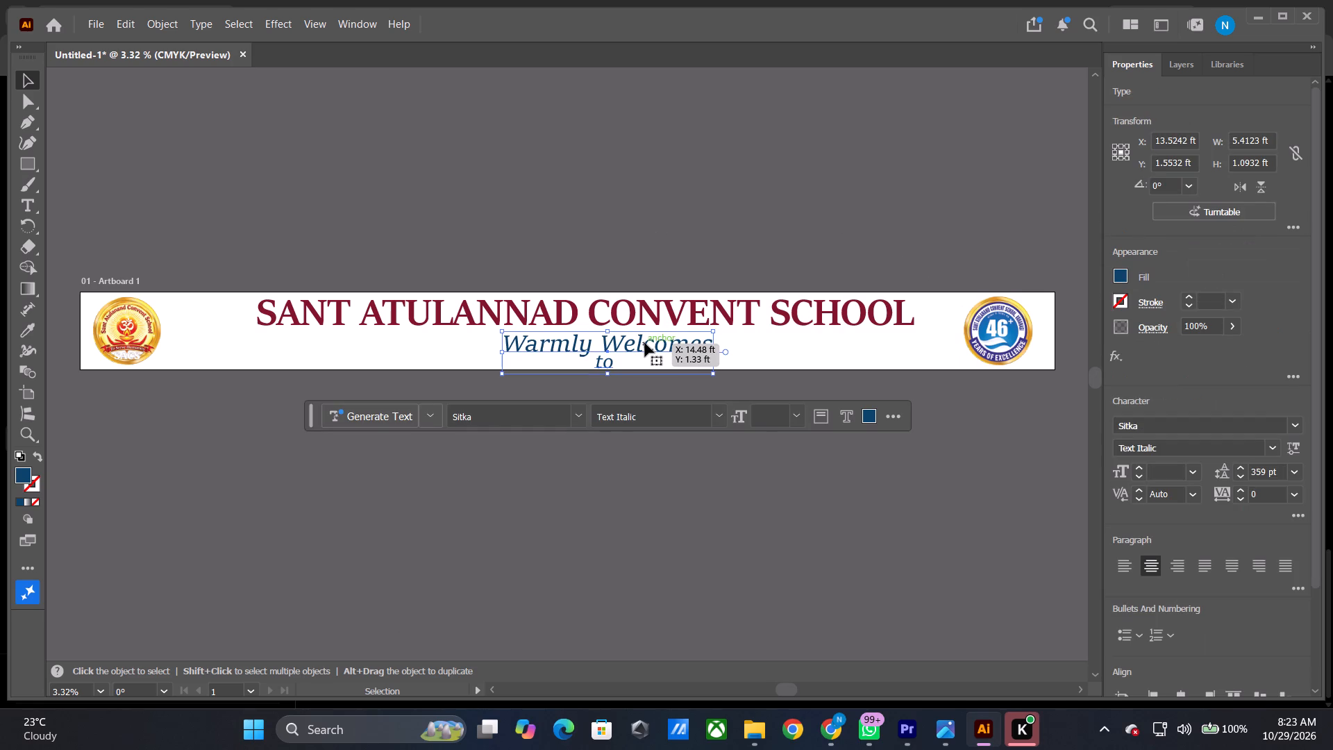
key(Left)
key(Left)
key(Left)
key(Left)
key(shift+Left)
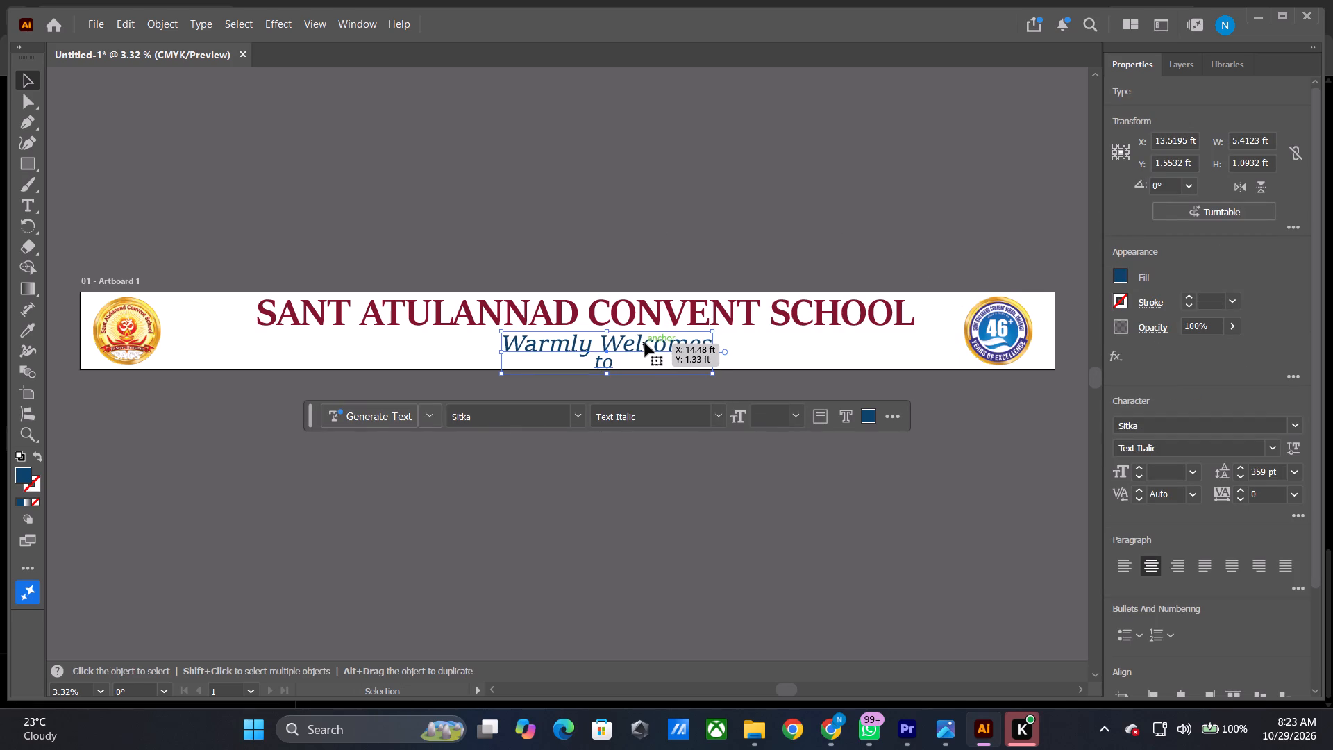
key(Up)
key(Up)
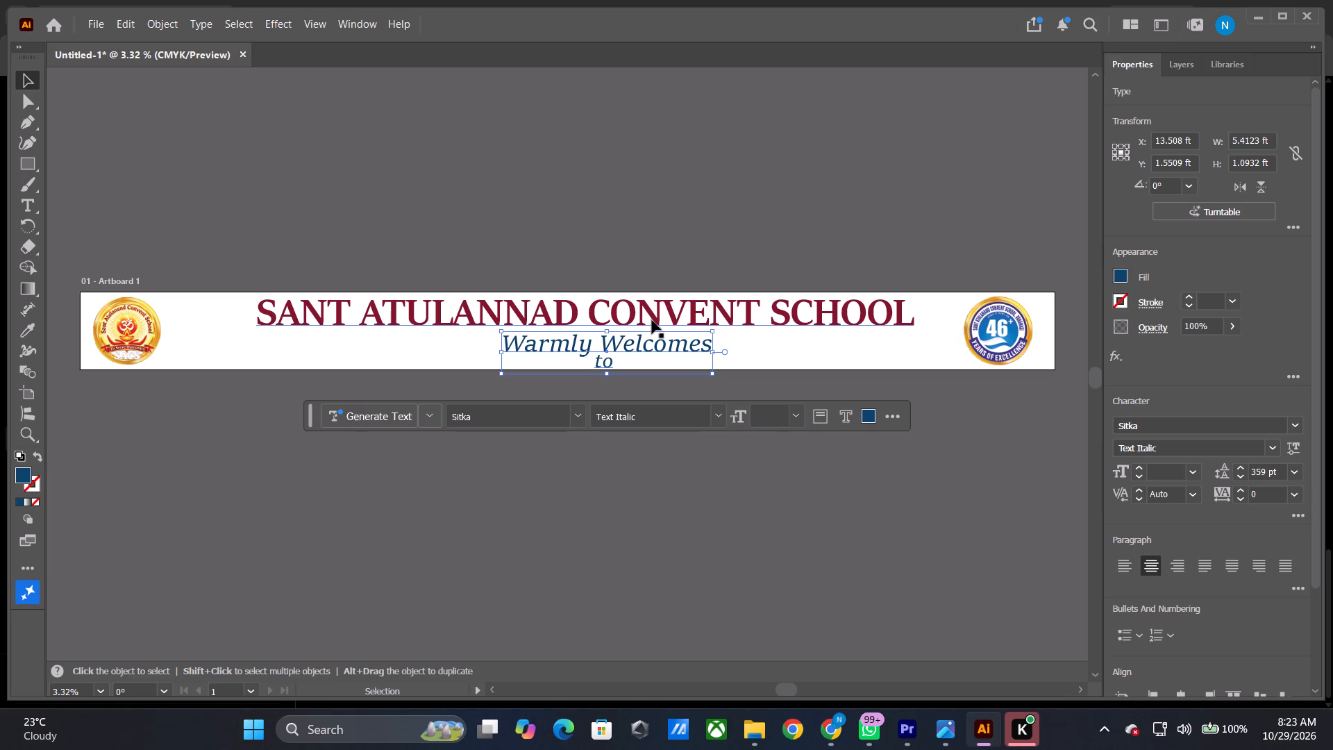
click(876, 168)
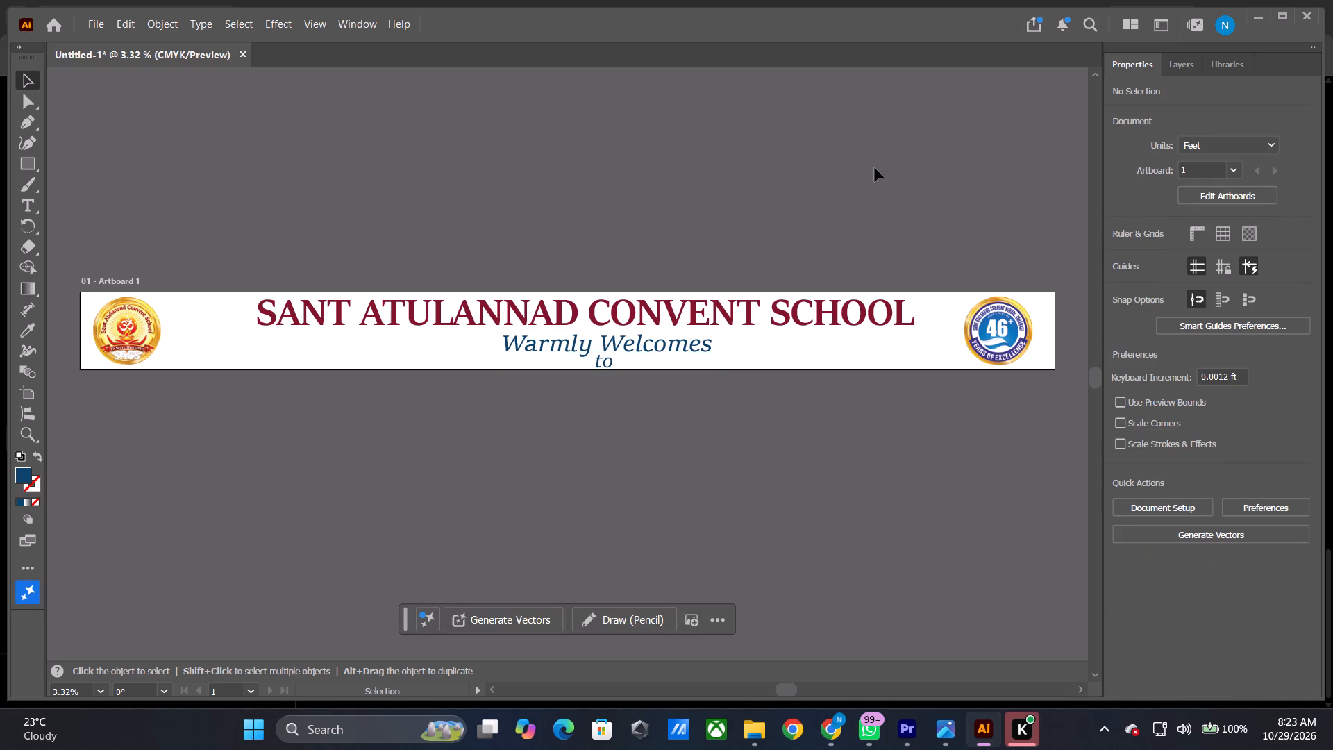
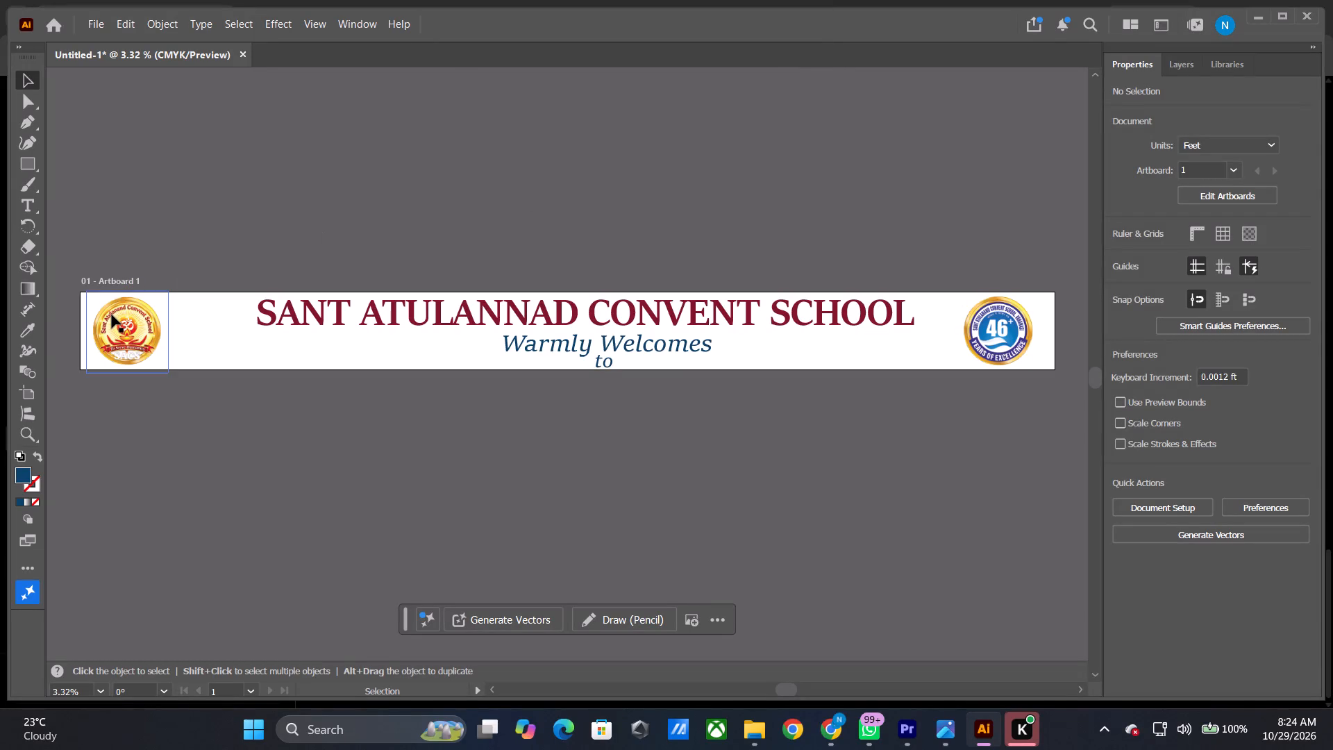
Nudge the 46-years logo at the banner's right end up slightly to Y 1.0273 ft.
click(985, 331)
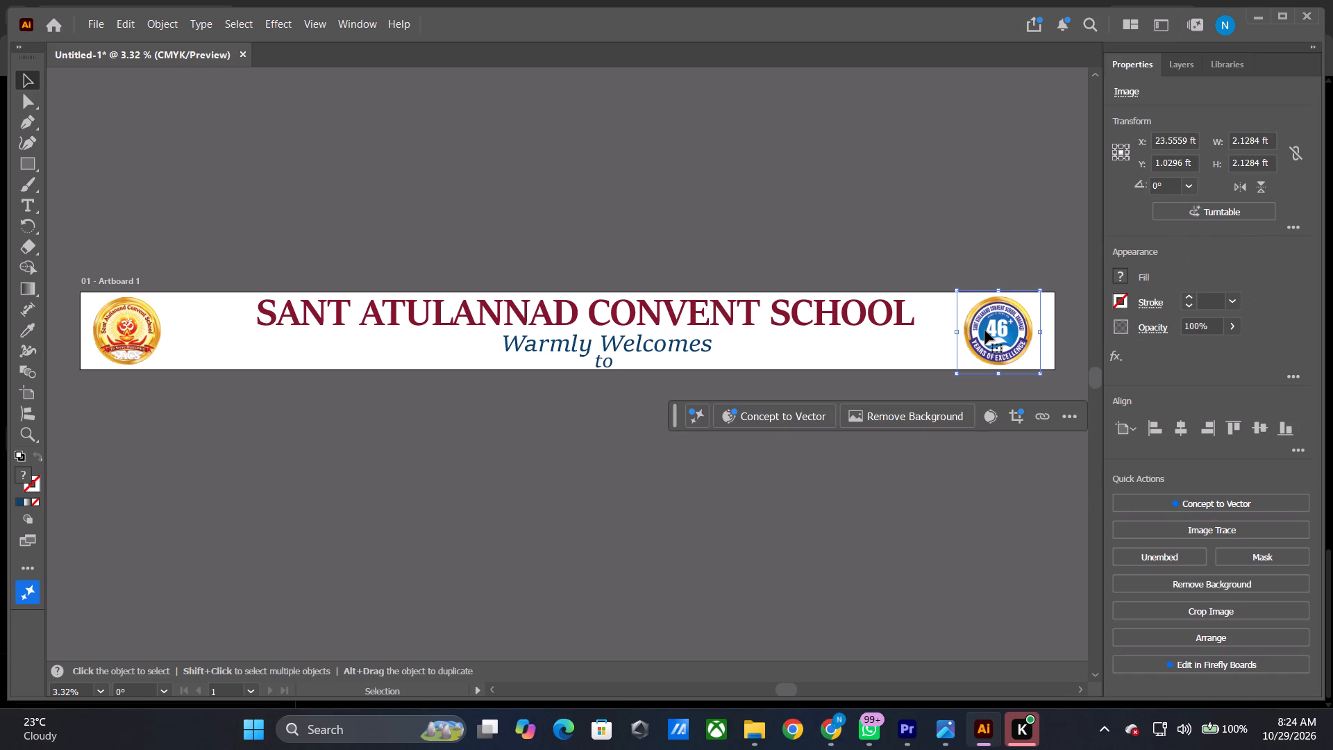
key(Up)
key(Up)
click(635, 209)
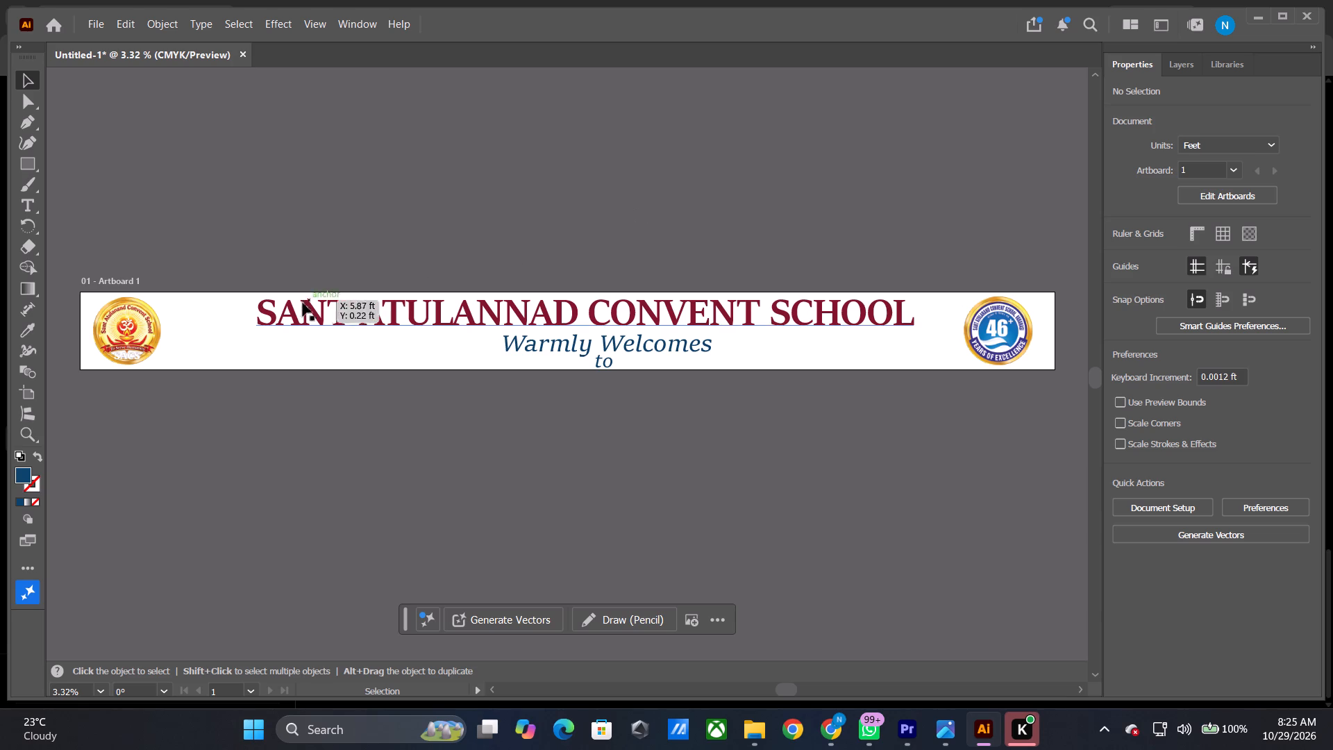
Nudge the gold school logo at the banner's left end slightly right to X 1.2206 ft.
click(126, 317)
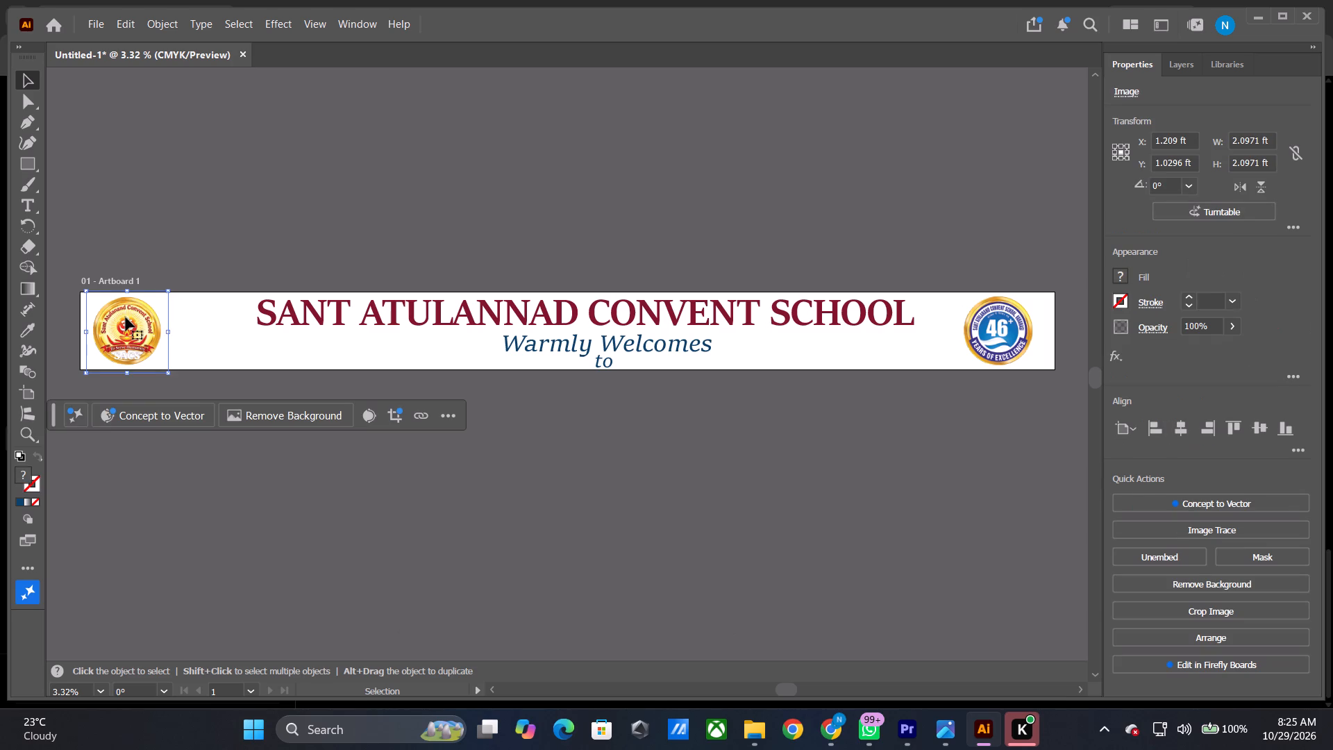
key(shift+Right)
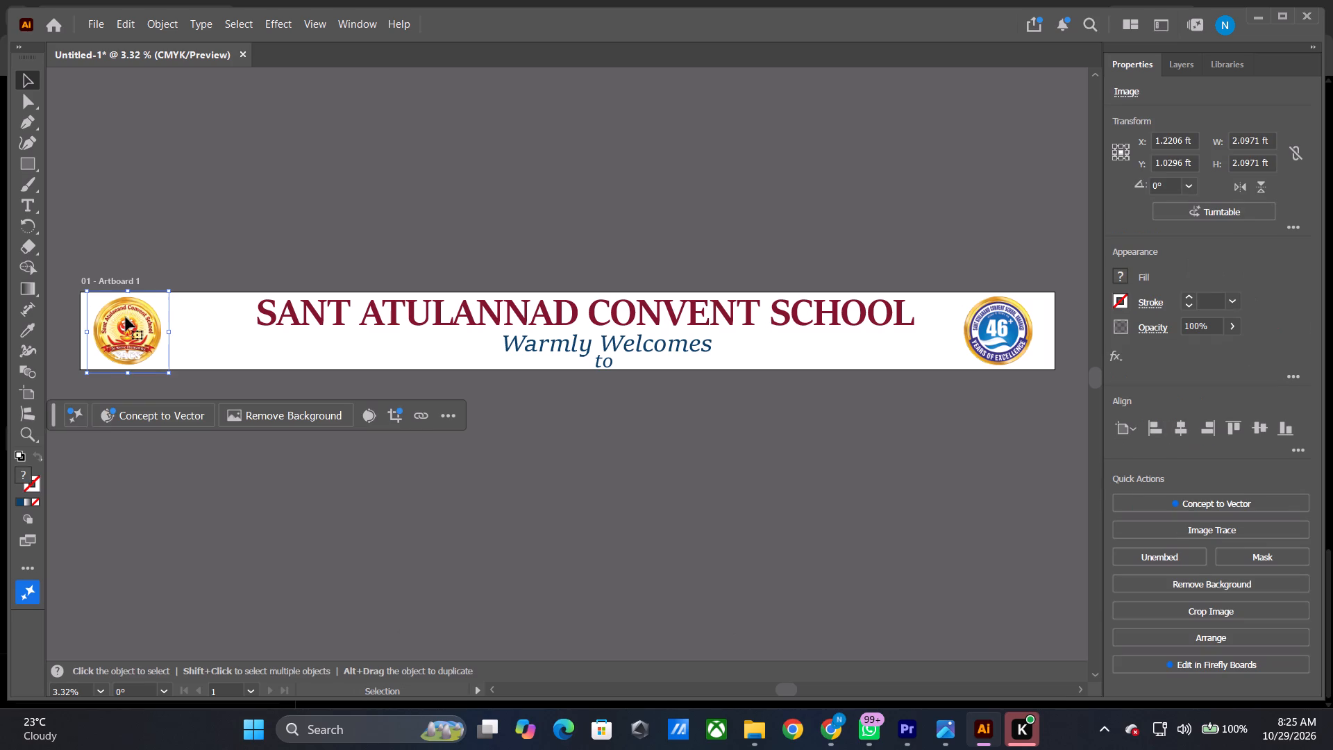
click(412, 163)
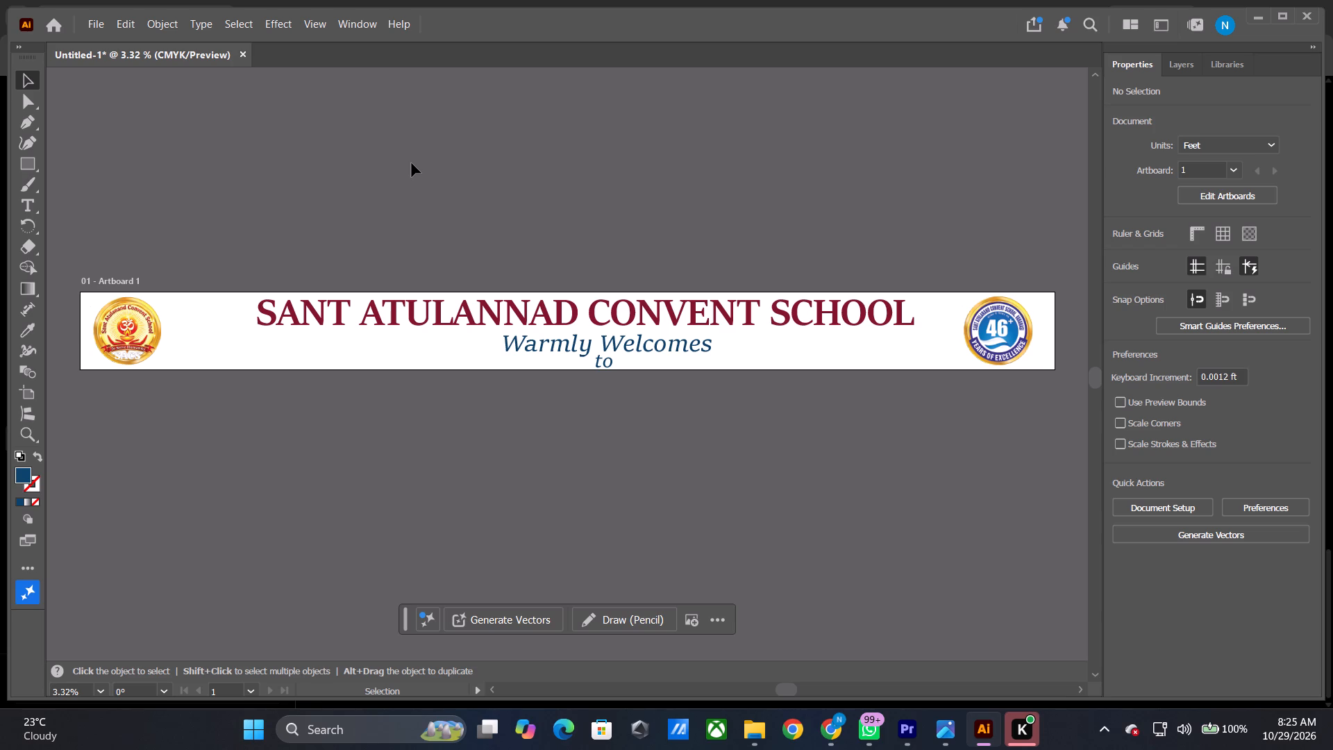
Increase the letter tracking of the maroon school name heading to 31.
click(639, 318)
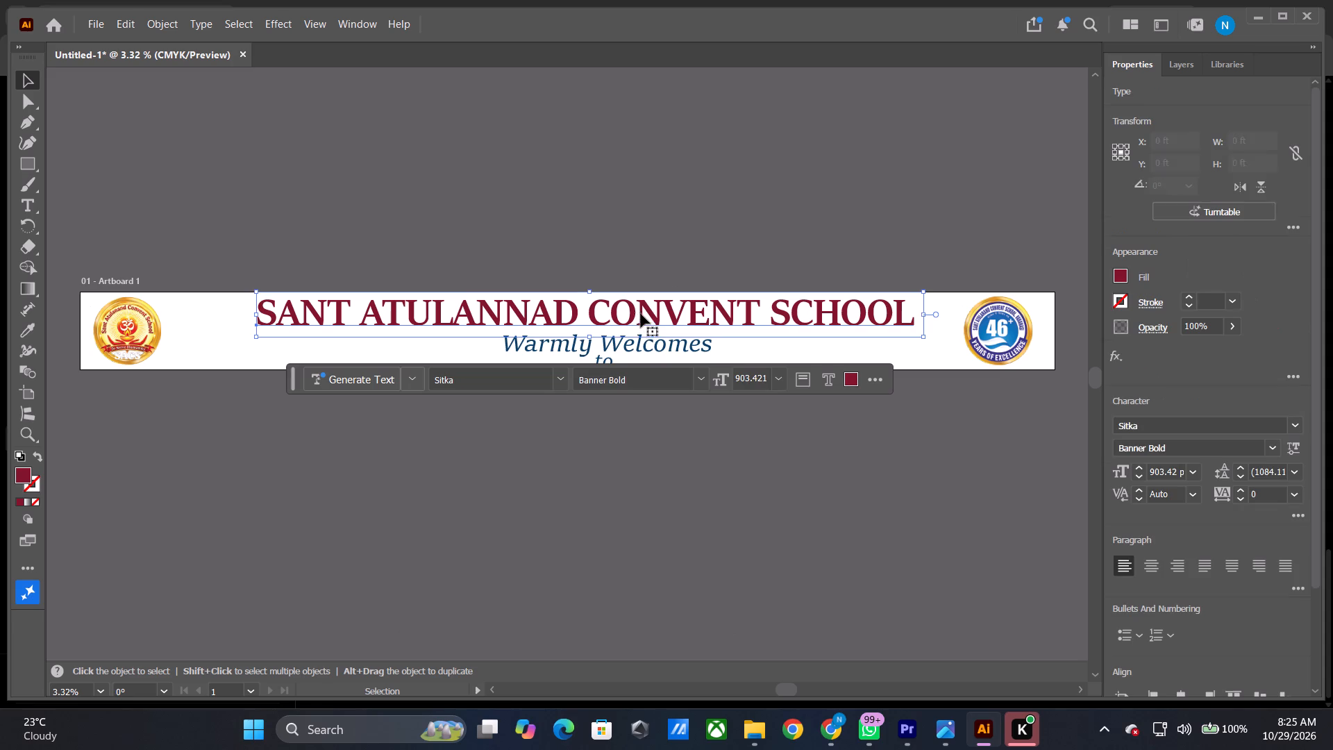
click(1238, 490)
triple_click(1238, 490)
click(1238, 490)
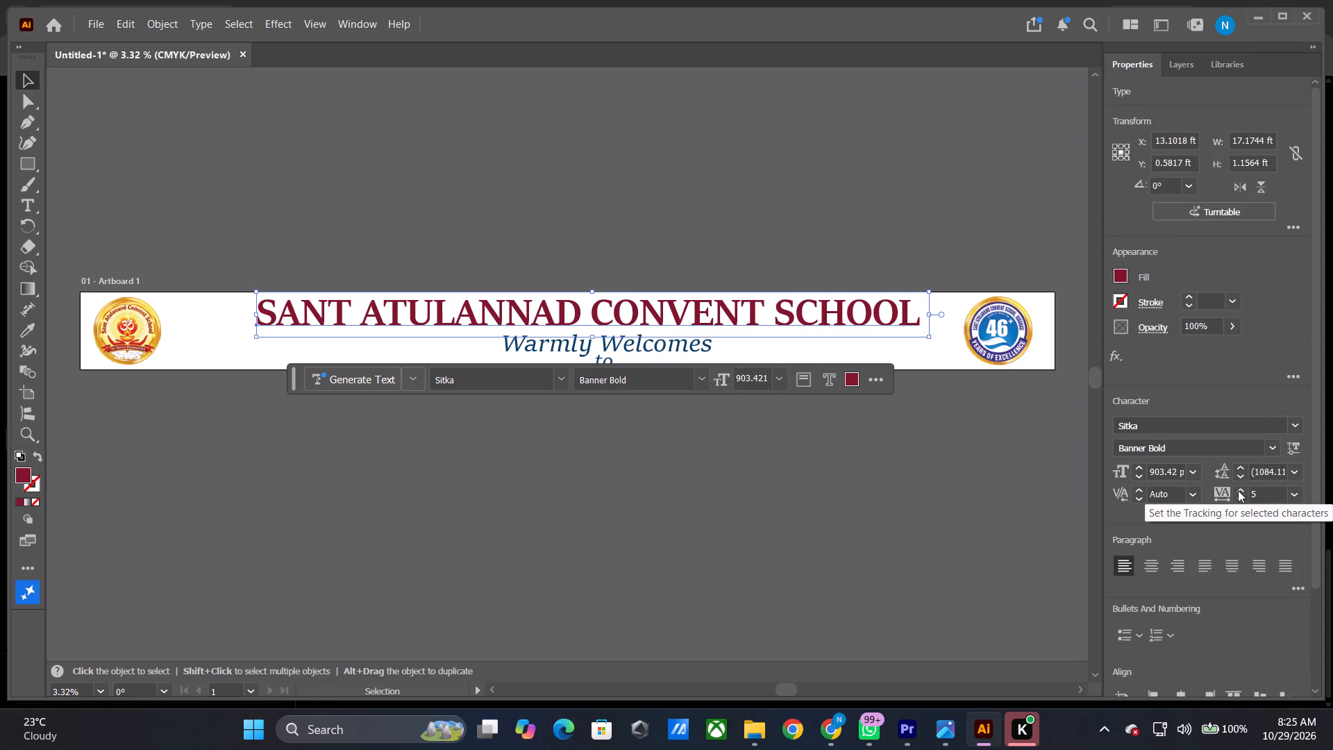
double_click(1238, 490)
triple_click(1238, 490)
triple_click(1238, 490)
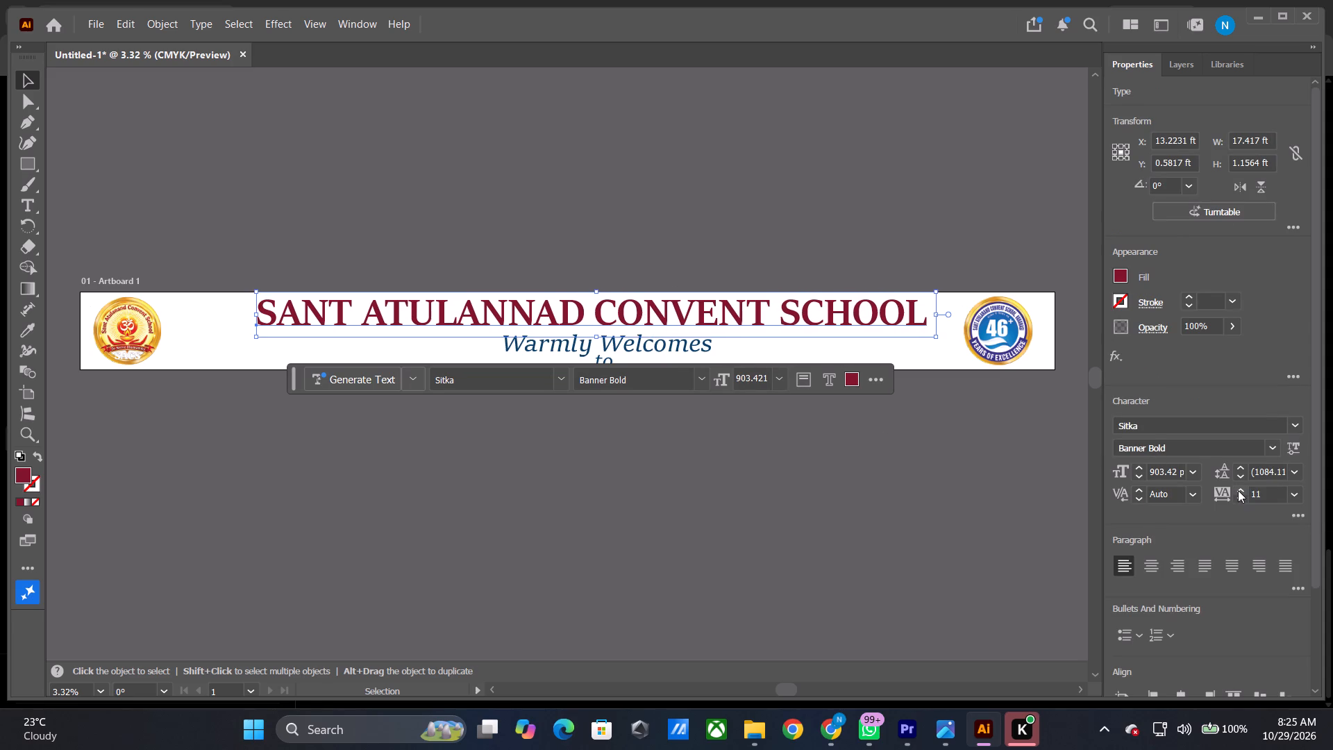
click(1238, 490)
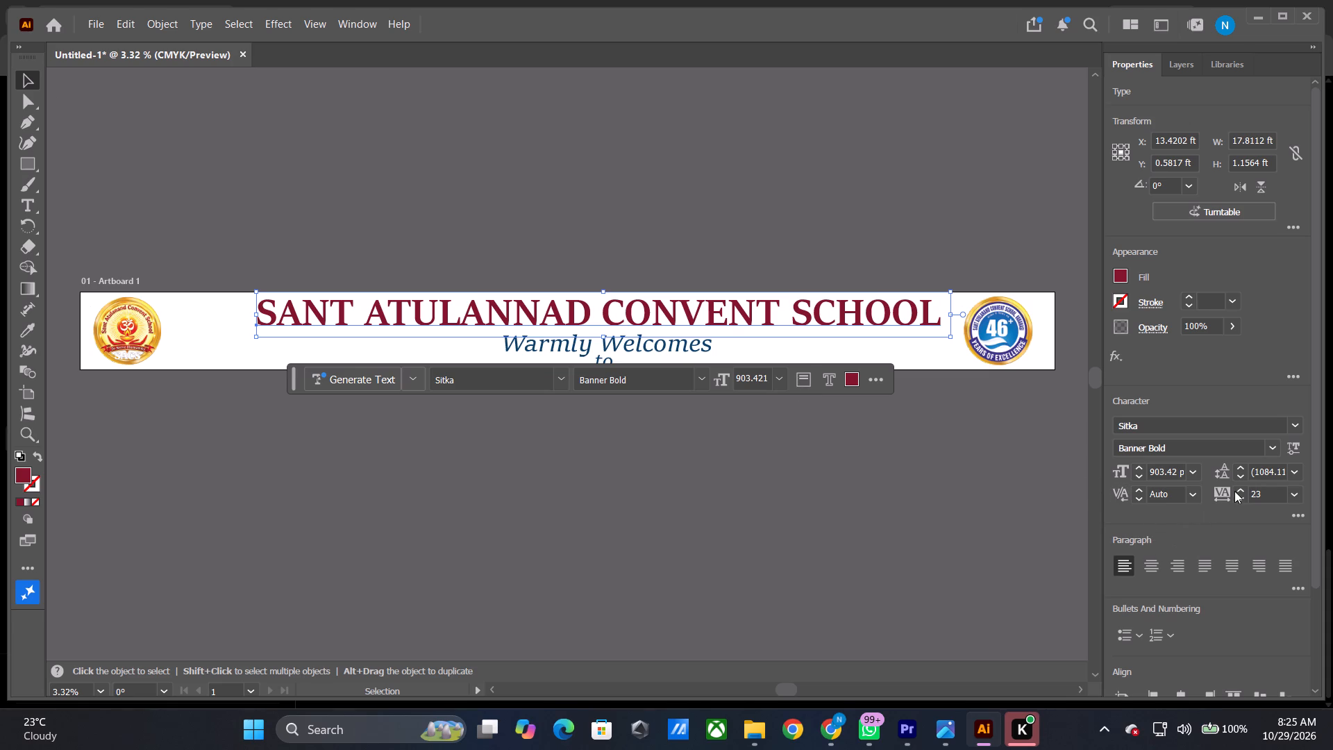
click(1298, 513)
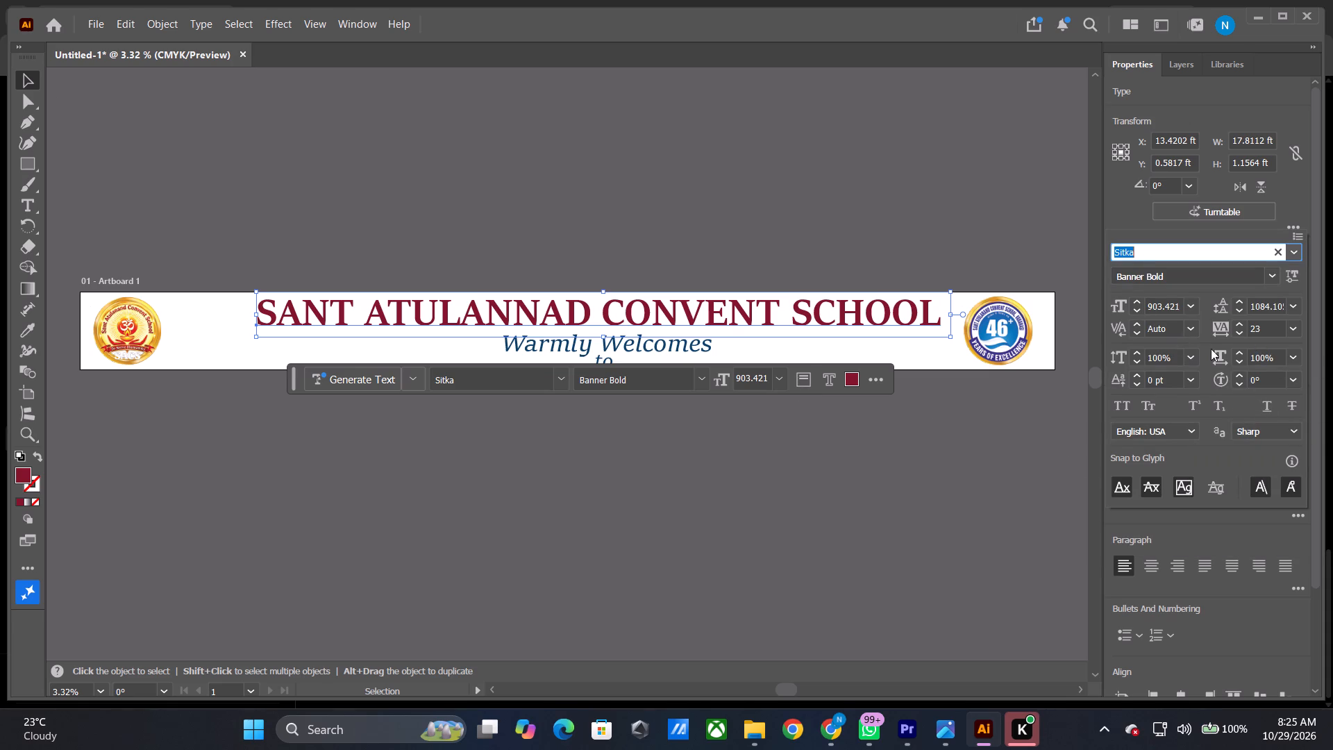
triple_click(1238, 326)
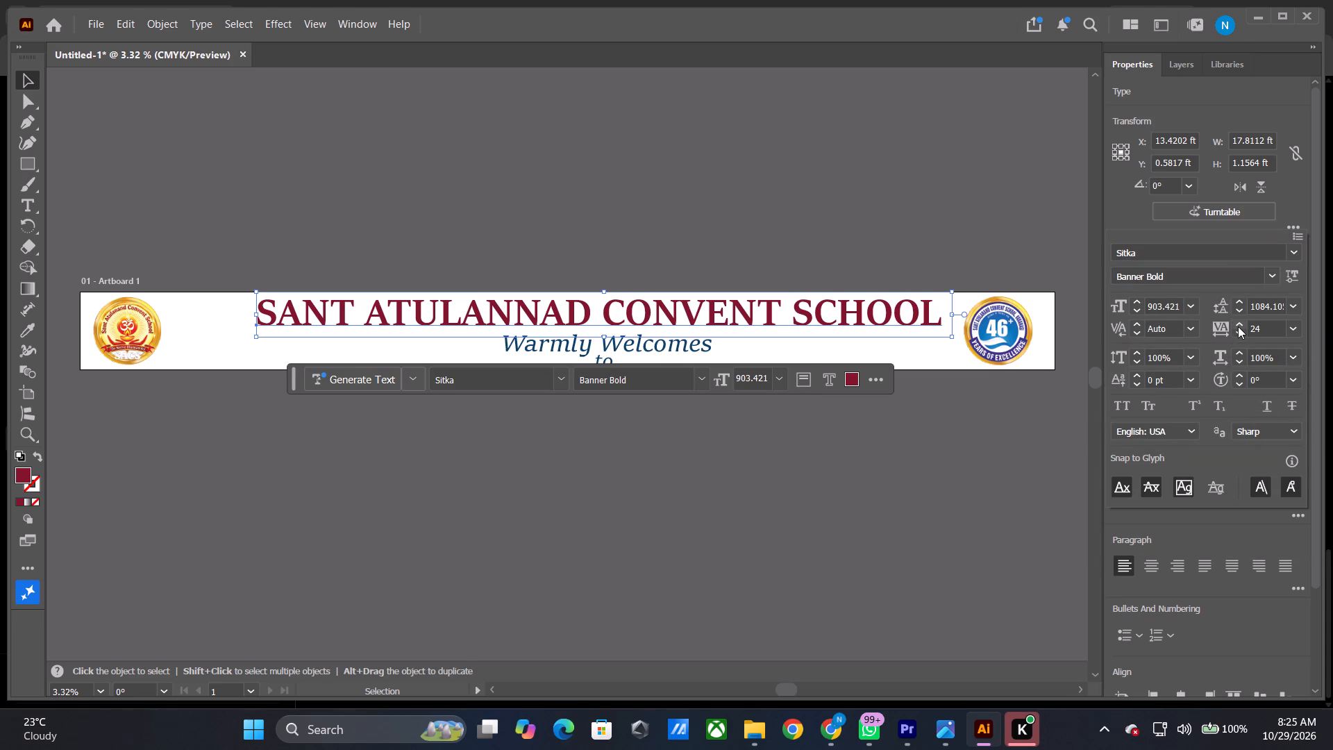
click(1238, 326)
triple_click(1238, 326)
click(1238, 326)
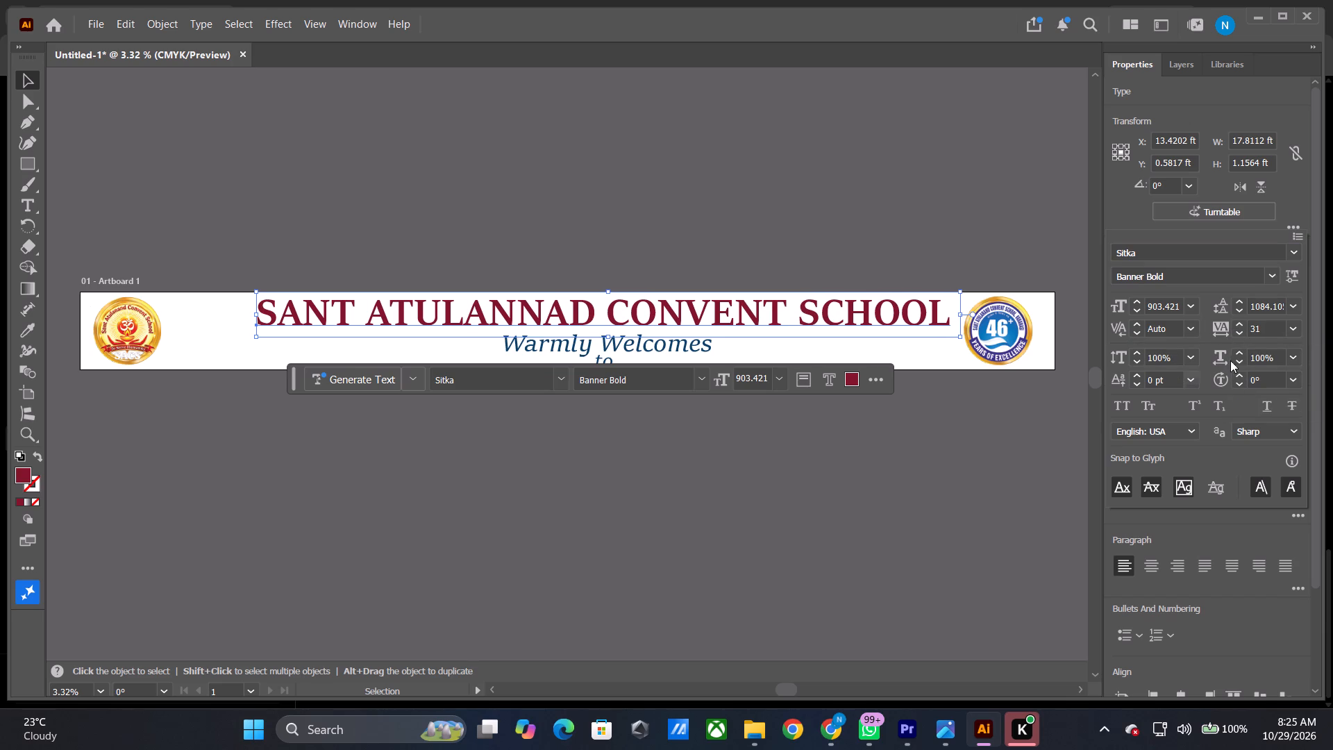
Widen the school name heading to a horizontal scale of 104%.
click(1238, 355)
double_click(1239, 355)
click(1239, 355)
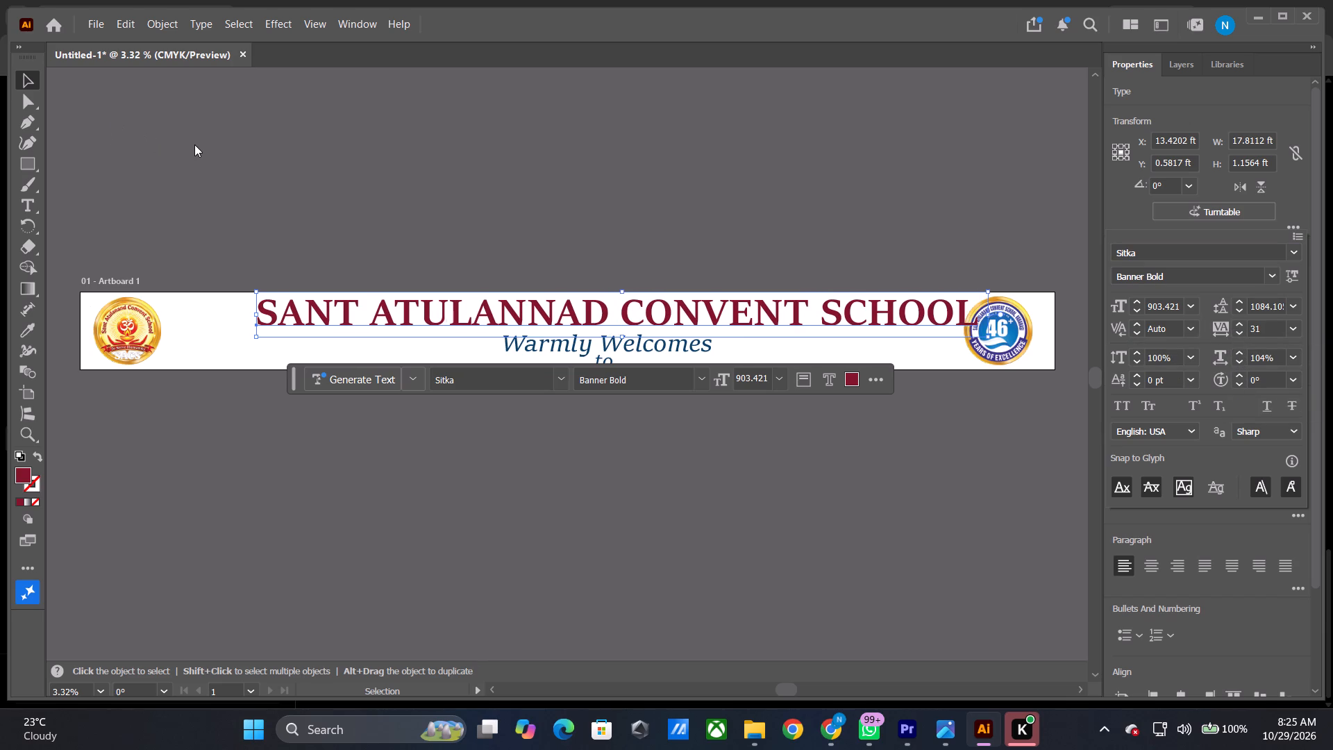
Move the school name heading left to about X 12.826 ft so it sits between the two logos.
key(shift+Left)
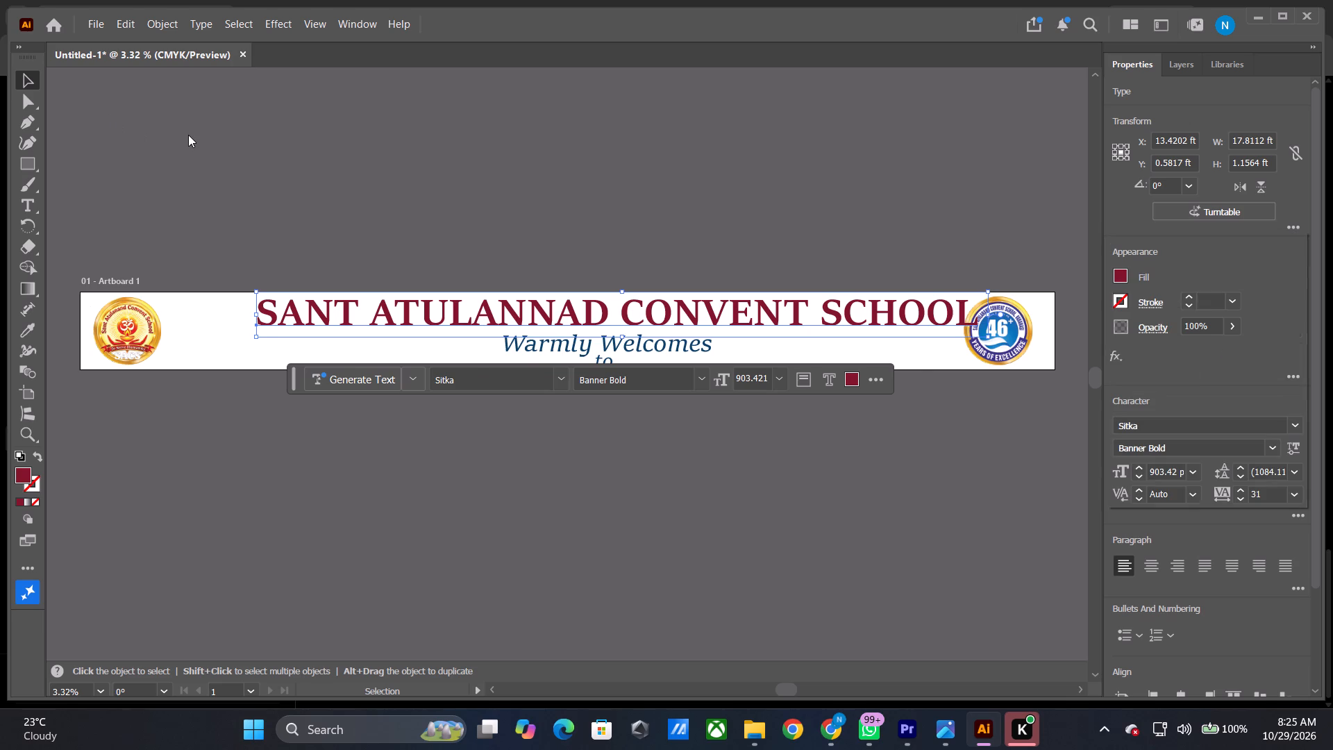
key(shift+Left)
key(shift+Left)
key(shift+Left)
key(shift+Left)
key(shift+Left)
key(shift+Left)
key(shift+Left)
key(shift+Left)
key(shift+Left)
key(shift+Left)
key(shift+Left)
key(shift+Left)
key(shift+Left)
key(shift+Left)
key(shift+Left)
key(shift+Left)
key(shift+Left)
key(shift+Left)
key(shift+Left)
key(shift+Left)
key(shift+Left)
key(shift+Left)
key(shift+Left)
key(shift+Left)
key(shift+Left)
key(shift+Left)
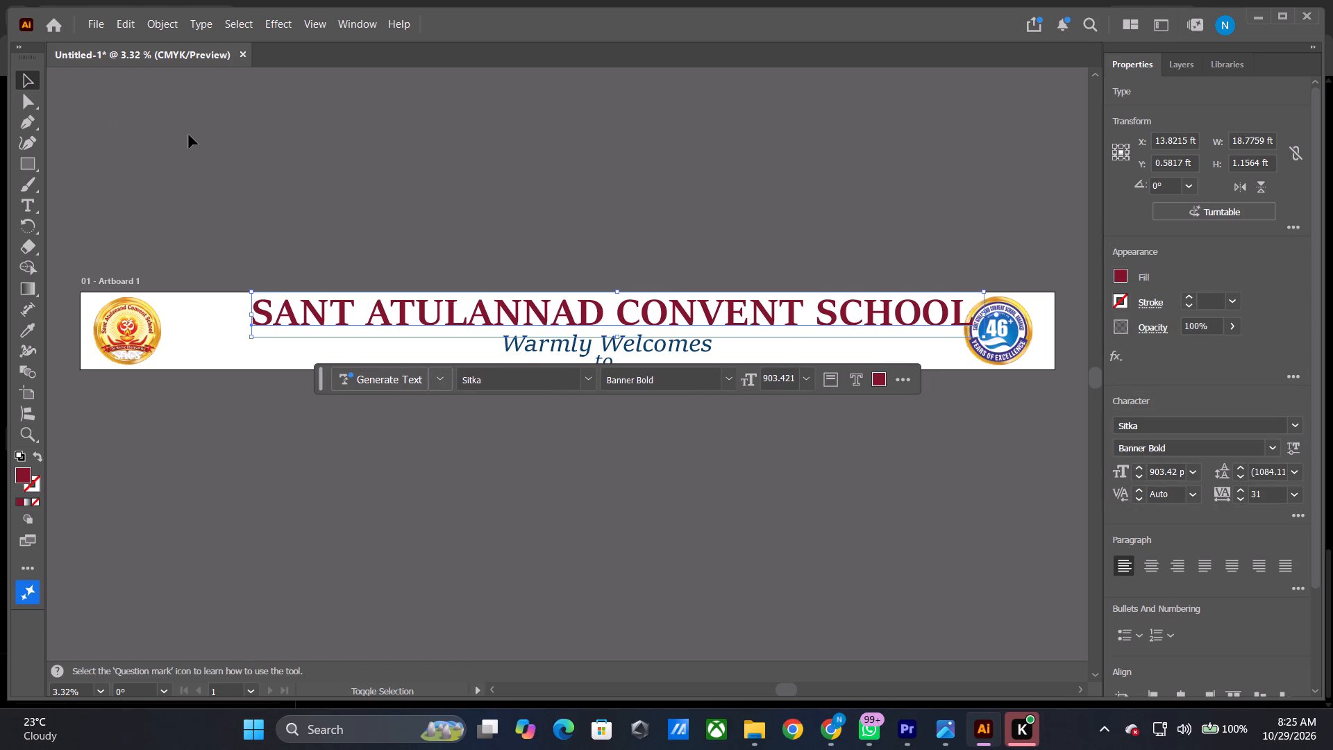
key(shift+Left)
key(shift+Left)
key(shift+Left)
key(shift+Left)
key(shift+Left)
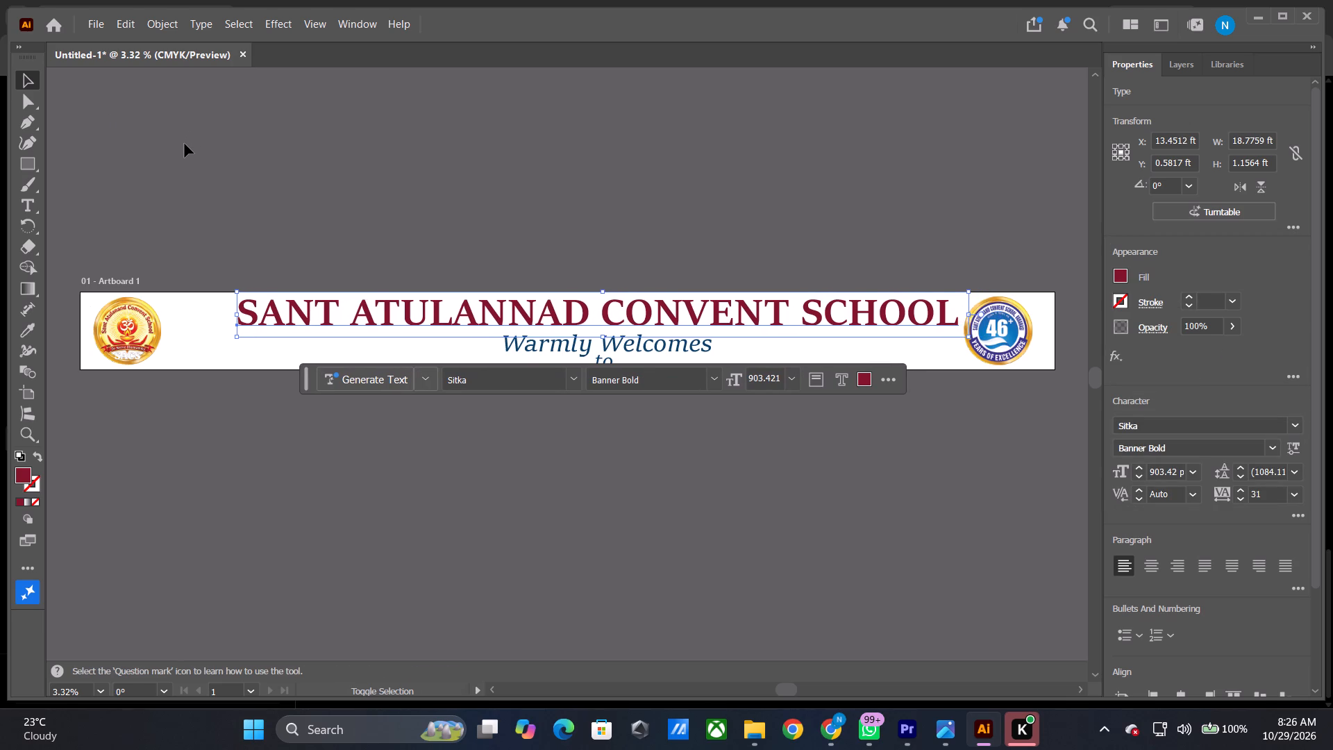
key(shift+Left)
key(shift+Left)
key(shift+Left)
key(shift+Left)
key(shift+Left)
key(shift+Left)
key(shift+Left)
key(shift+Left)
key(shift+Left)
key(shift+Left)
key(shift+Left)
key(shift+Left)
key(shift+Left)
key(shift+Left)
key(shift+Left)
key(shift+Left)
key(shift+Left)
key(shift+Left)
key(shift+Left)
key(shift+Left)
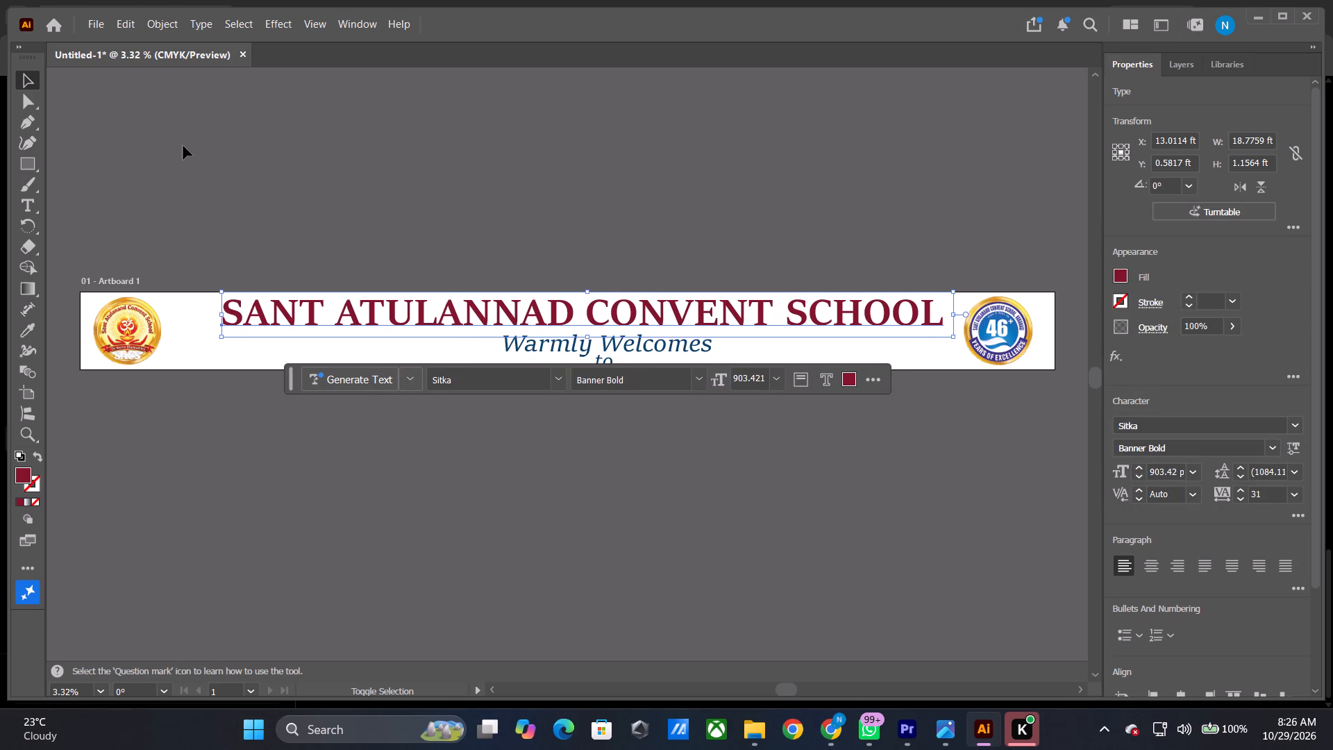
key(shift+Left)
key(shift+Left)
key(shift+Left)
key(shift+Left)
key(shift+Left)
key(shift+Left)
key(shift+Left)
key(shift+Left)
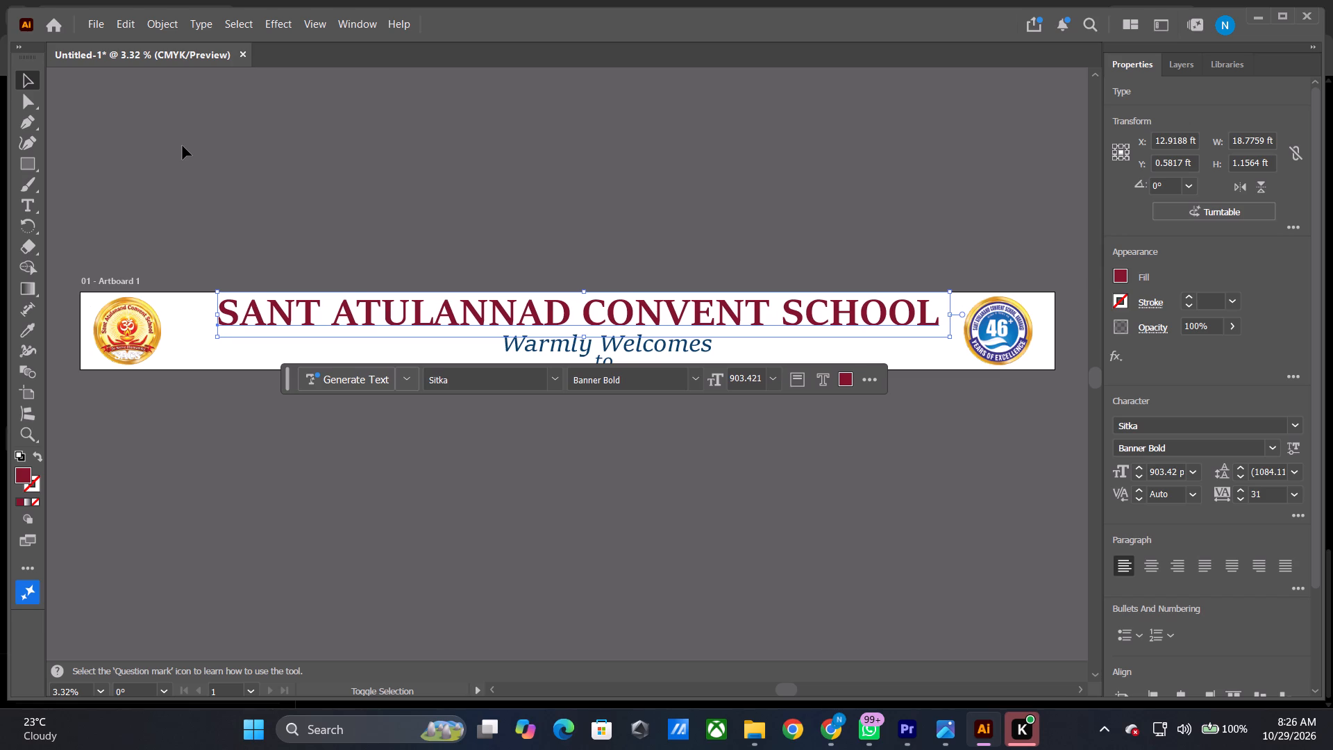
key(shift+Left)
key(shift+Left)
key(shift+Left)
key(shift+Left)
key(shift+Left)
key(shift+Left)
key(shift+Left)
key(shift+Left)
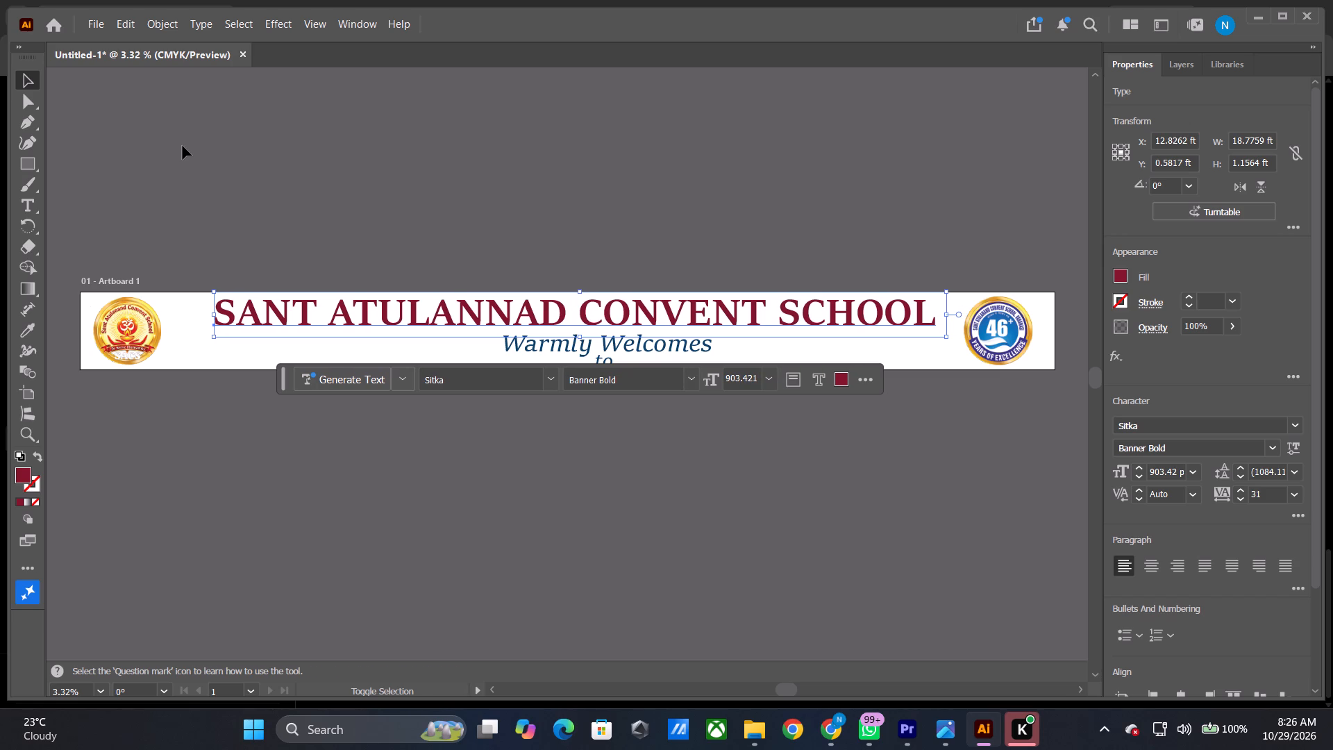
click(458, 147)
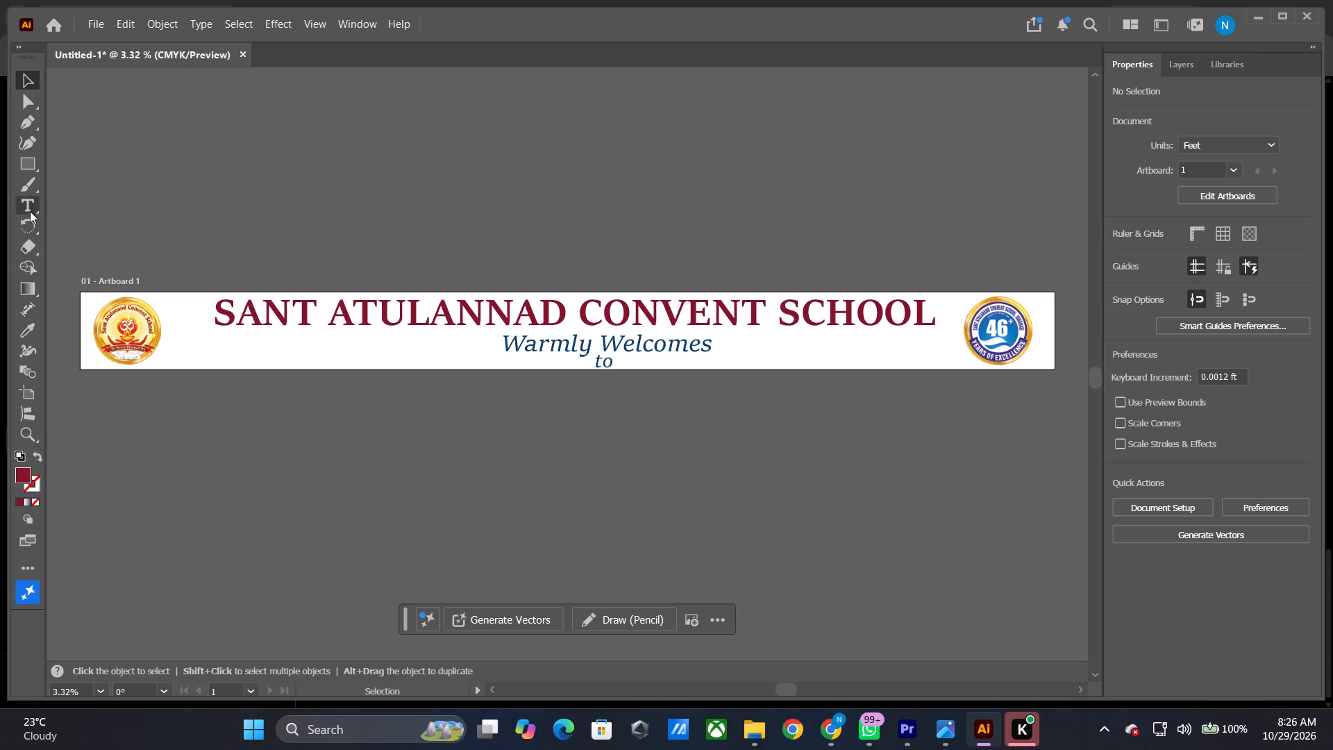
Draw a 25 × 2 ft rectangle covering the whole artboard and nudge it to X 12.4988, Y 0.9988 ft.
click(28, 171)
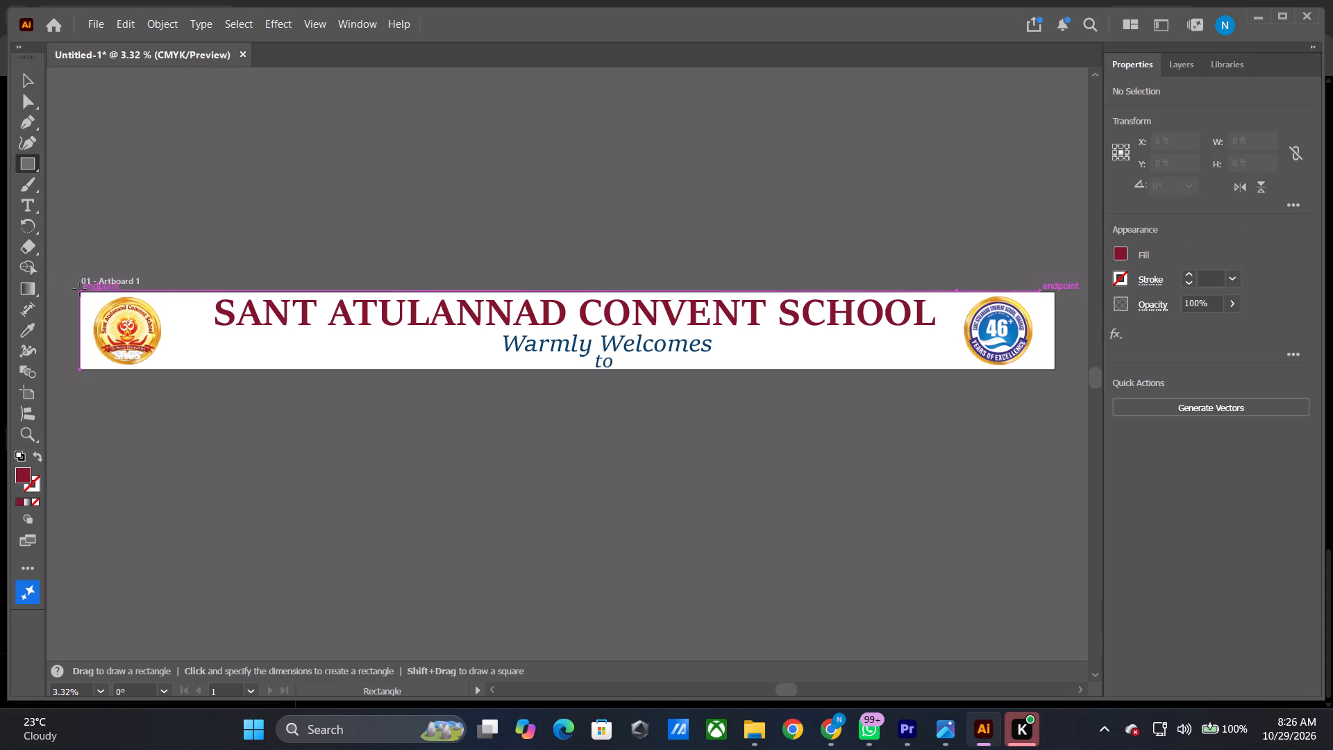
drag(80, 290, 1037, 358)
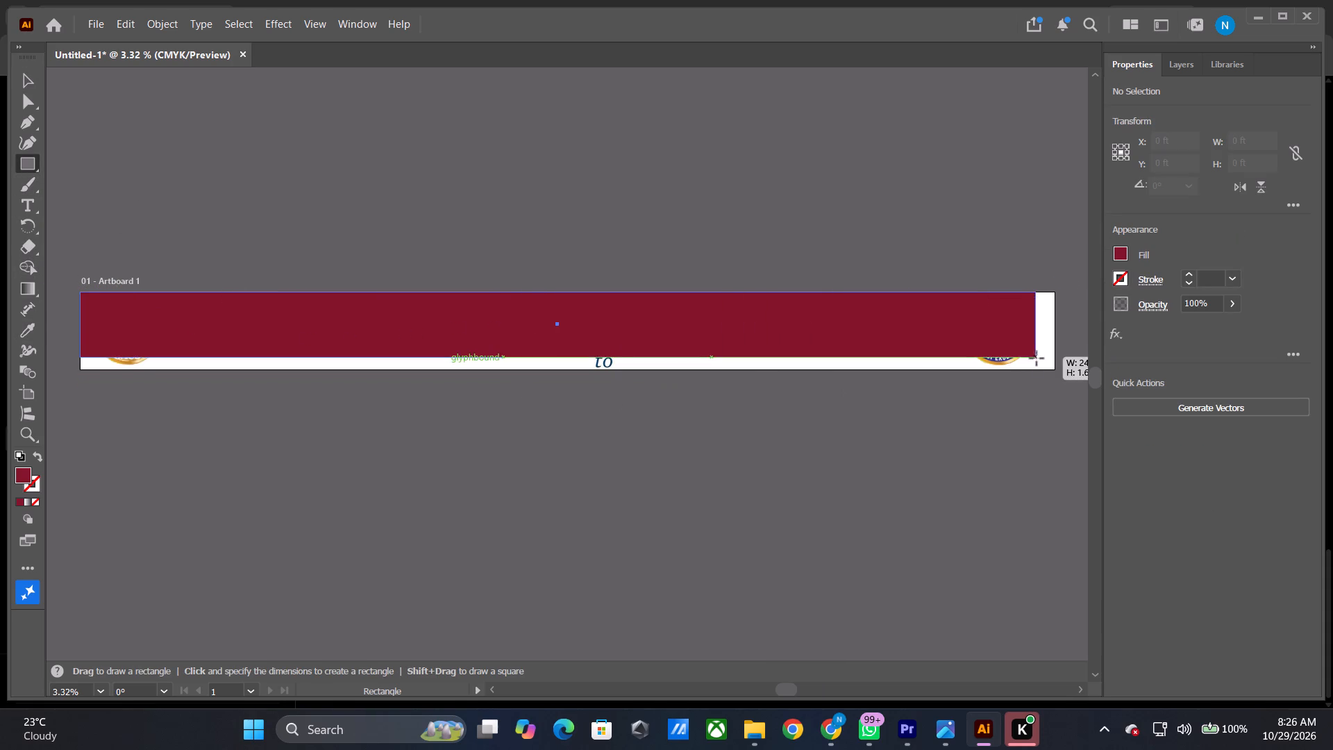
drag(1037, 358, 1053, 372)
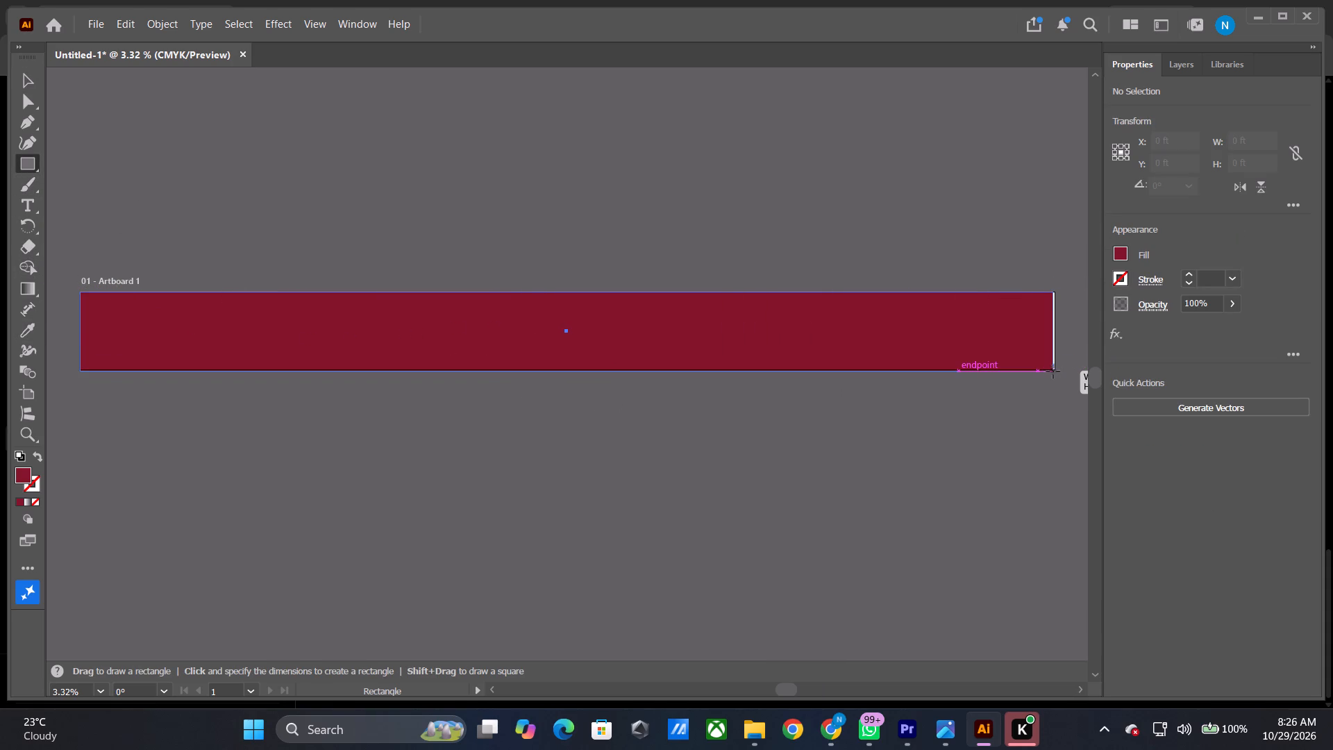
drag(1053, 372, 1055, 370)
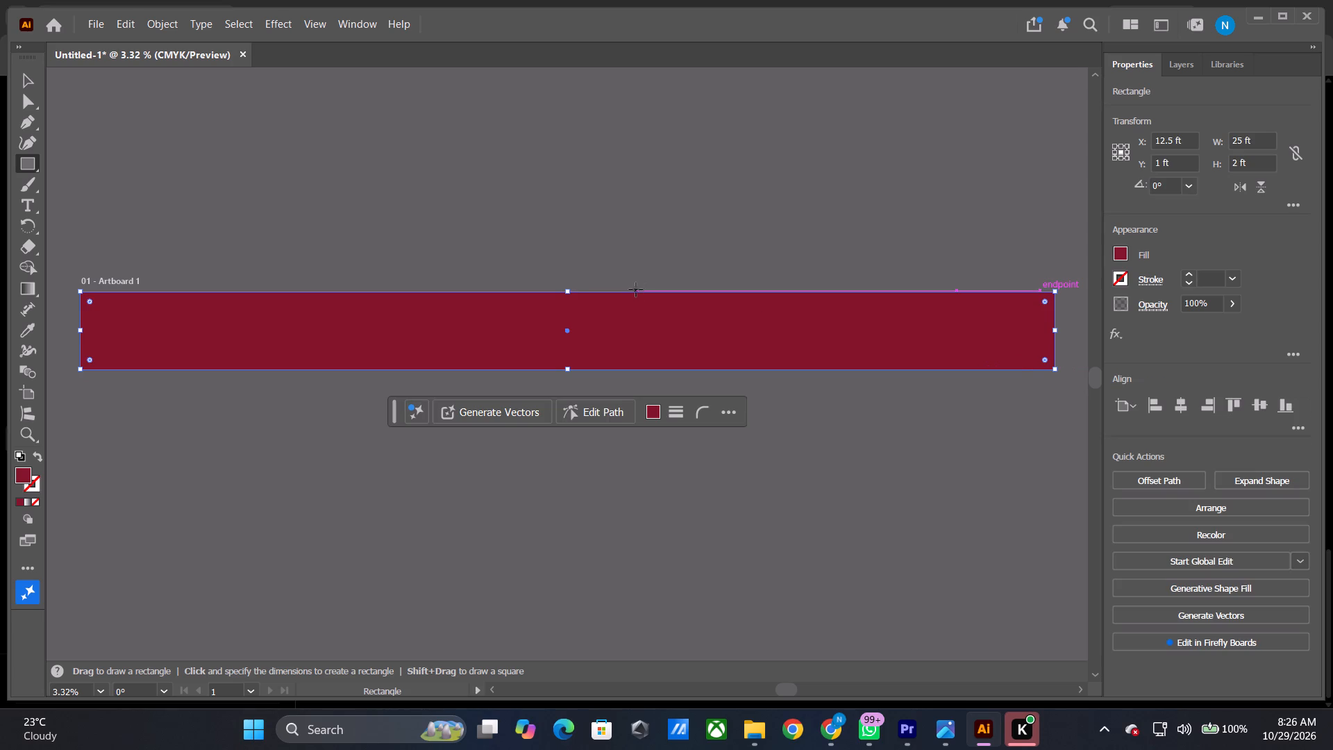
key(Left)
key(Up)
Send the full-size rectangle to the back, behind the logos and text.
click(26, 81)
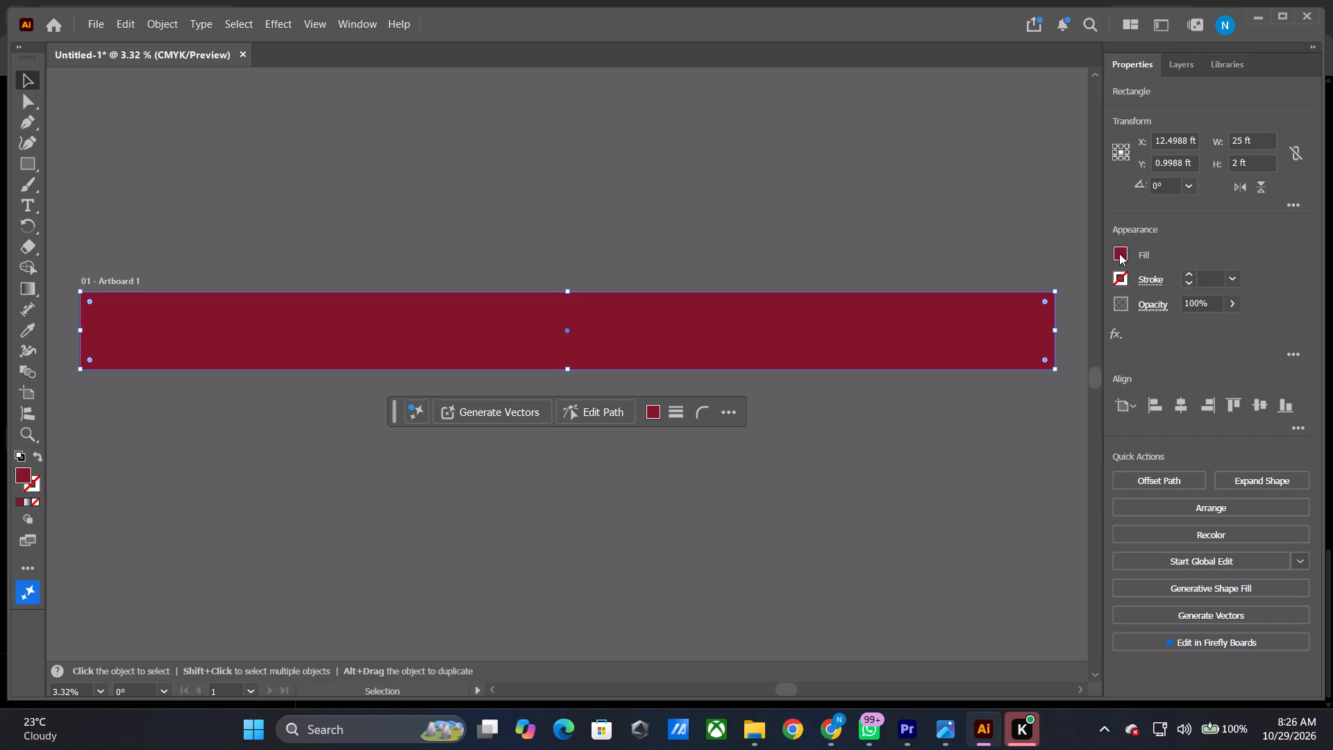
right_click(987, 312)
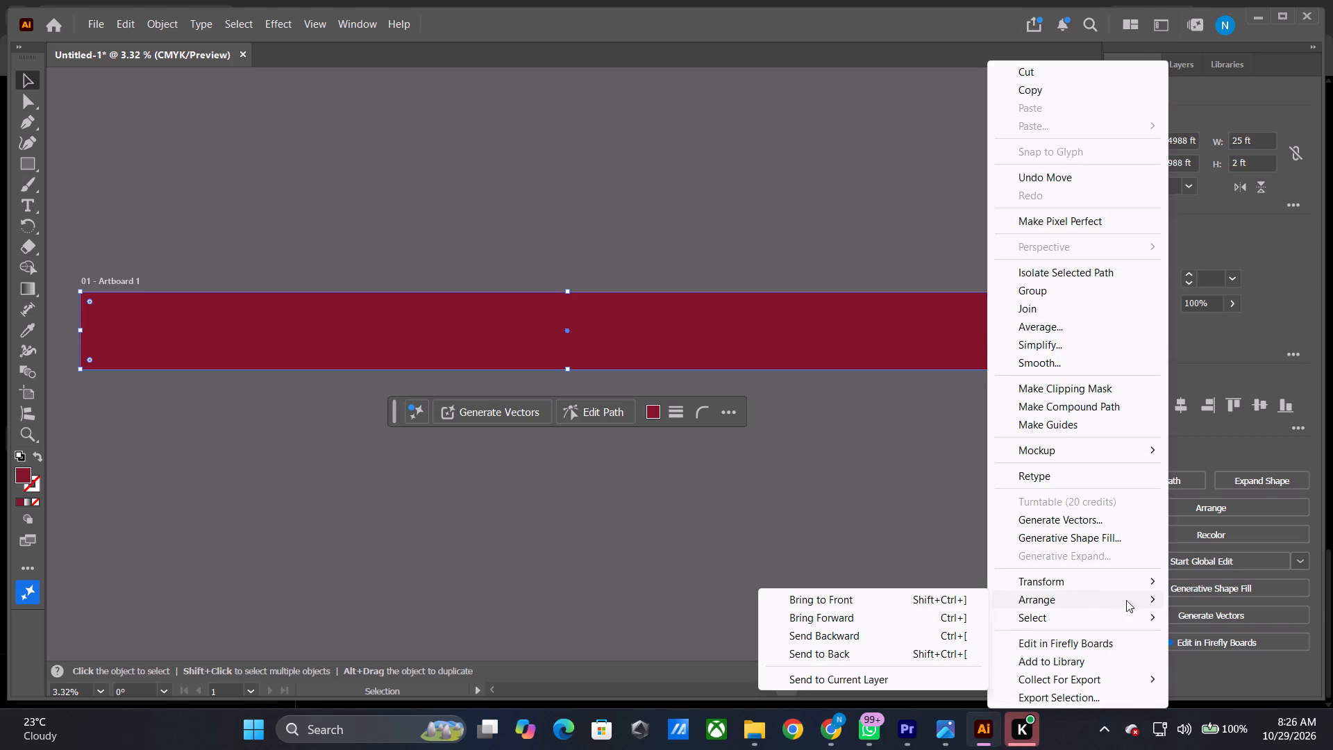
click(798, 652)
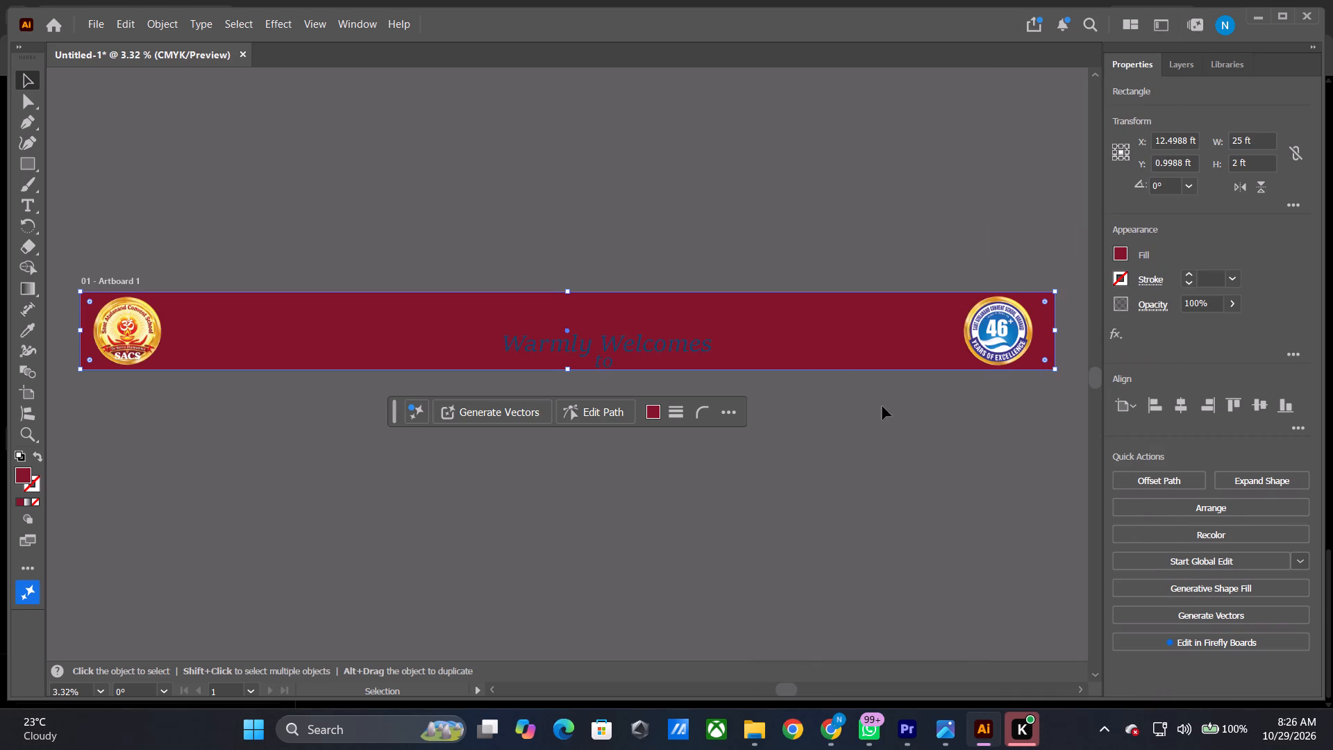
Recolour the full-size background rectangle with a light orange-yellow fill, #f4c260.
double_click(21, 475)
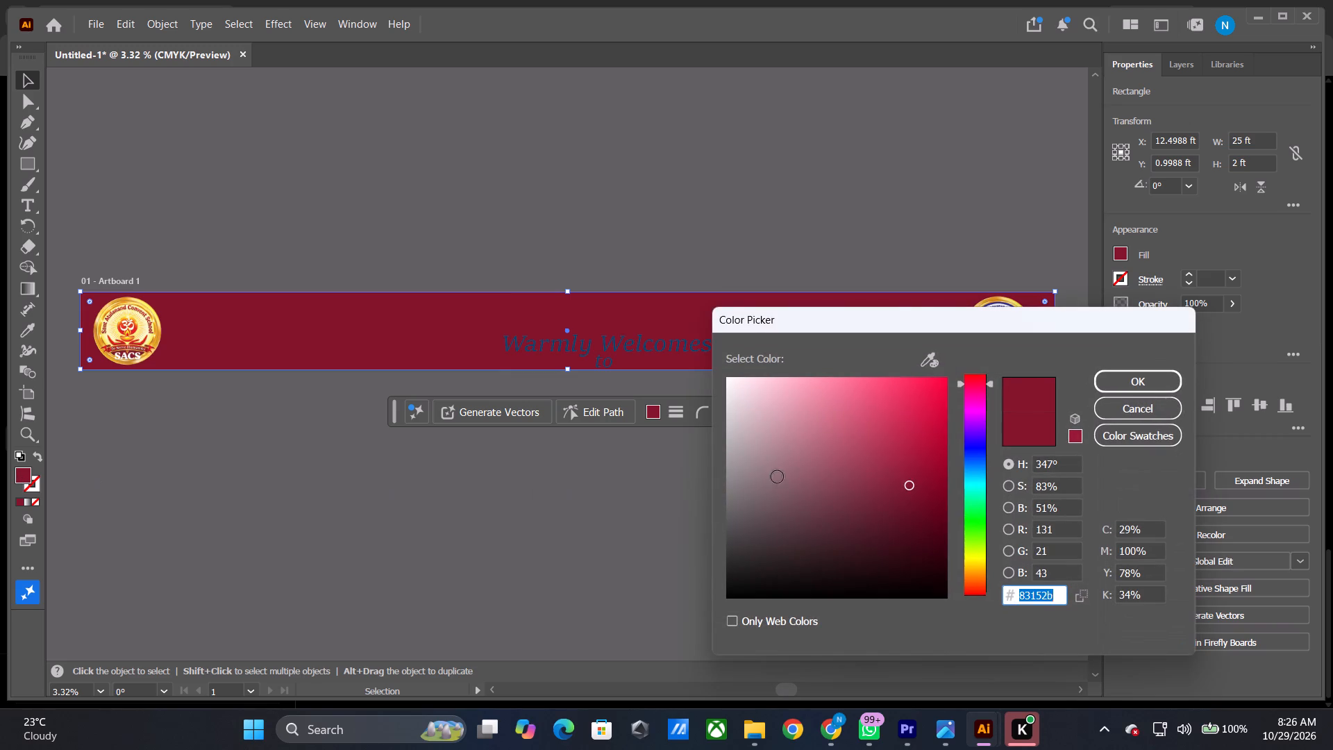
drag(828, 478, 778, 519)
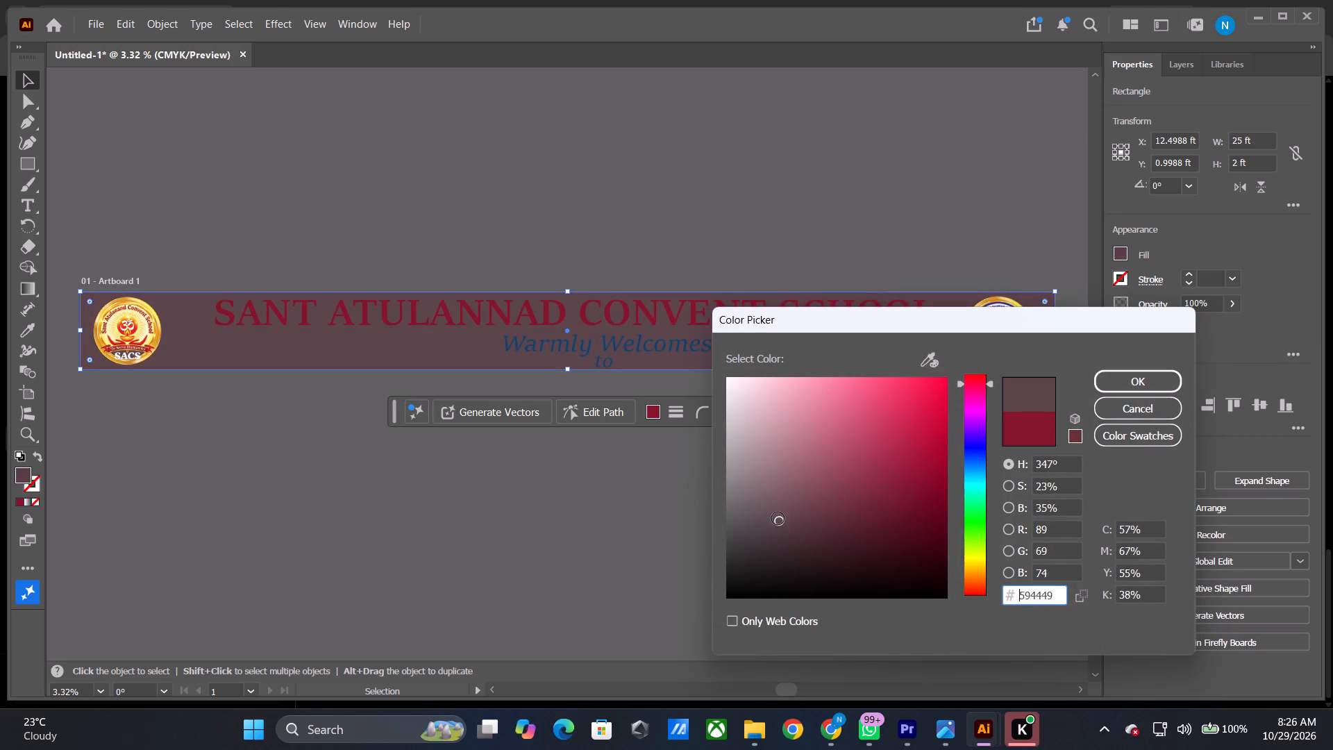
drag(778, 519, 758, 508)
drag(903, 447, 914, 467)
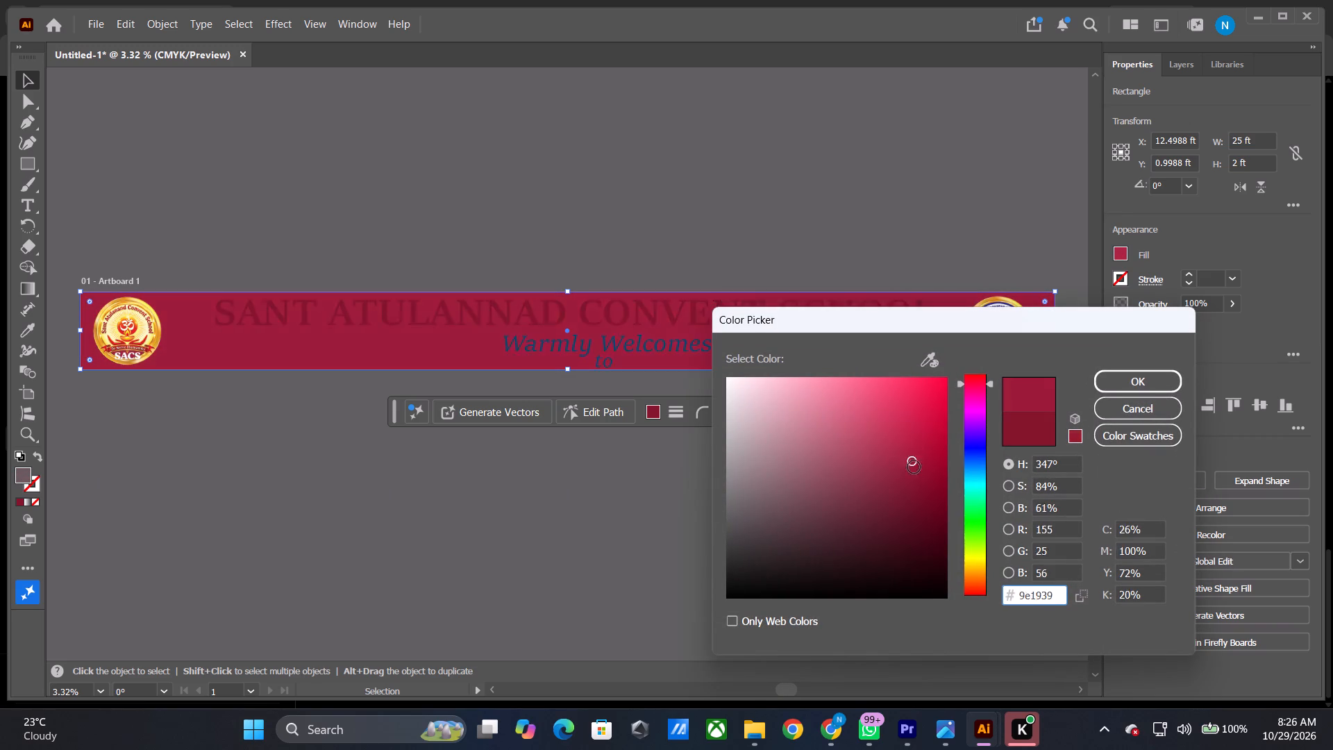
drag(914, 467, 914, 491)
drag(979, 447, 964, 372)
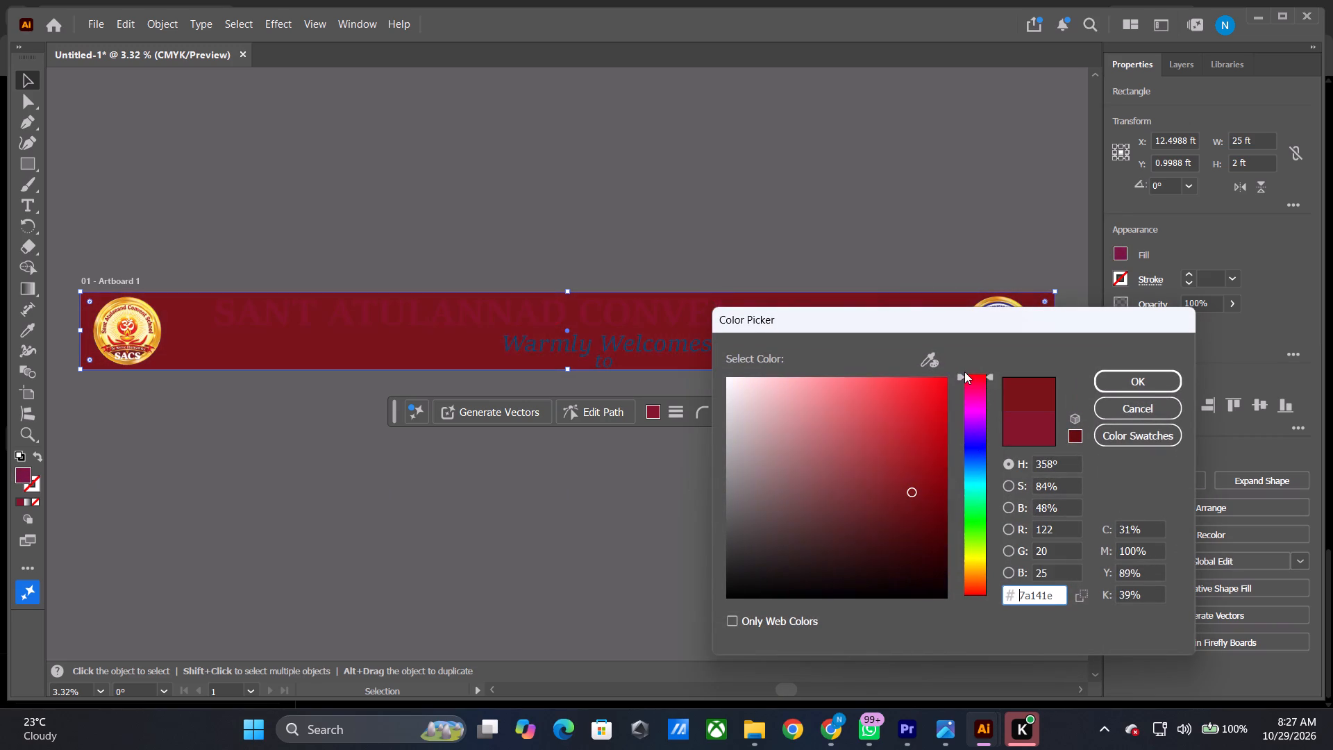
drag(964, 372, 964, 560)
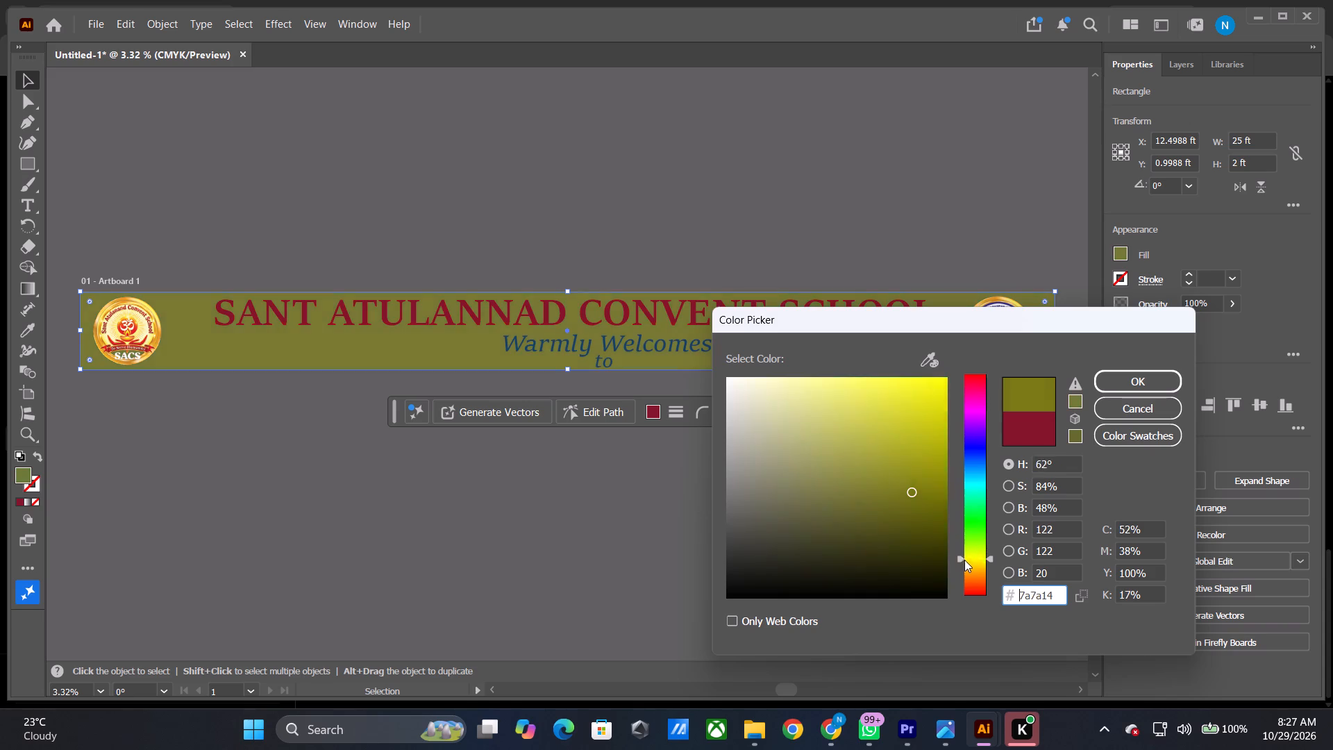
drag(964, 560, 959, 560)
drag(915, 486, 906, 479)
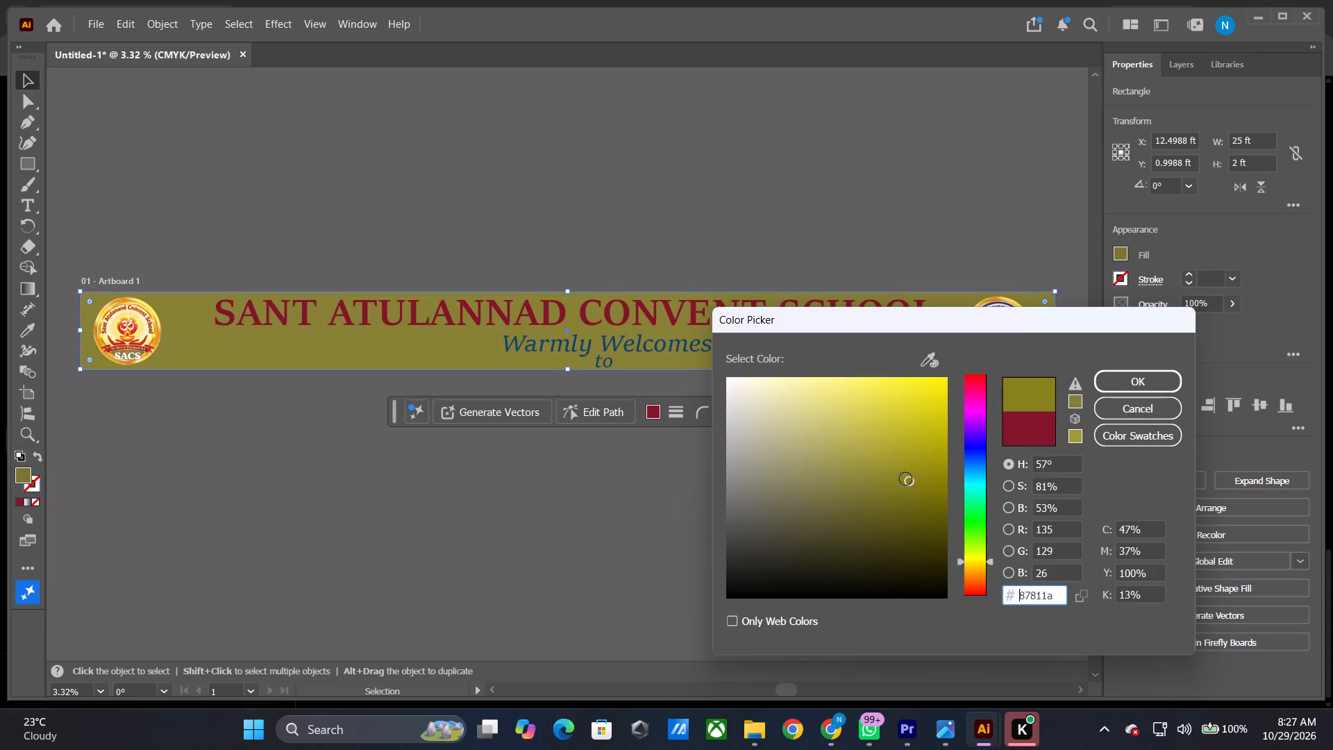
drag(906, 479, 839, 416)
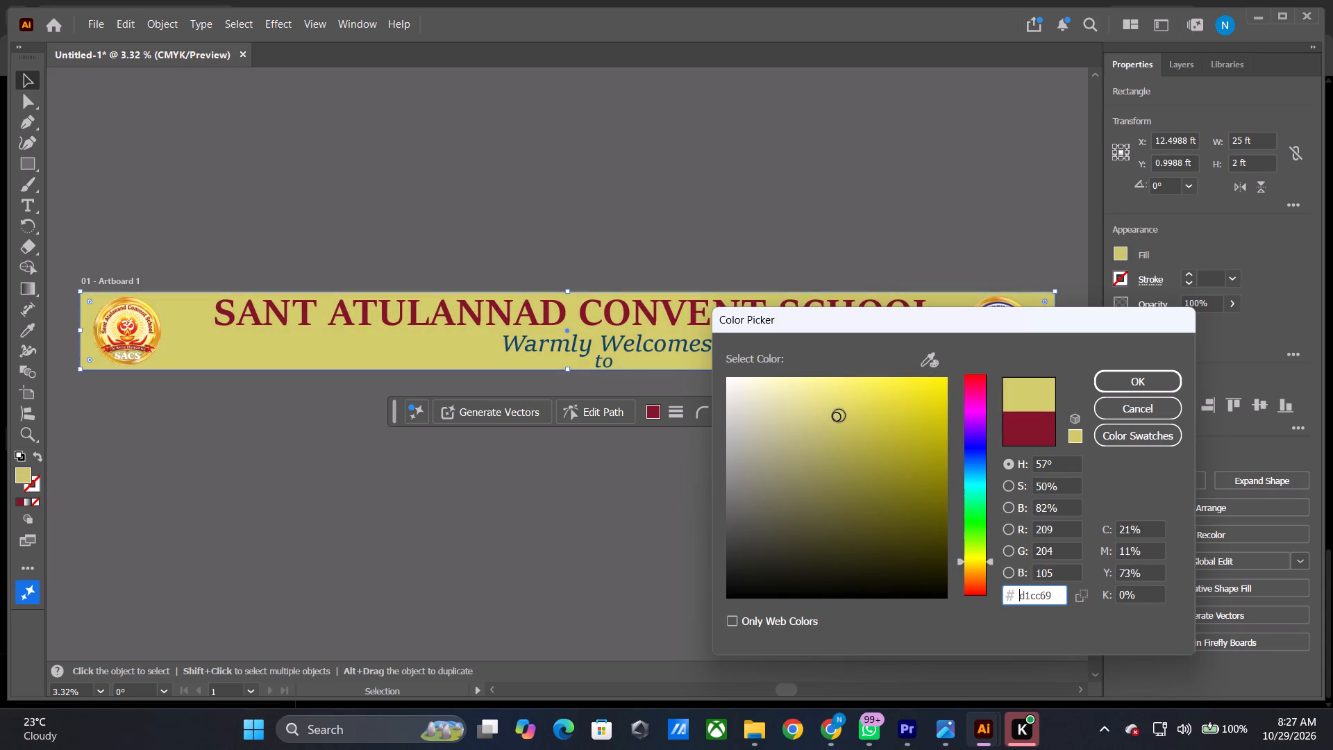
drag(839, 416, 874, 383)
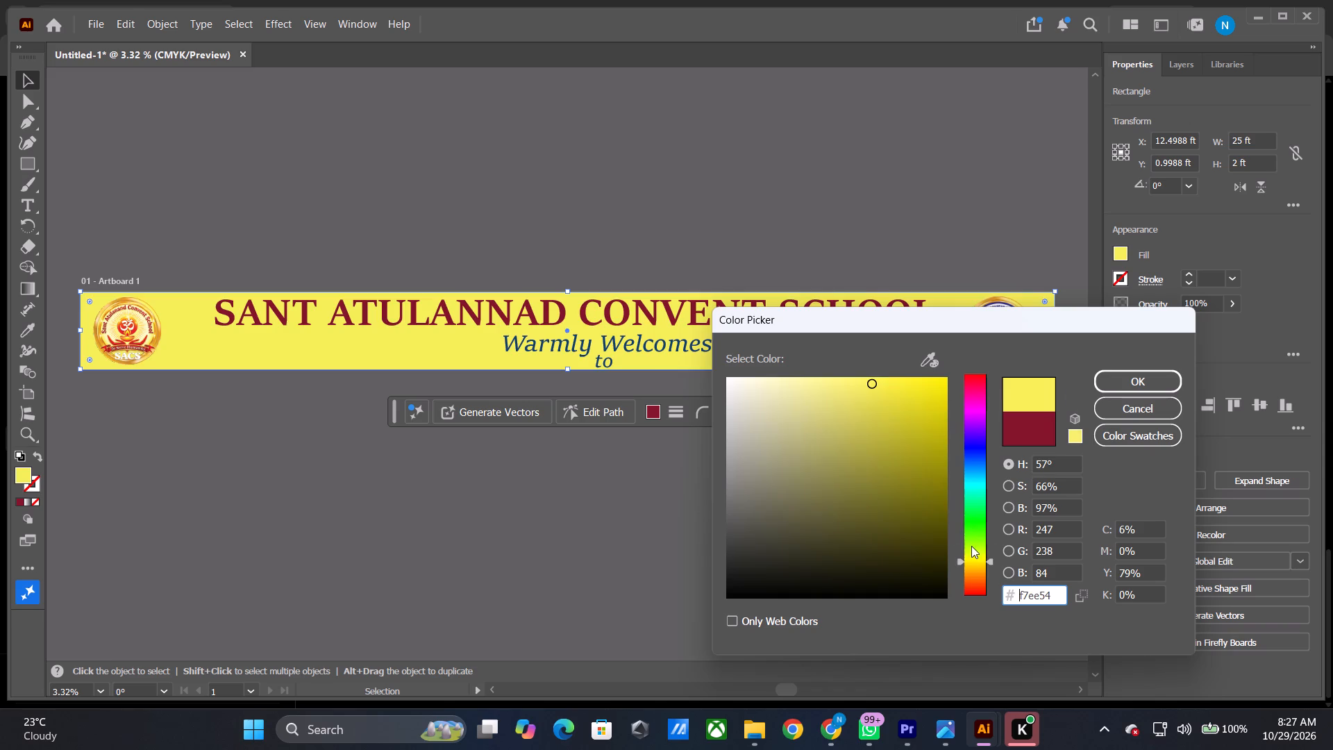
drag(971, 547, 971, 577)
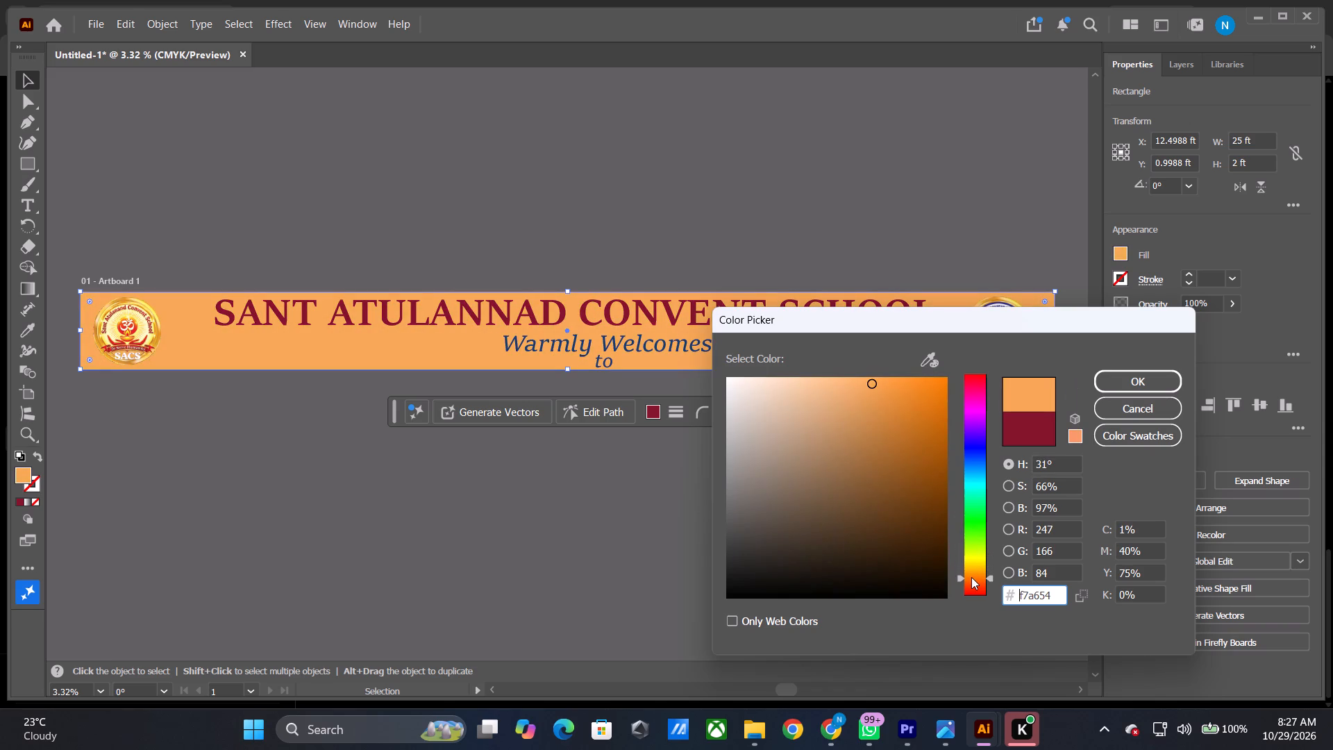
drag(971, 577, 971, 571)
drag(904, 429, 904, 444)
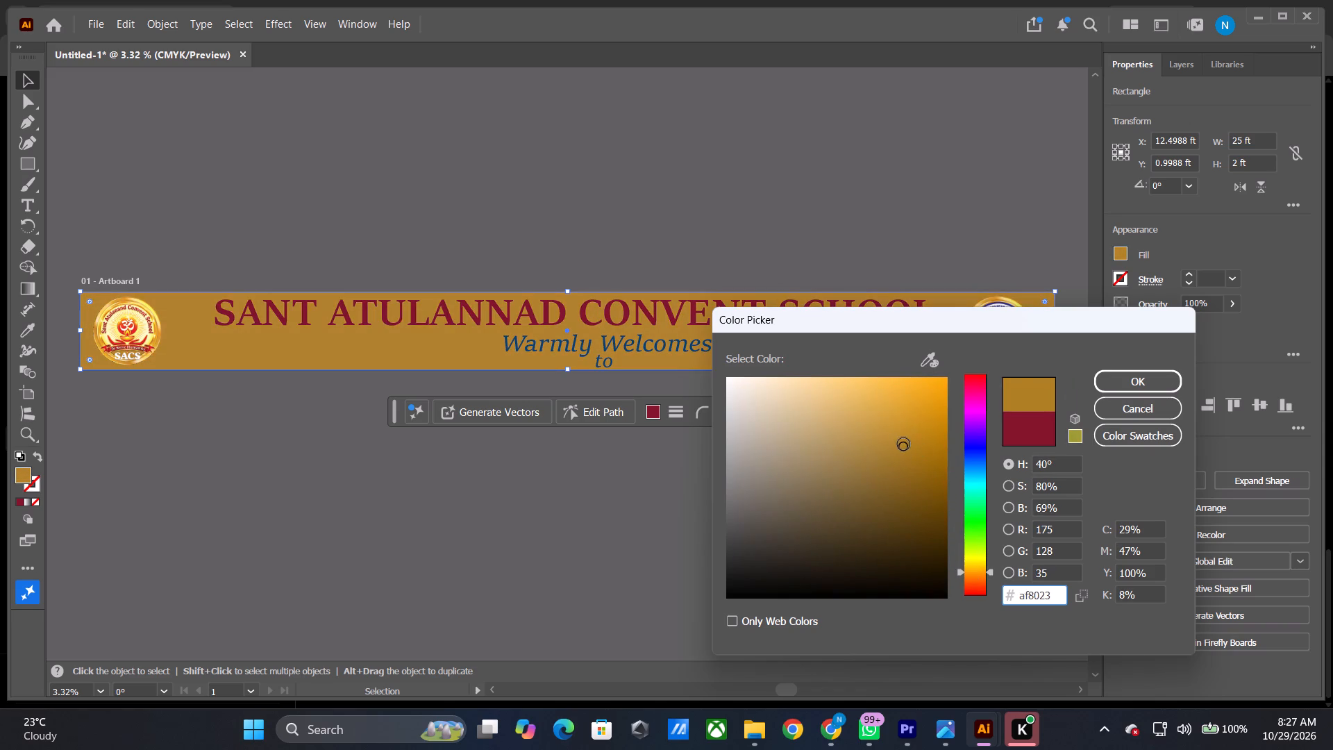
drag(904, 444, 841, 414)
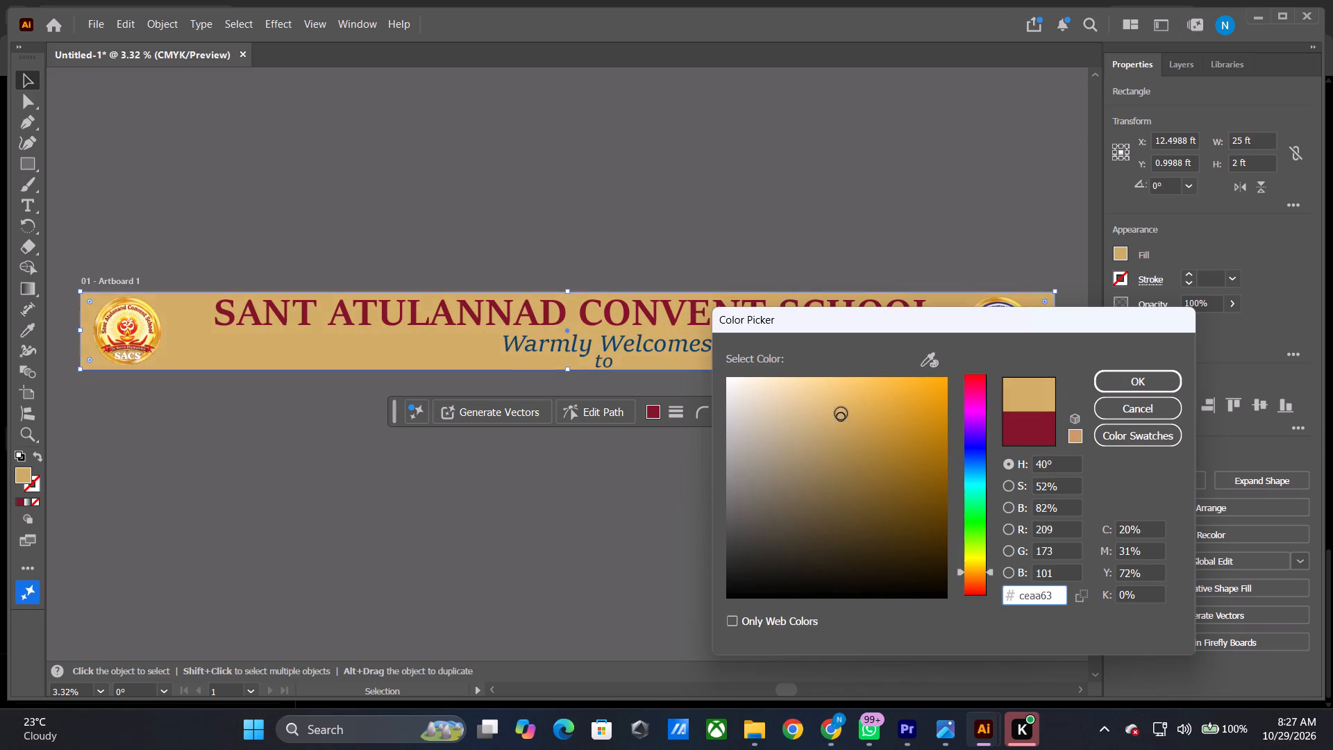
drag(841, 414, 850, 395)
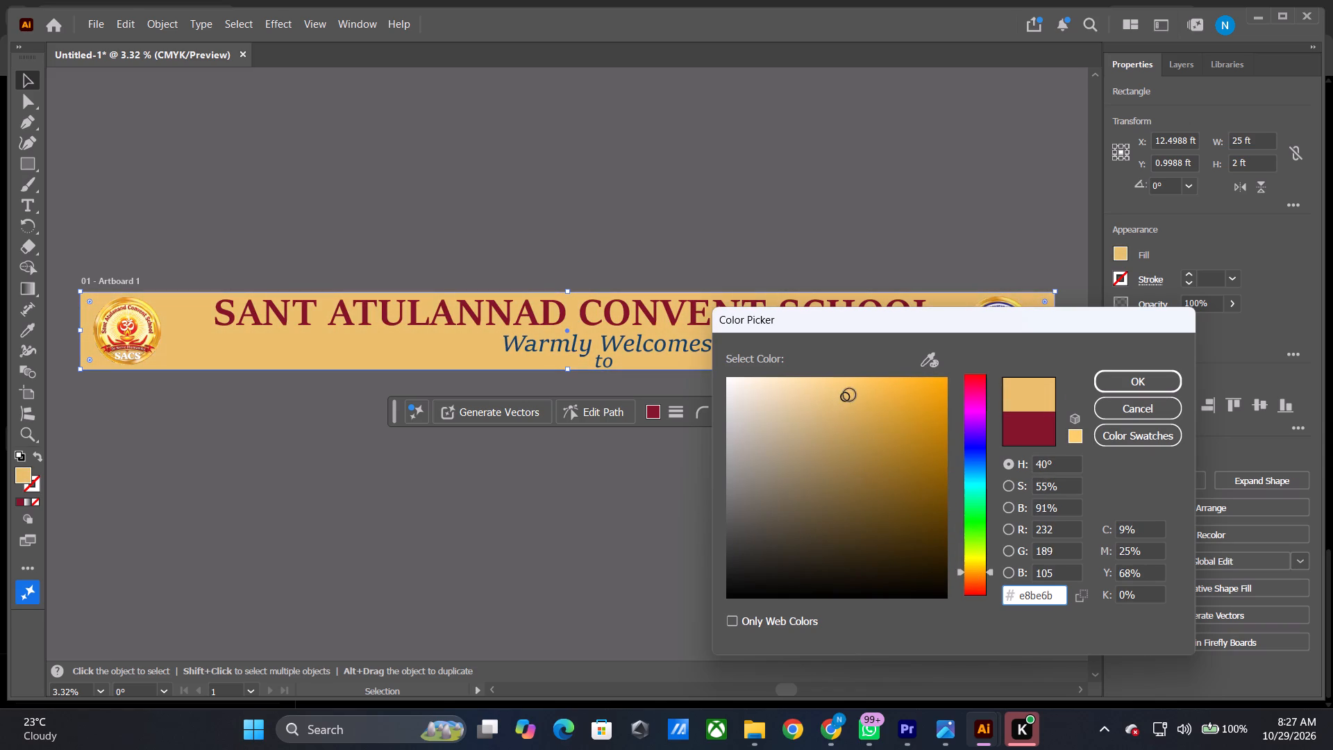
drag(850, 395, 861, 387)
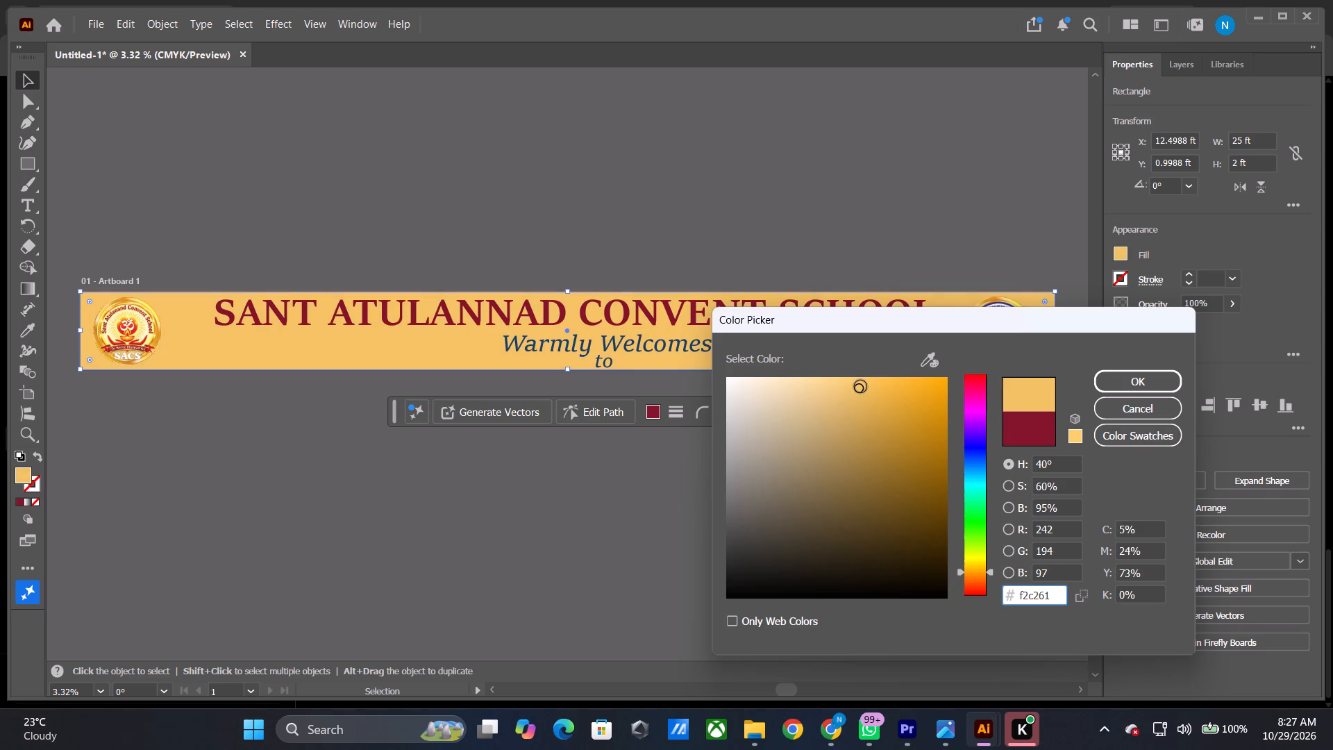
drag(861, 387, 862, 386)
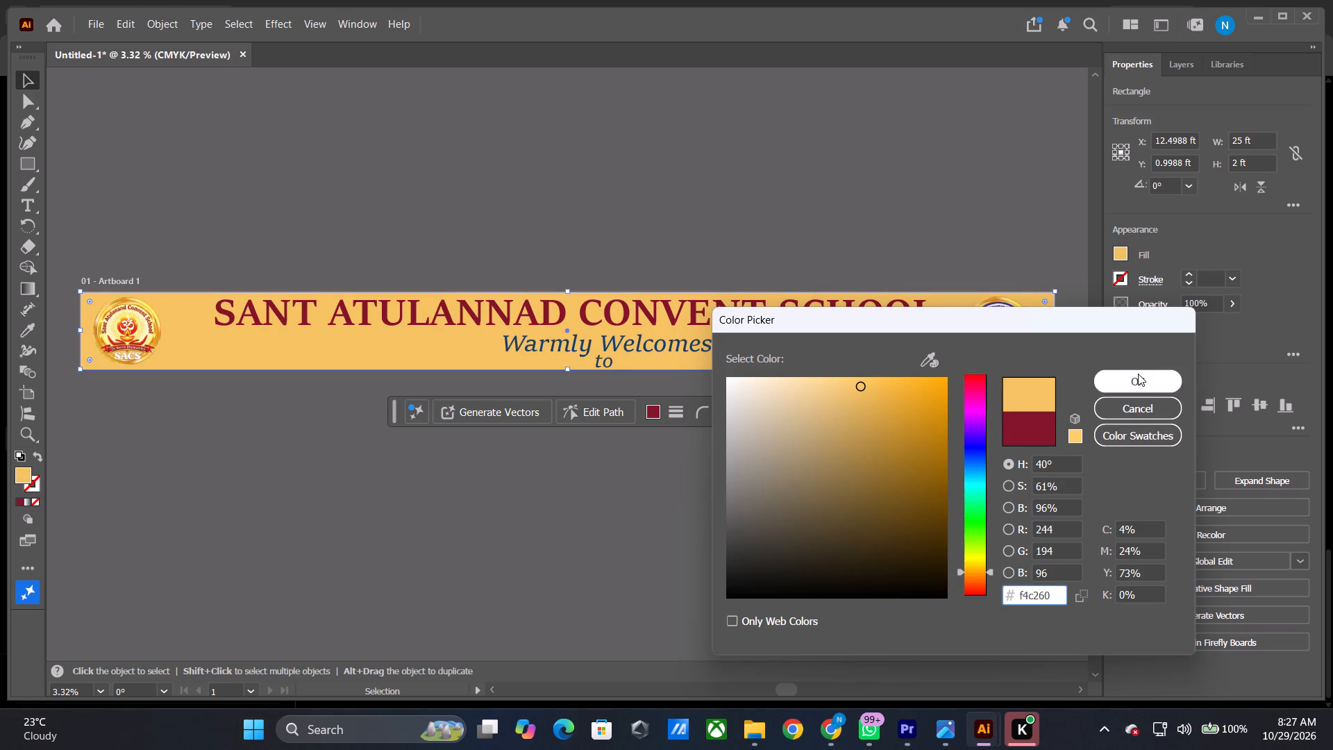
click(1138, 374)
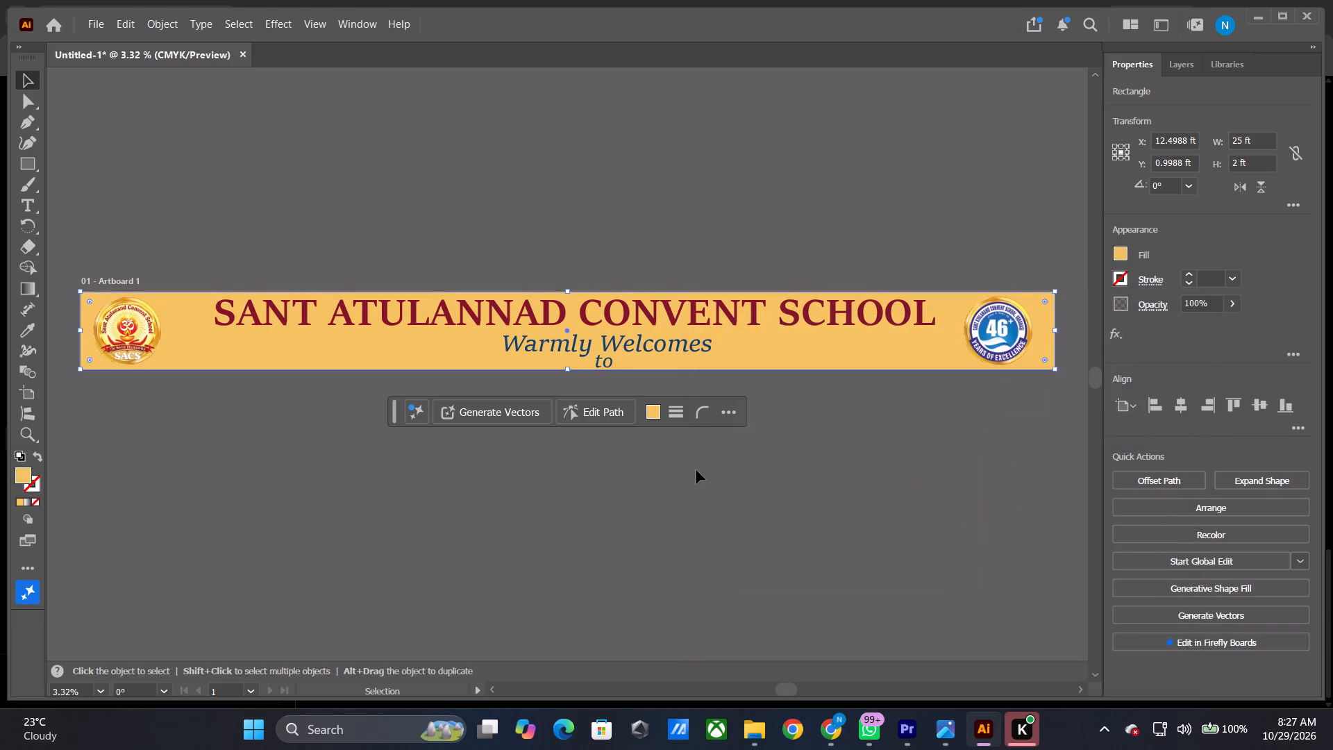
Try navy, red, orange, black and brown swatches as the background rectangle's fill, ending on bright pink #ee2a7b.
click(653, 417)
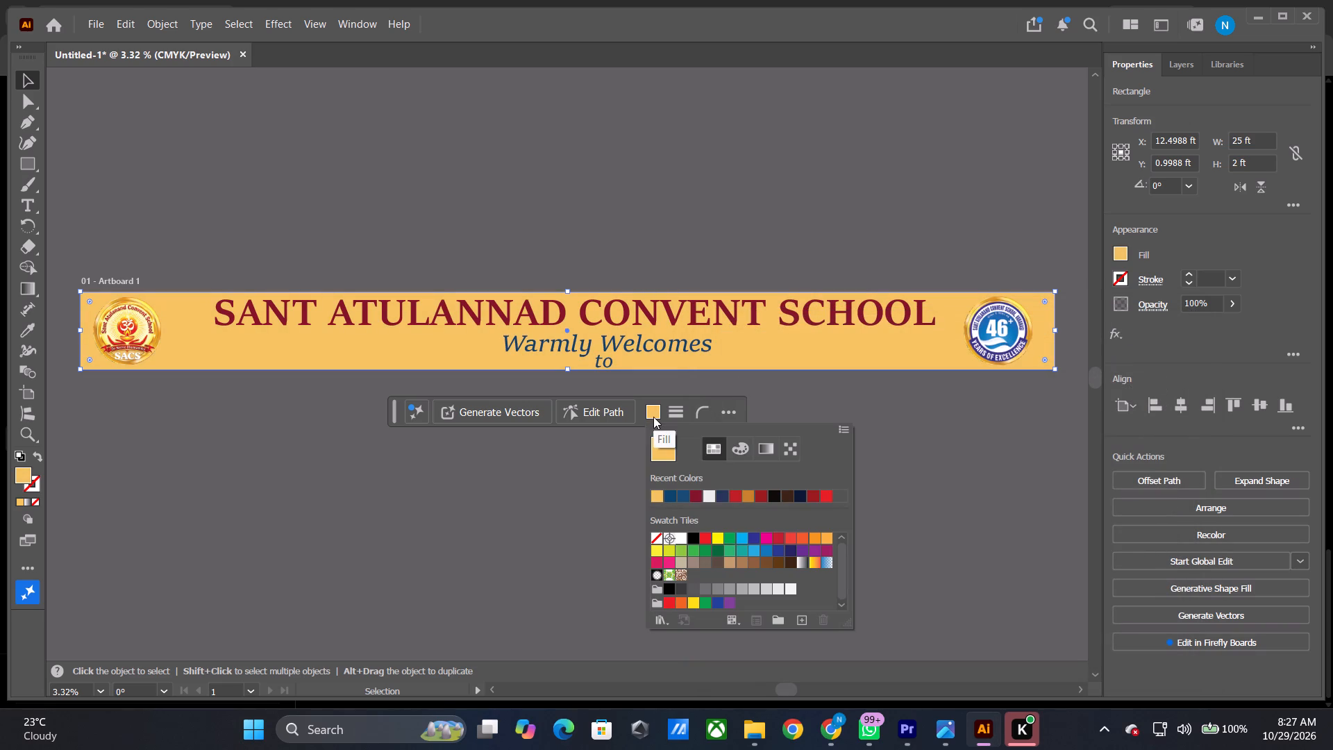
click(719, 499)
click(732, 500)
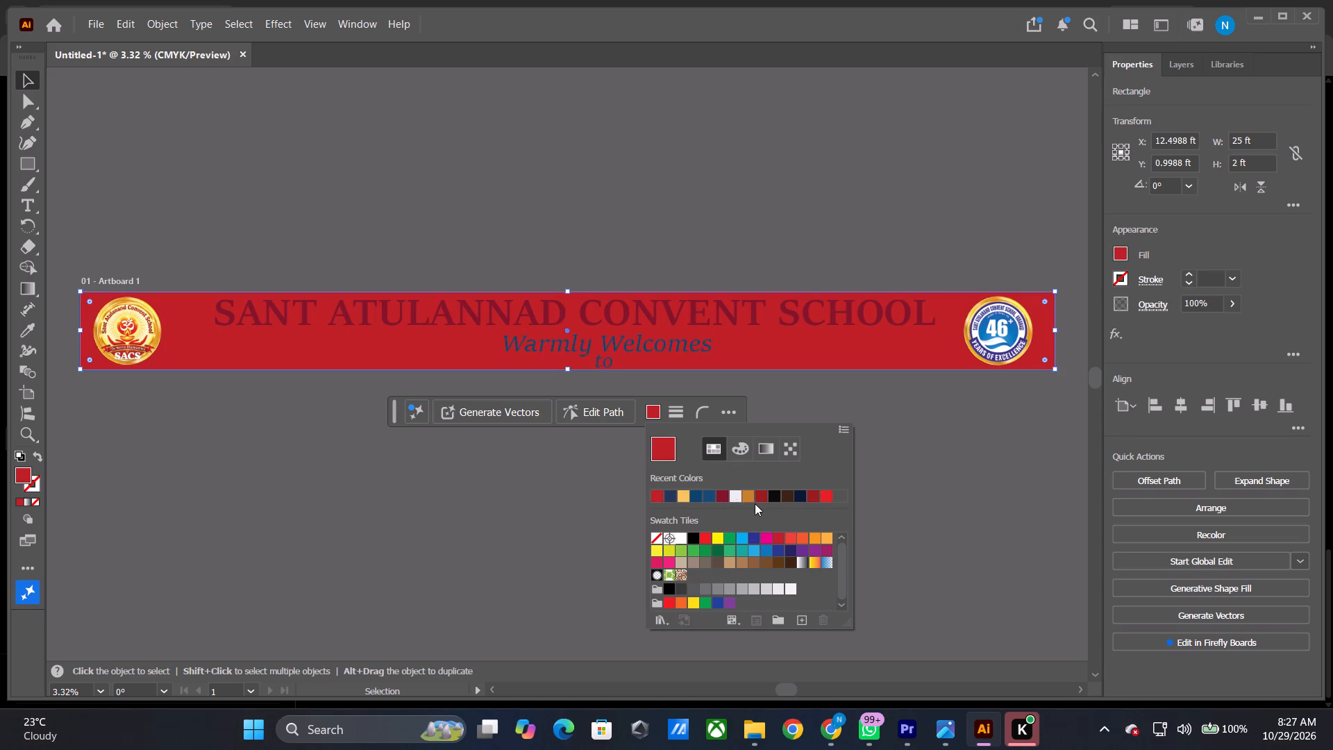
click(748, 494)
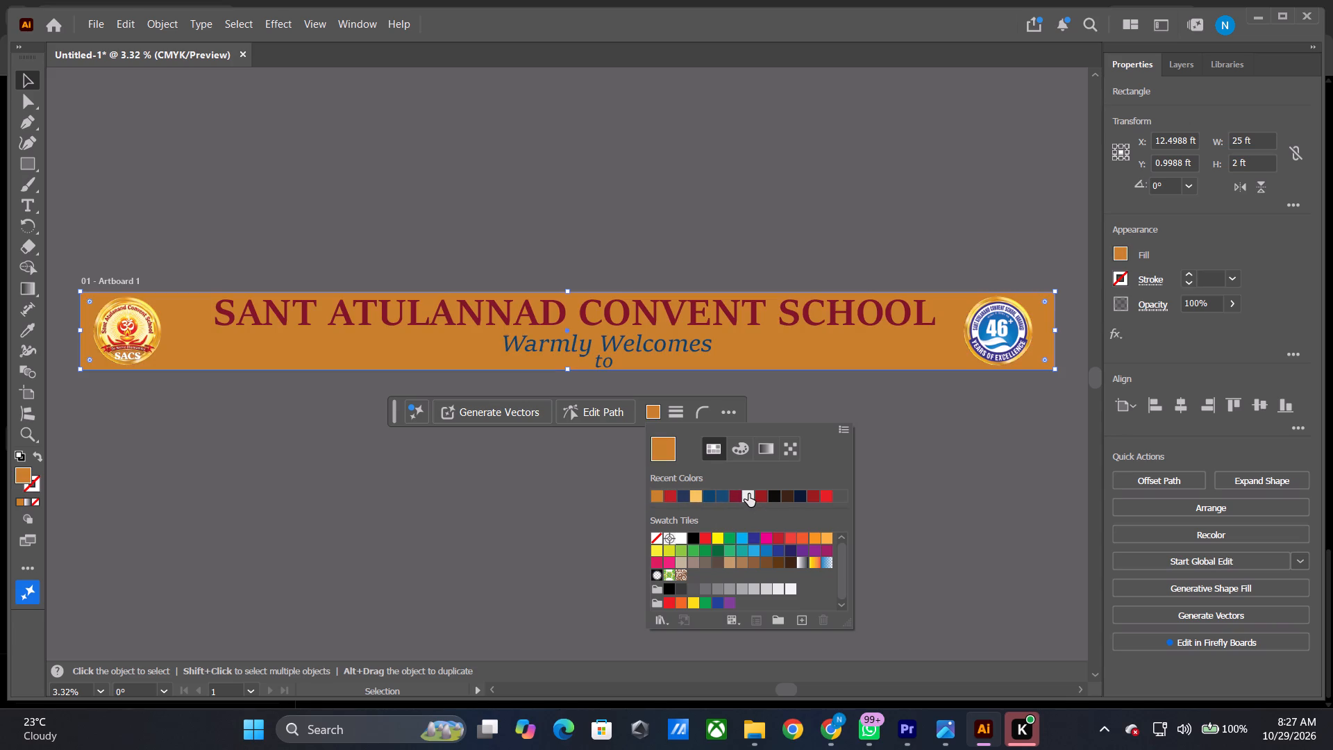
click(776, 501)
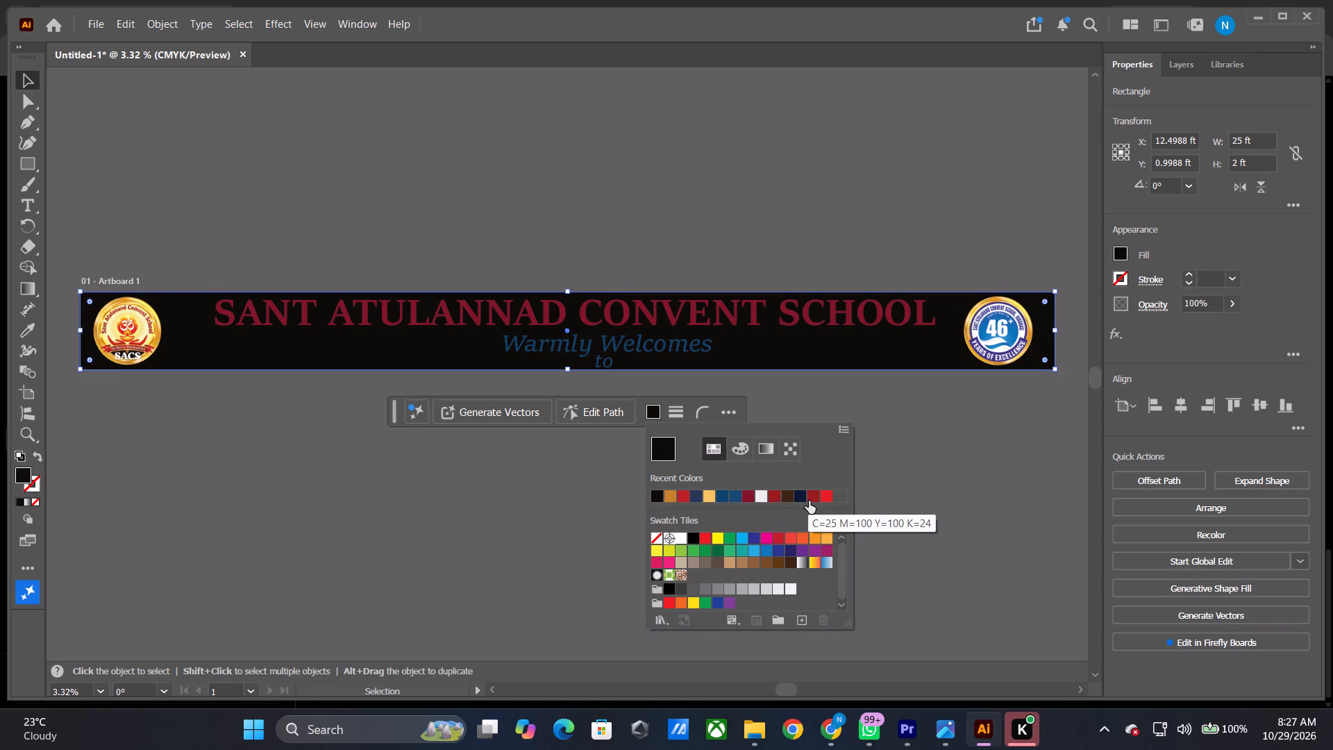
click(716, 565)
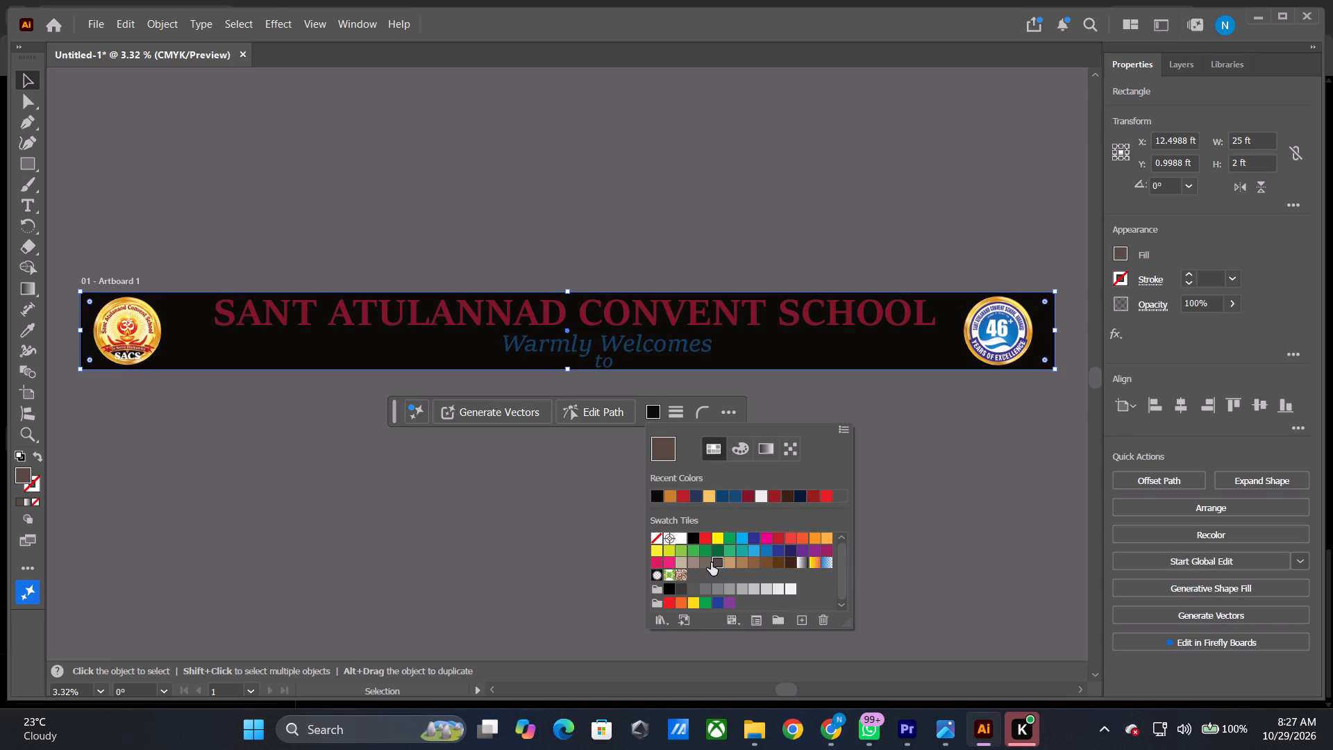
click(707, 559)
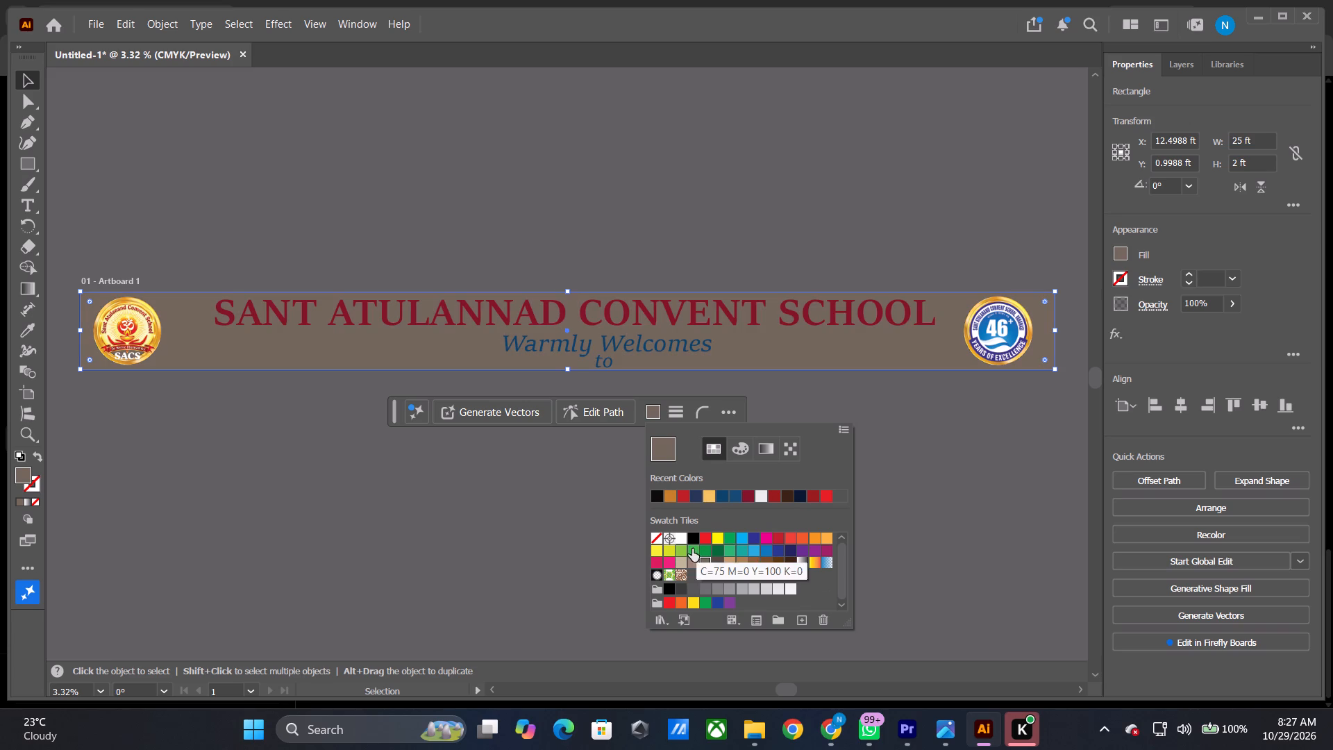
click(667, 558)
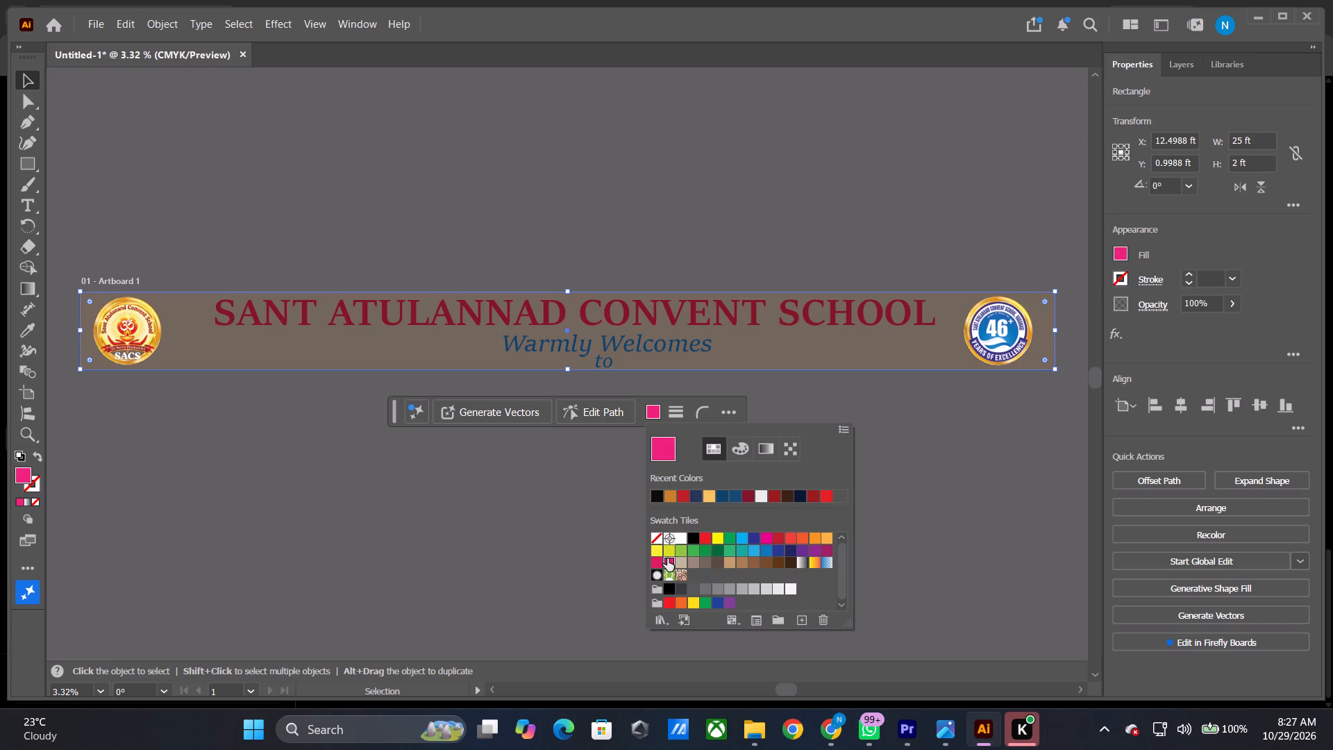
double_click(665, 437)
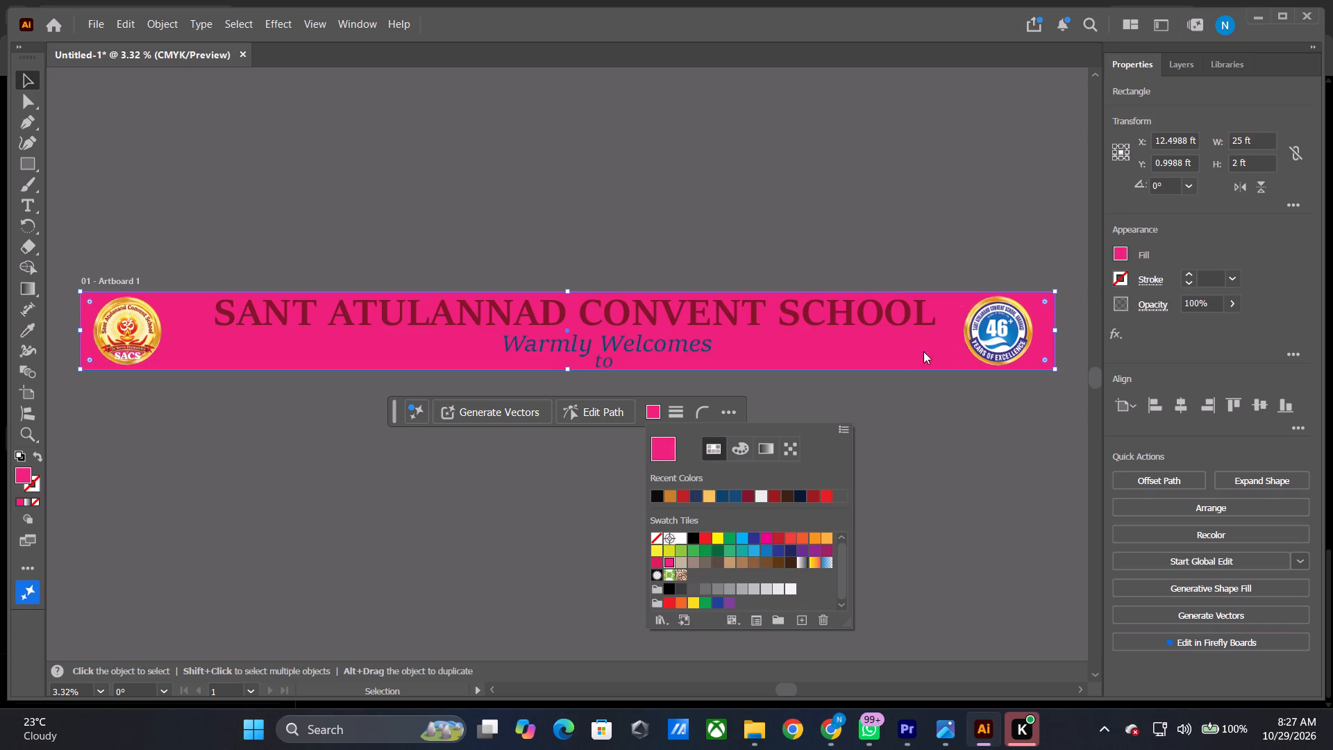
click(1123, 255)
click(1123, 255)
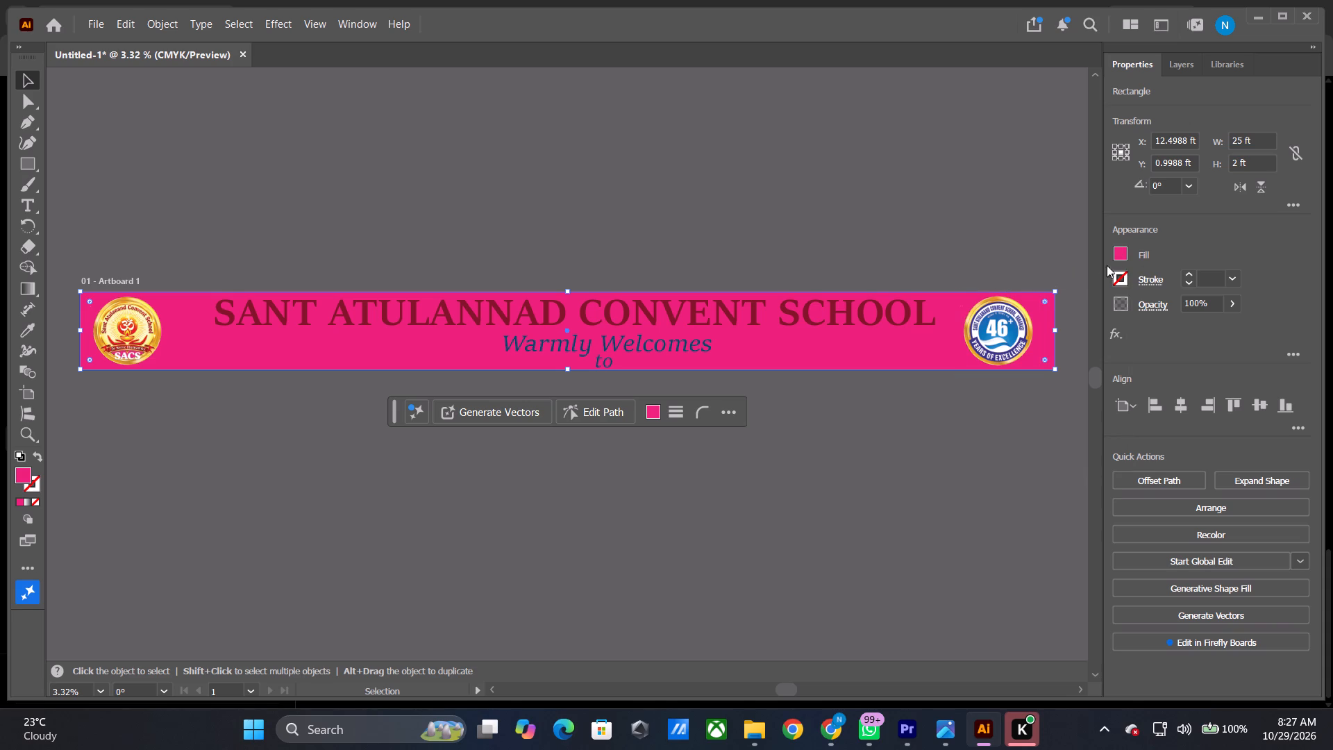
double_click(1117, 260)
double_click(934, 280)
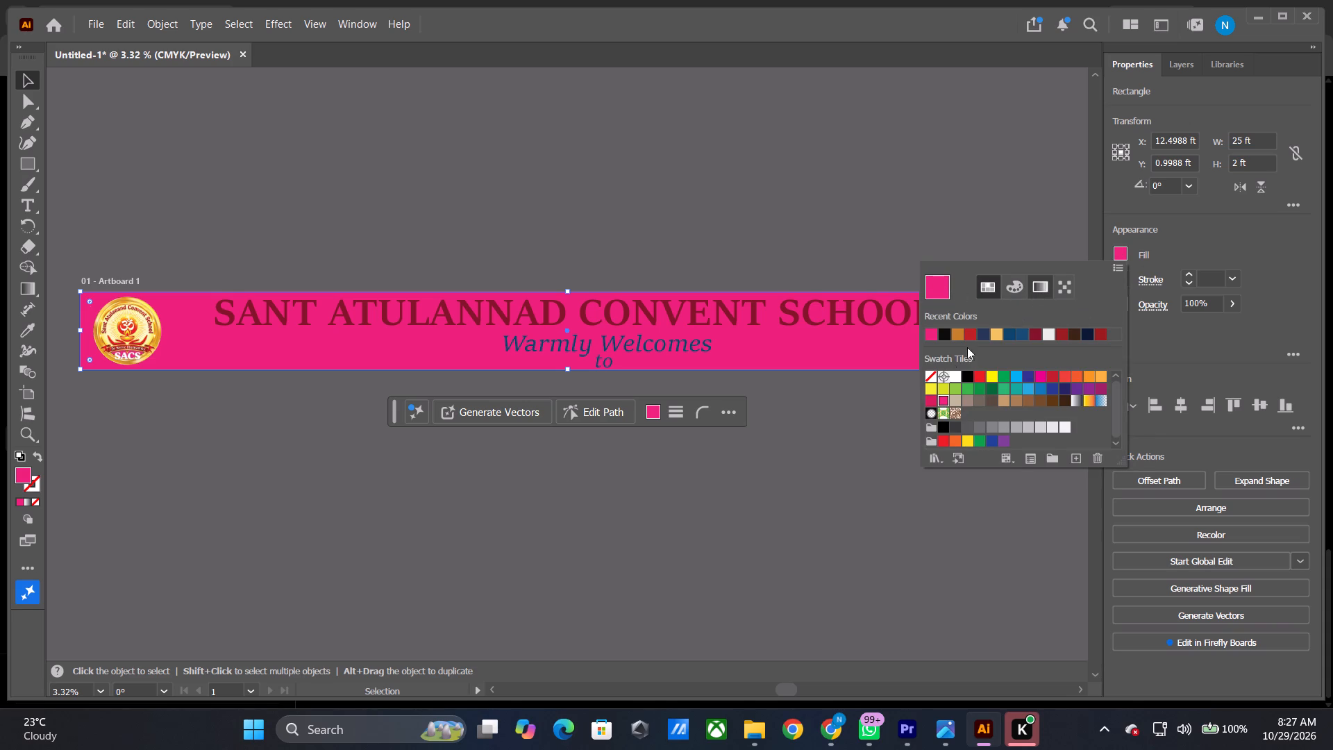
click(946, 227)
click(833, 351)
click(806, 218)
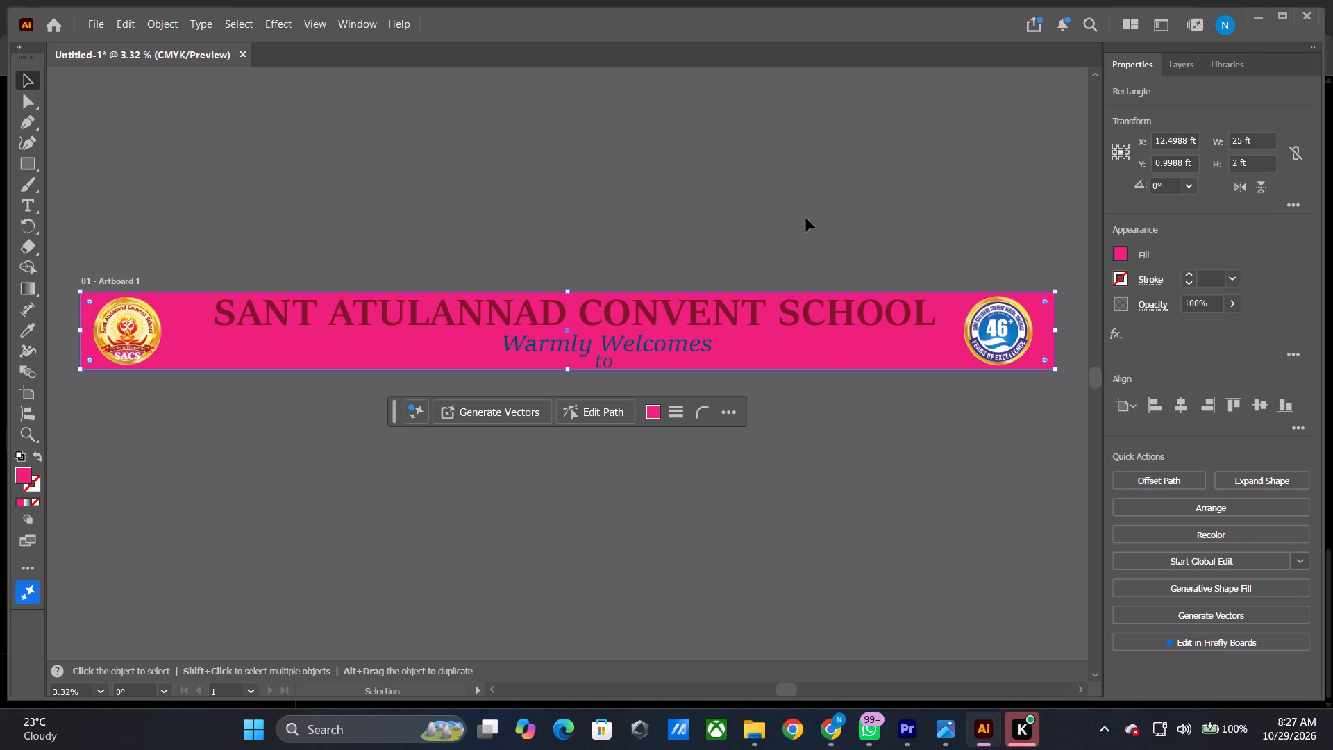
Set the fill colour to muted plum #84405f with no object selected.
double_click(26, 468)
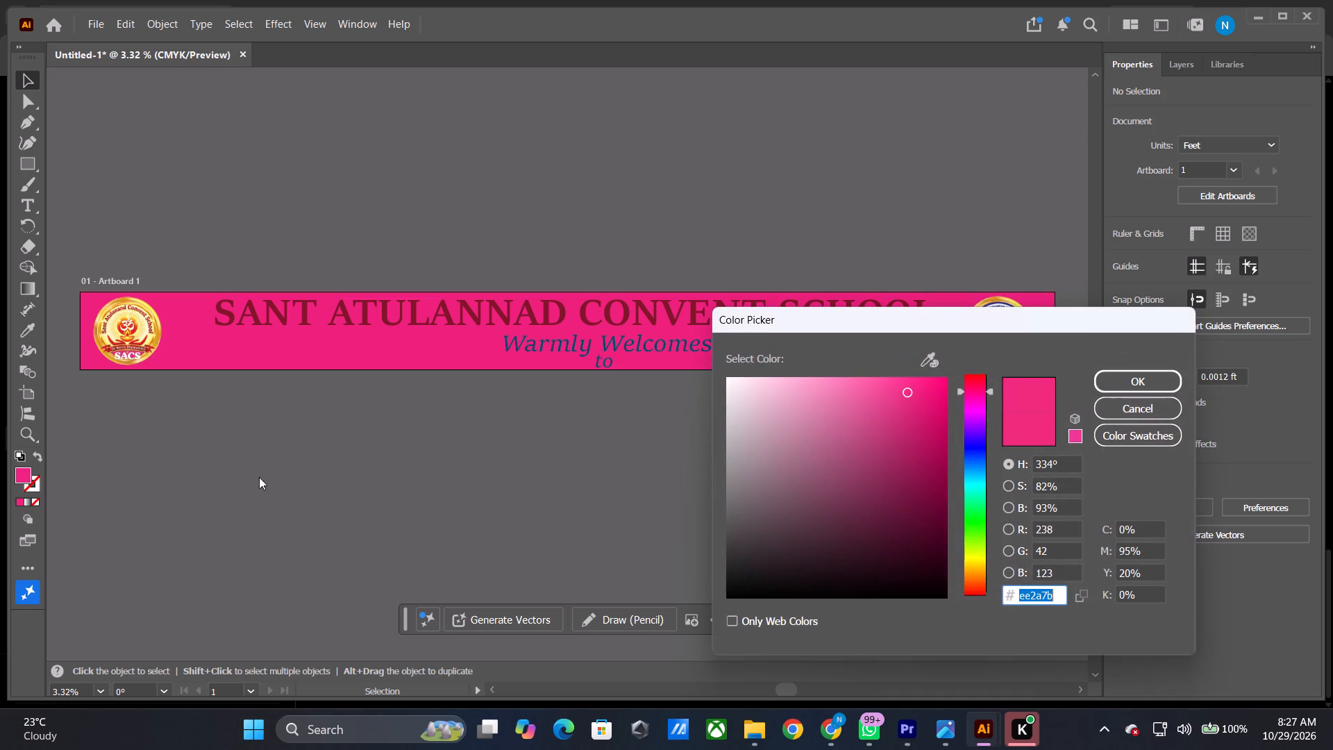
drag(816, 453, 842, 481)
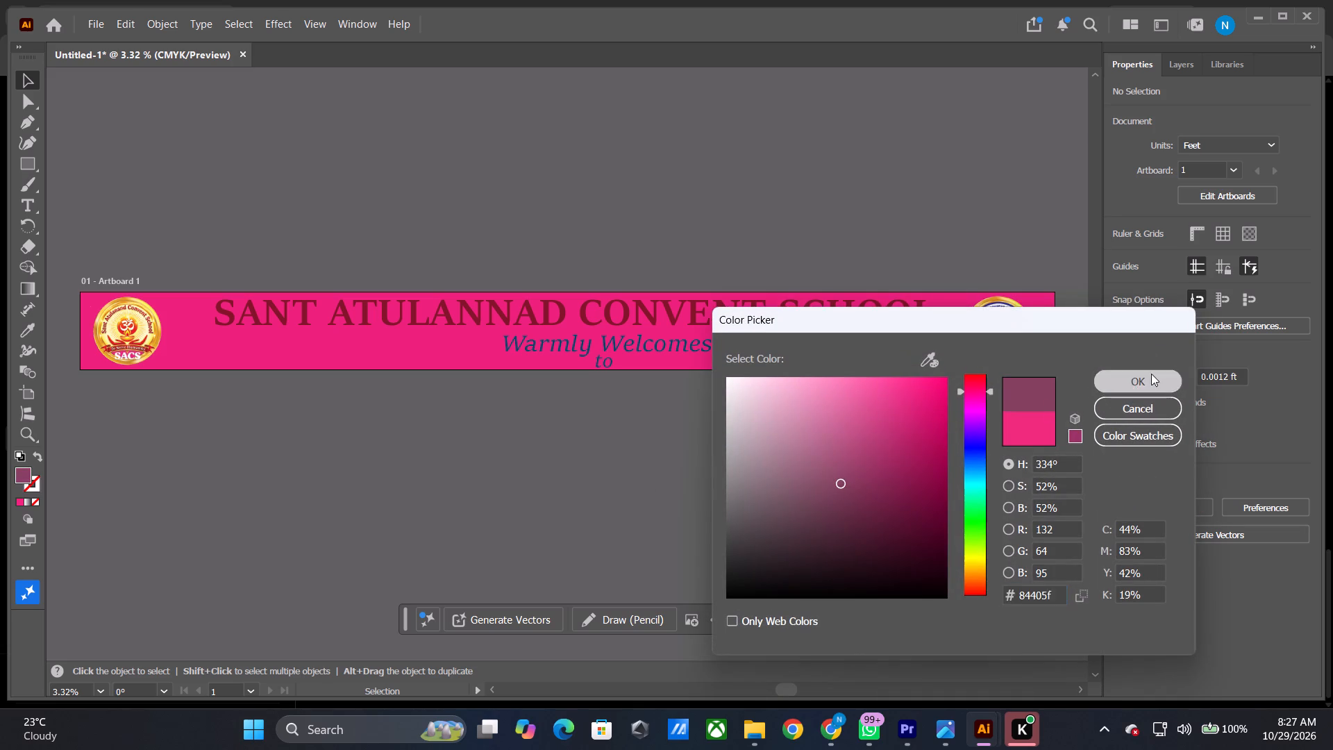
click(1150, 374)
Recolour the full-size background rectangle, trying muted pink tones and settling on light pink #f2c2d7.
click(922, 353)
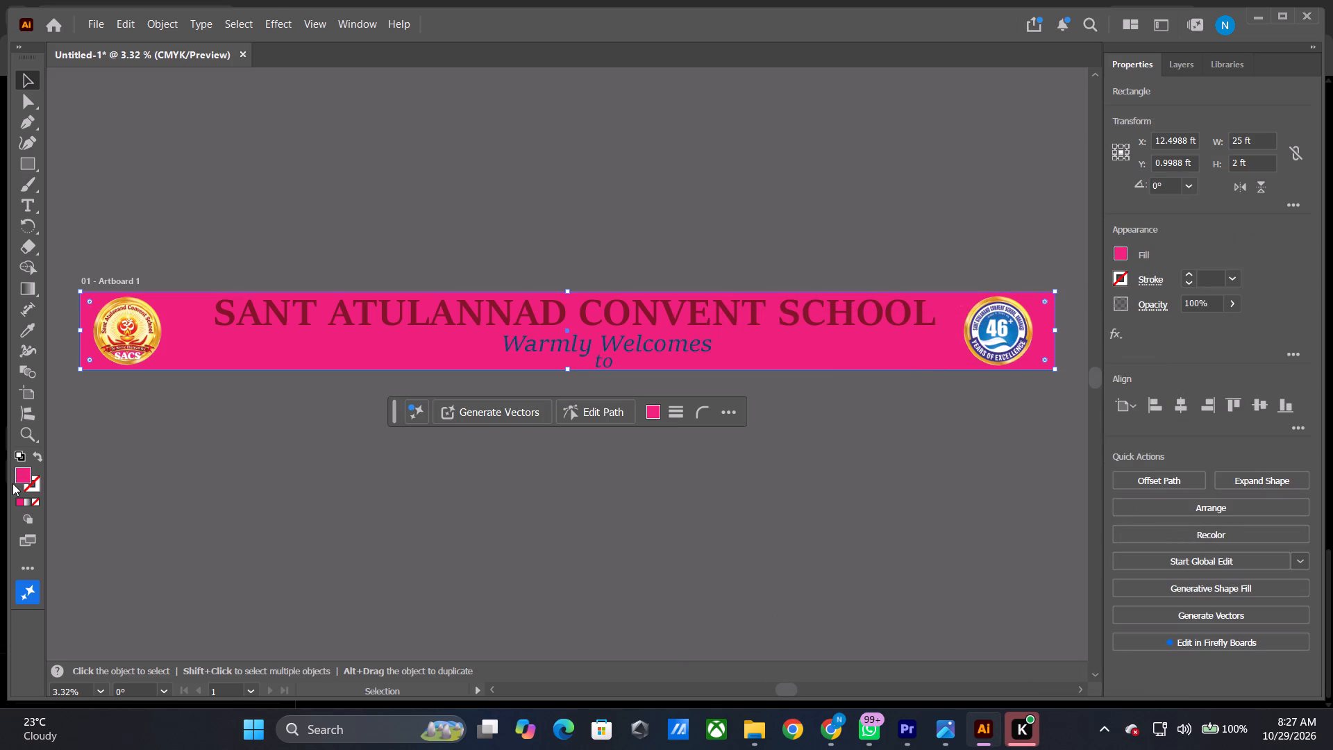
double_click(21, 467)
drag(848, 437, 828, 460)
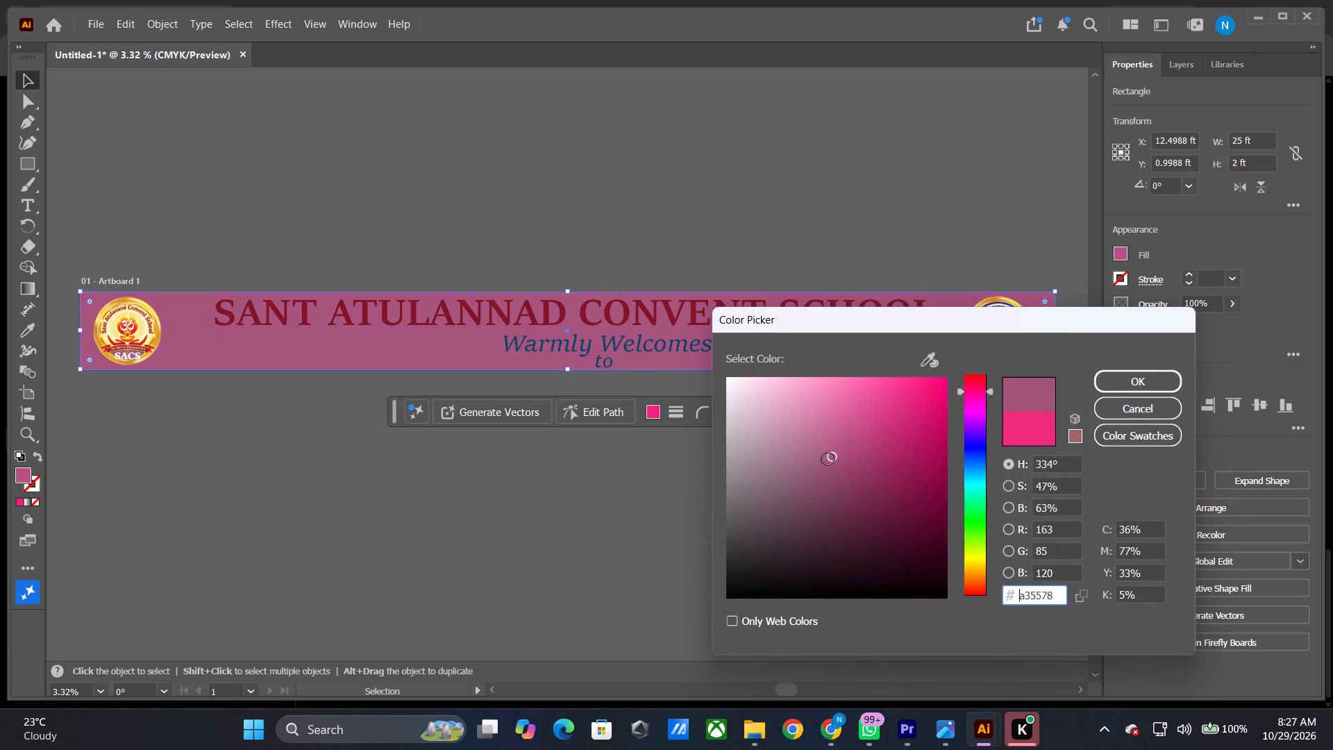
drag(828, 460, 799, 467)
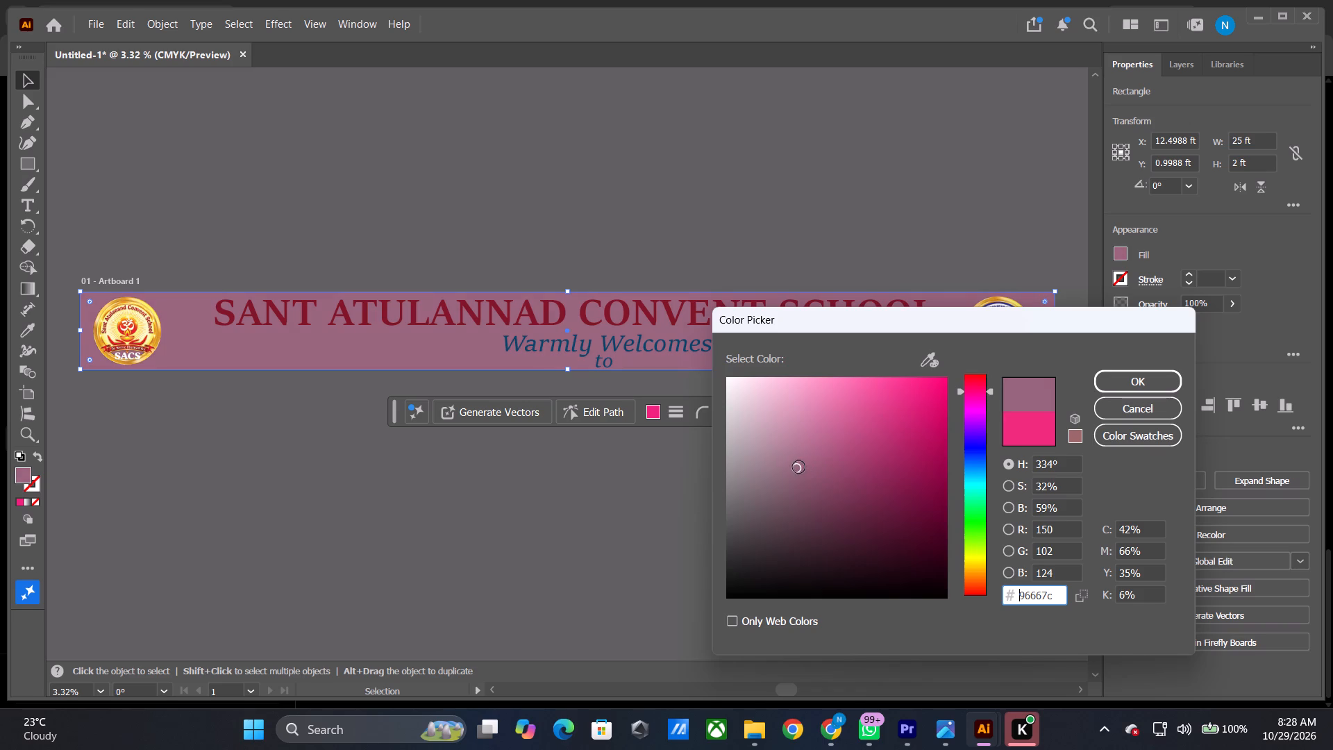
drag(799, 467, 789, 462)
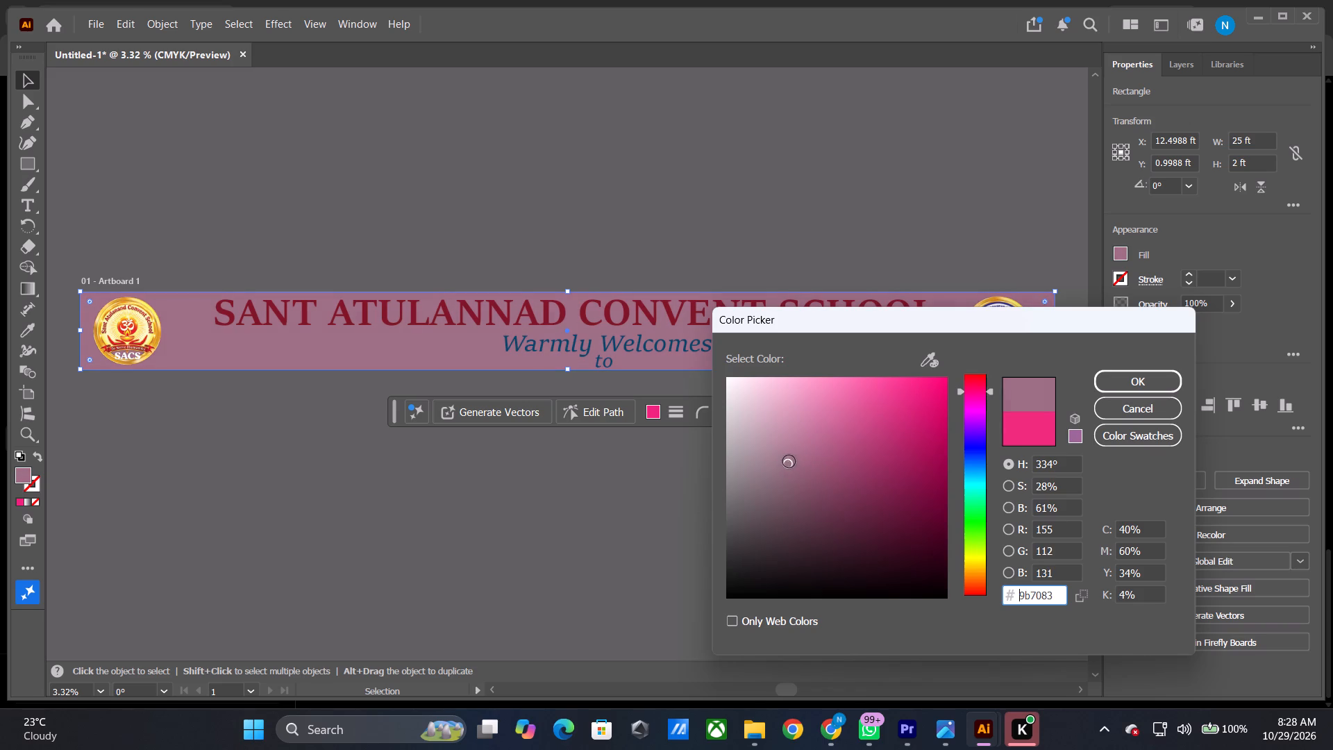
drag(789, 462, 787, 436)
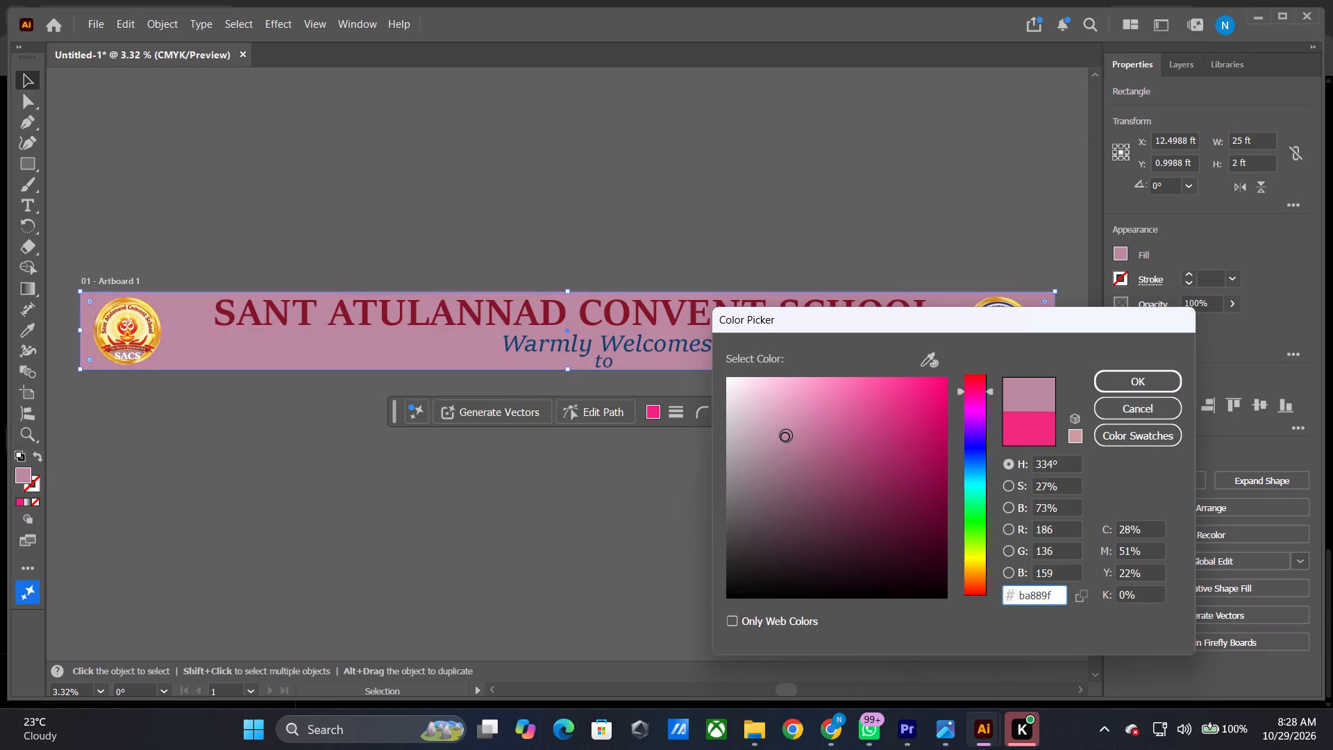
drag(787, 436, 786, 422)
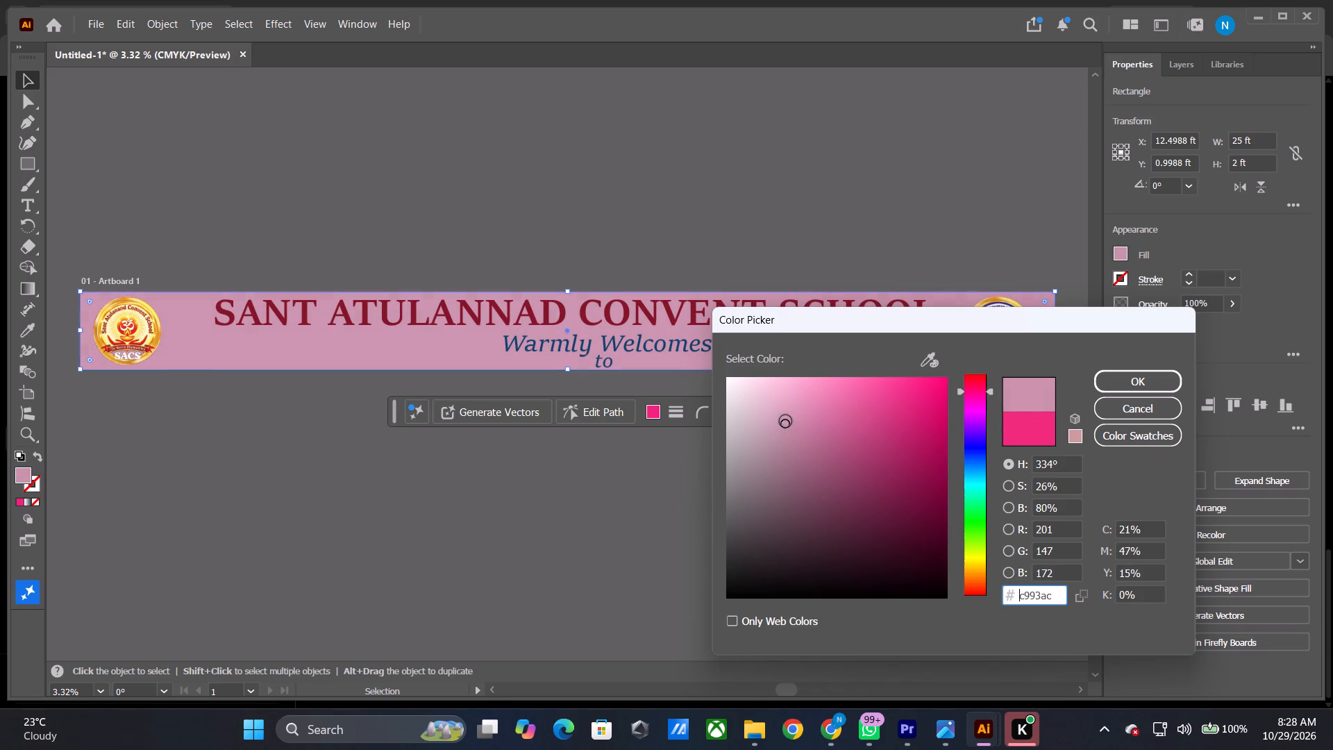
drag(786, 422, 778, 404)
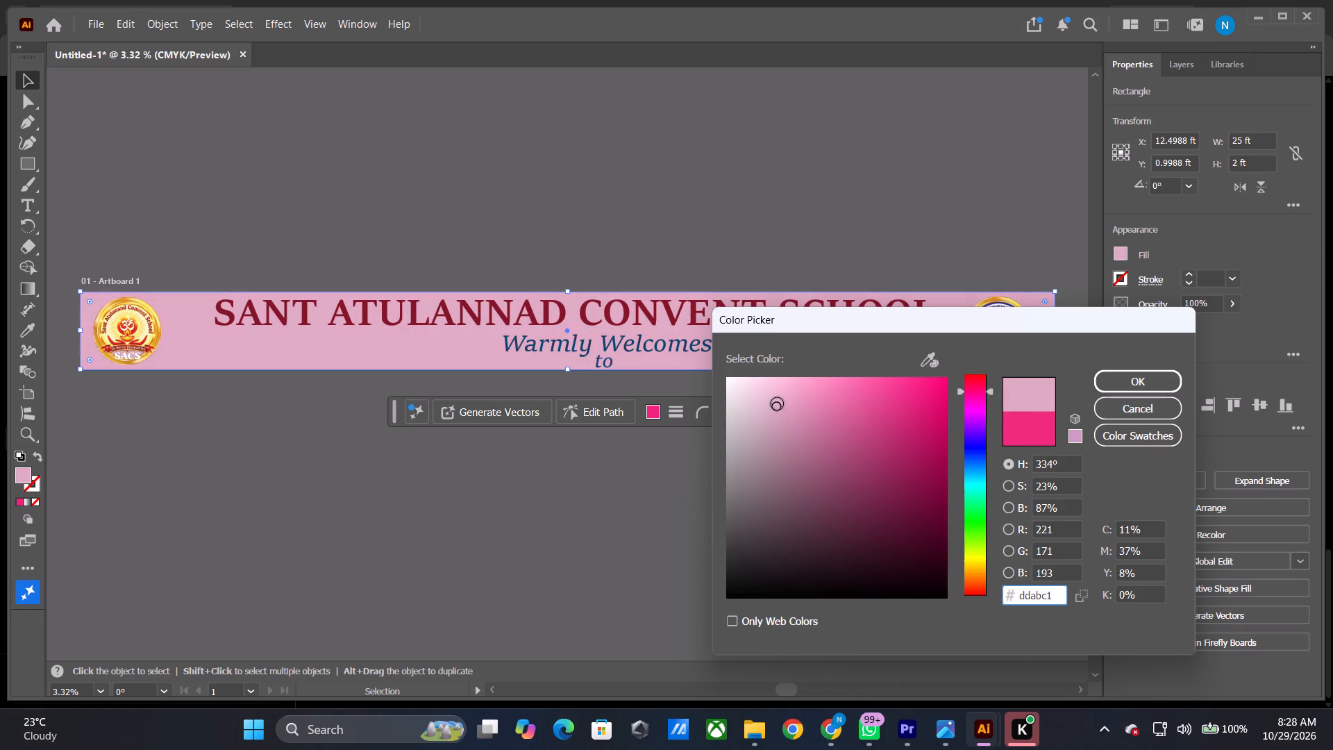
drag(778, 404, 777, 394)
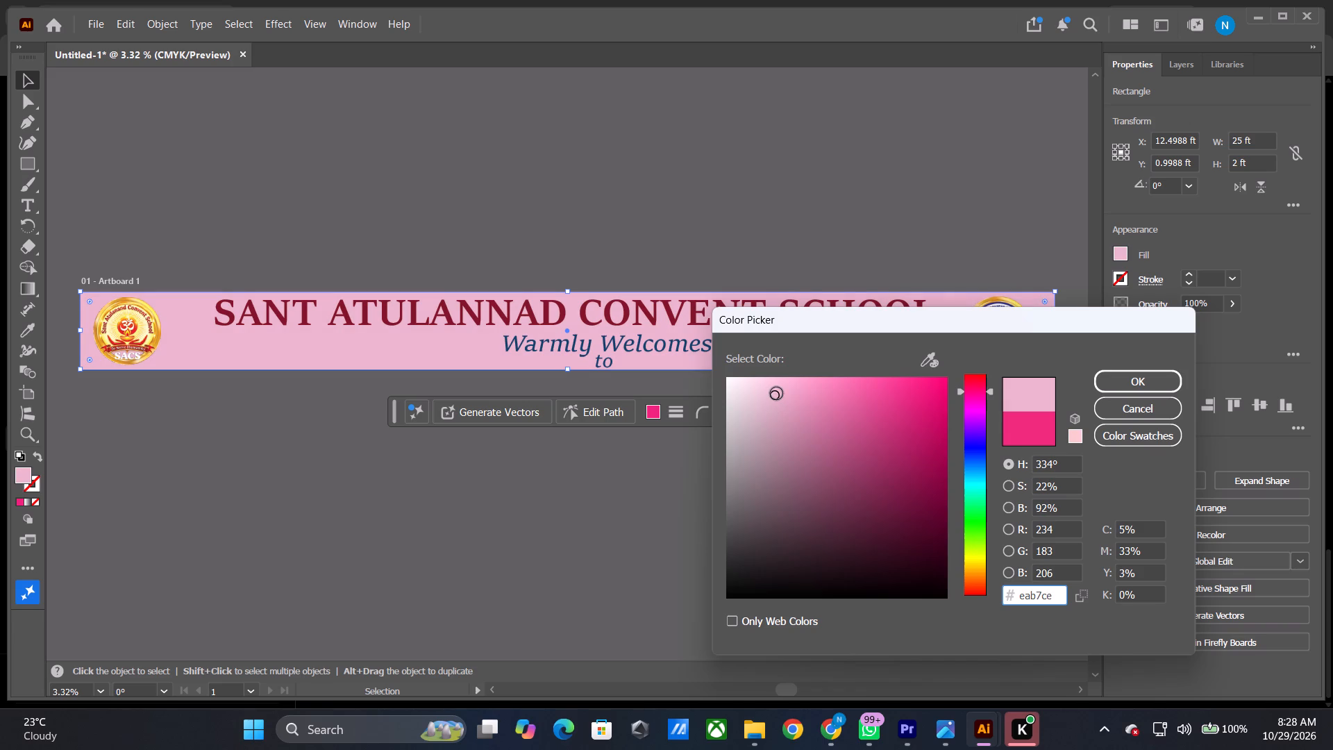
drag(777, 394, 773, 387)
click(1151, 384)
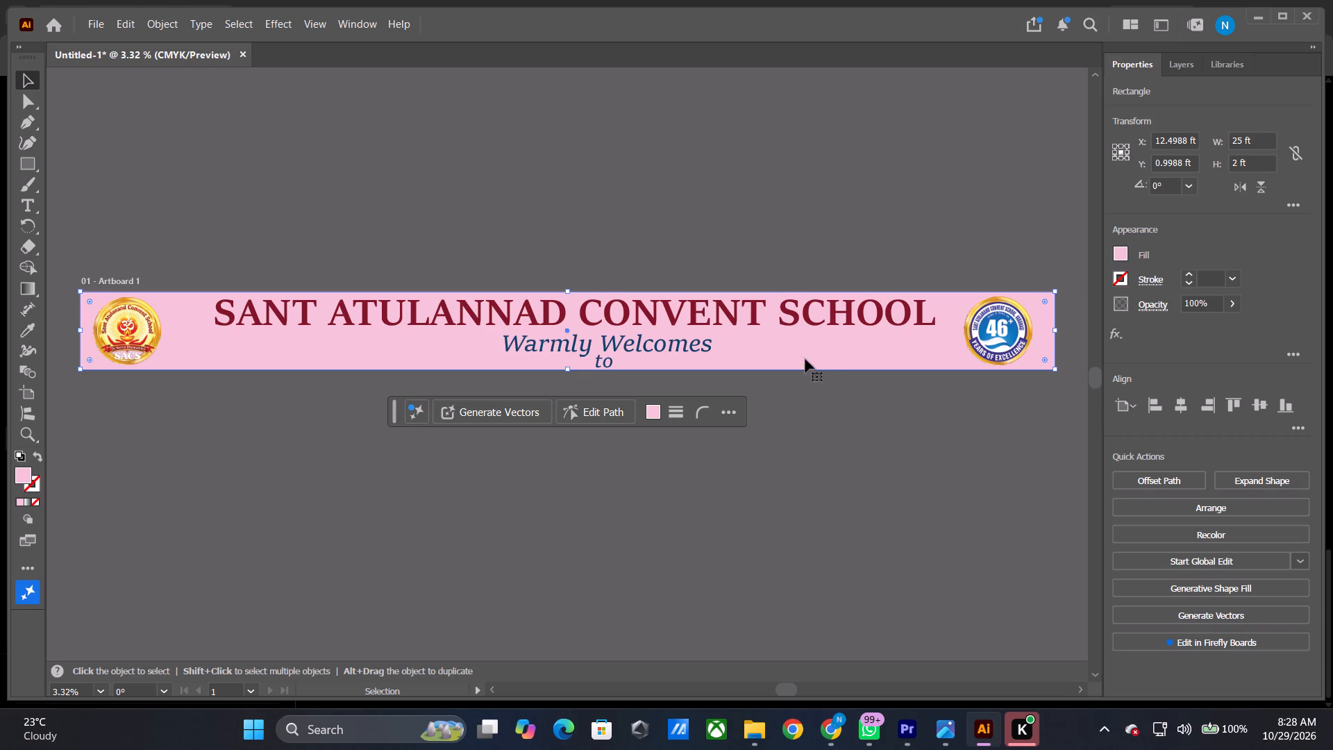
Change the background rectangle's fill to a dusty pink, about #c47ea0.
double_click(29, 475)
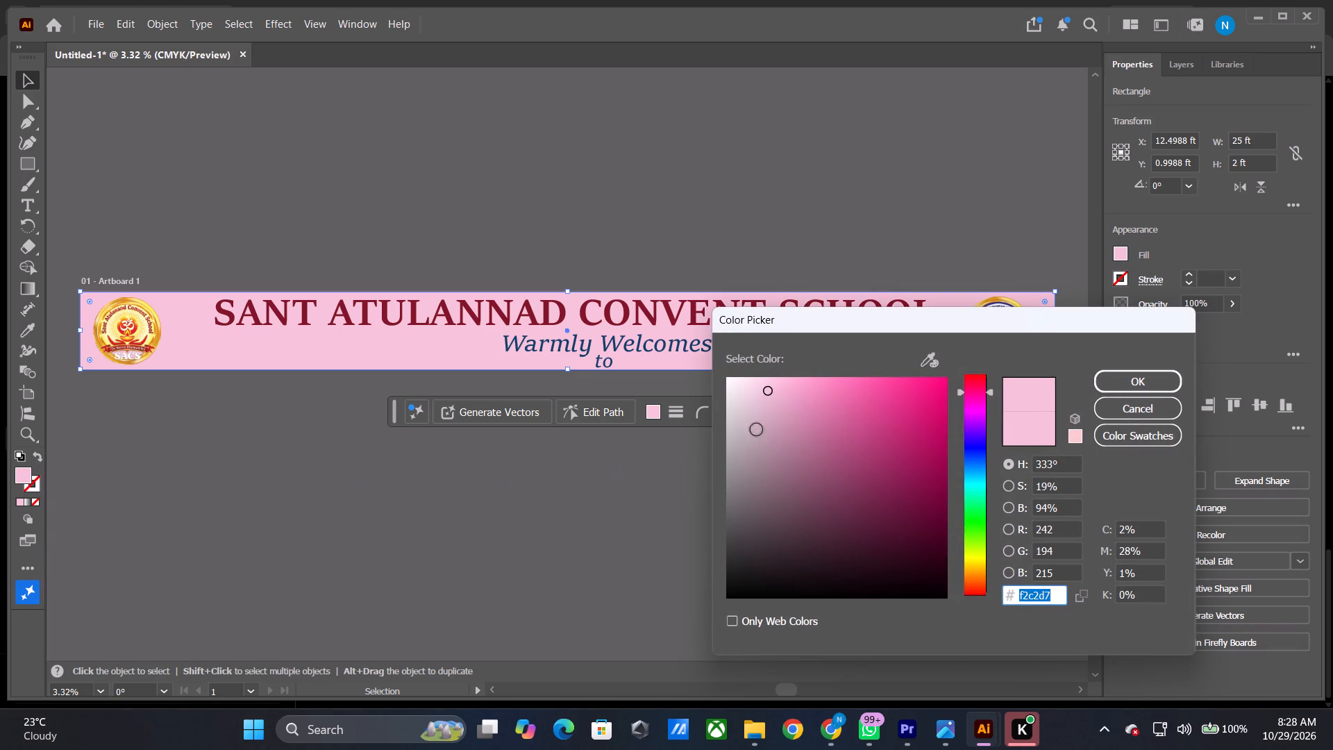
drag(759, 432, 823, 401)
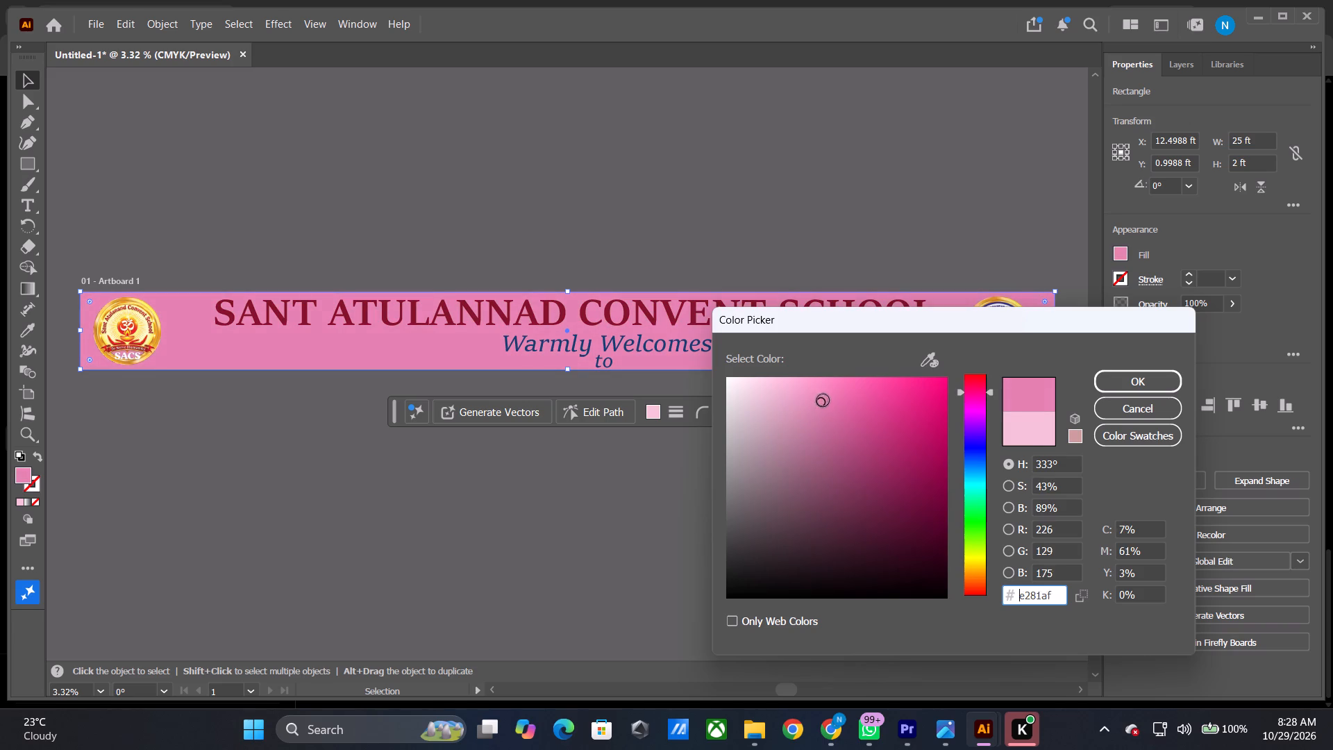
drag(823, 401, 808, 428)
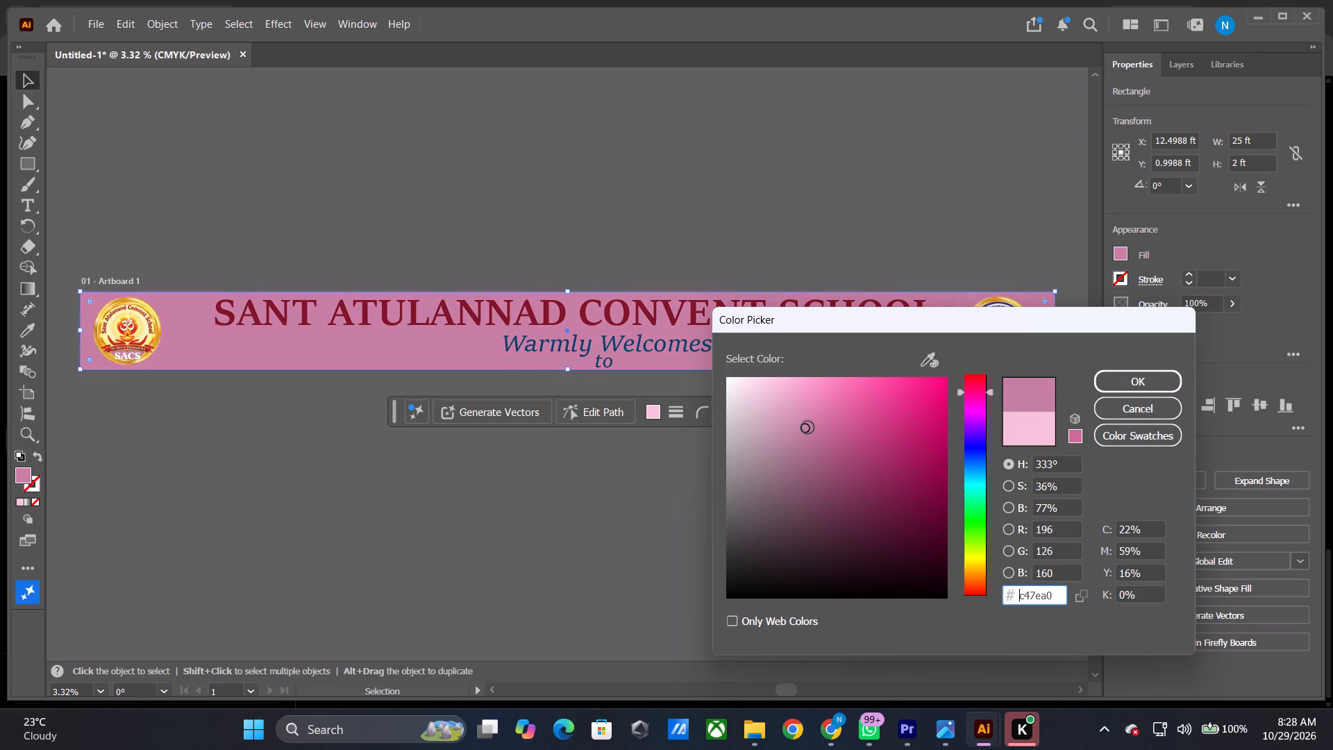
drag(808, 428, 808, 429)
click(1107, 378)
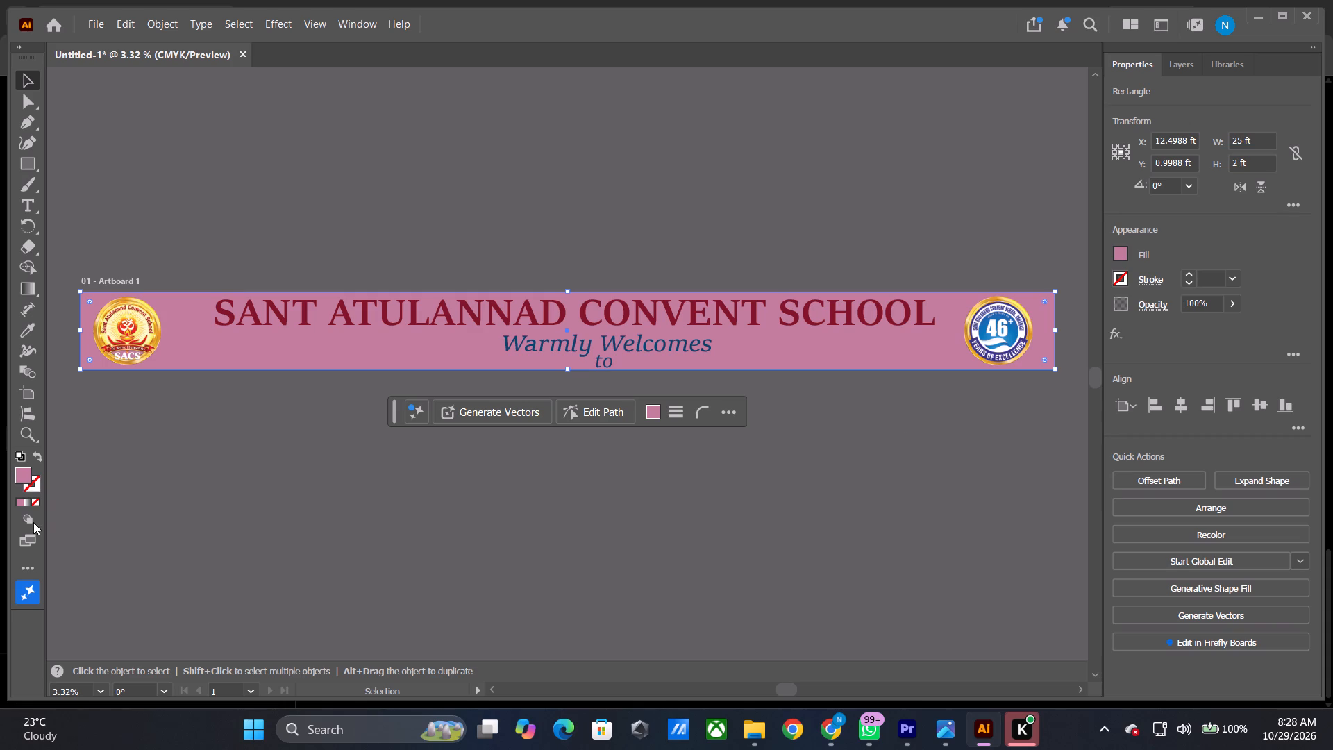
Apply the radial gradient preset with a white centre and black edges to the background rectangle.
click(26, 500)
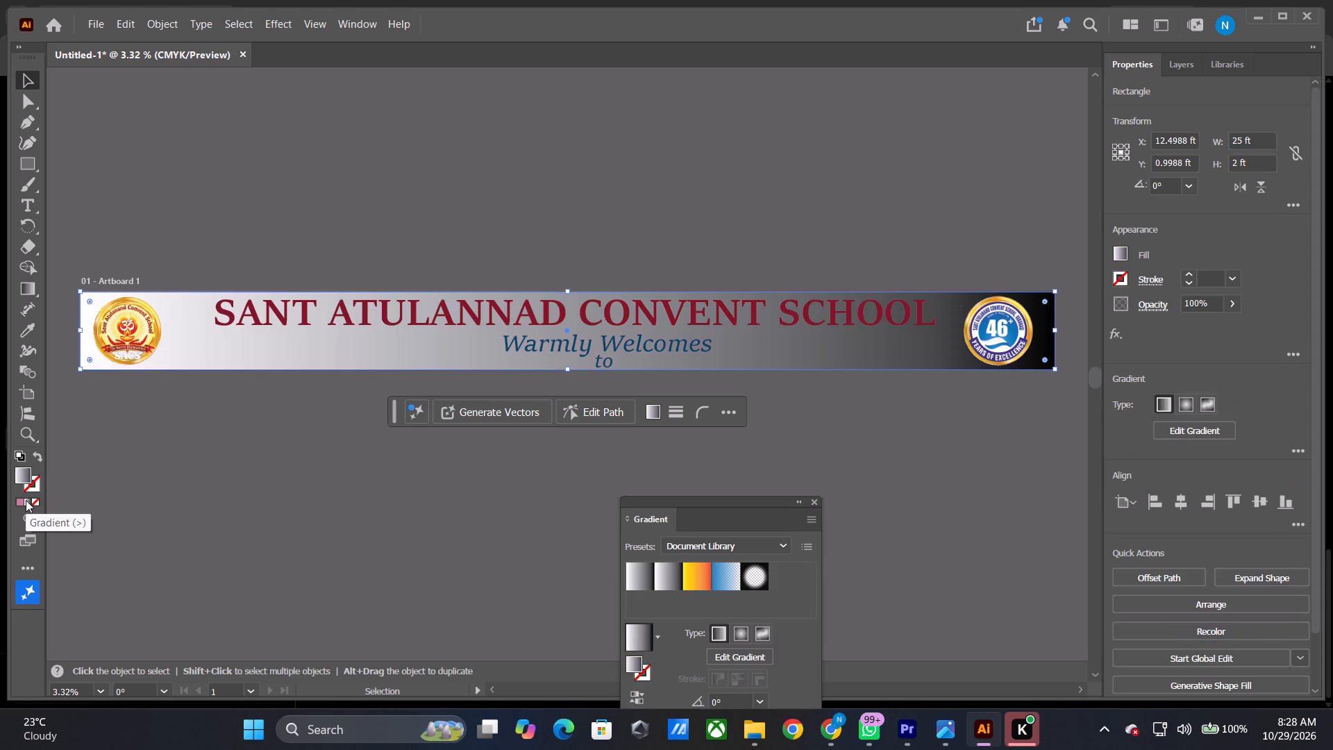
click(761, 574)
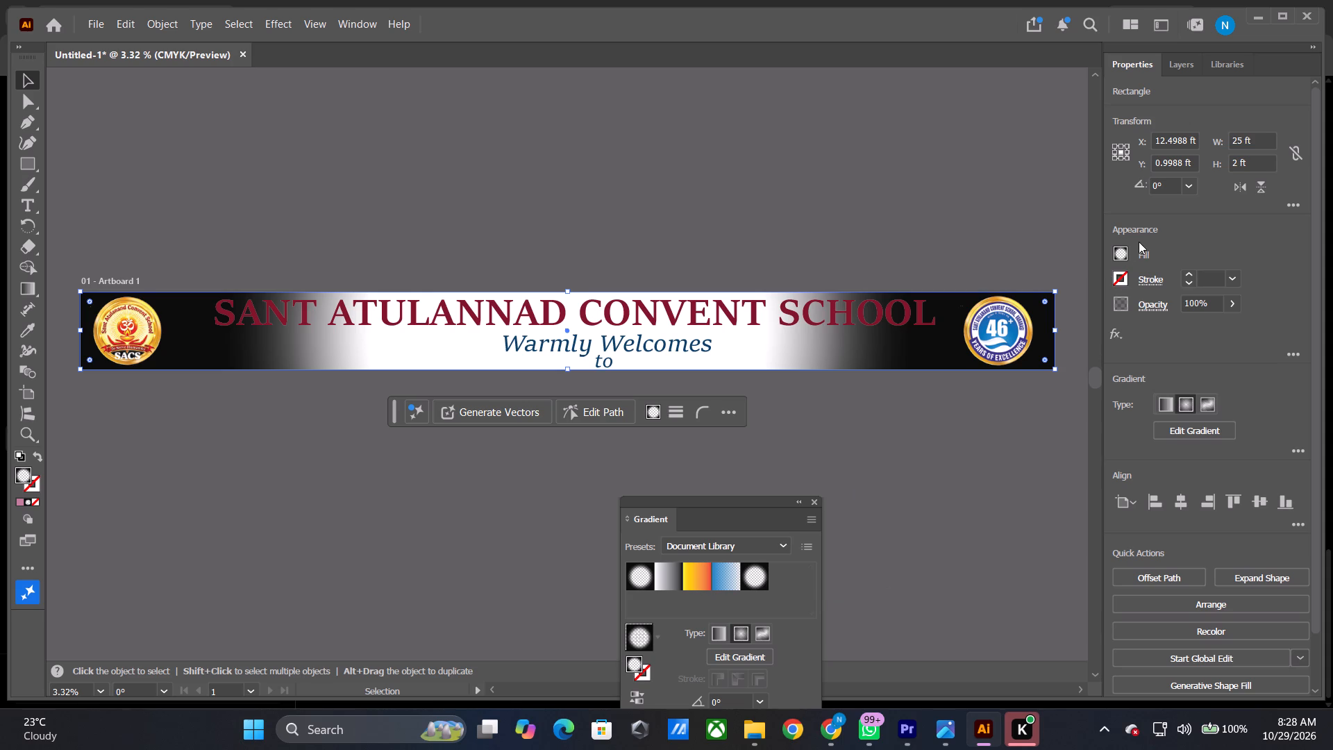
Replace the background rectangle's gradient with the recently used bright pink solid fill.
double_click(1119, 258)
click(1119, 258)
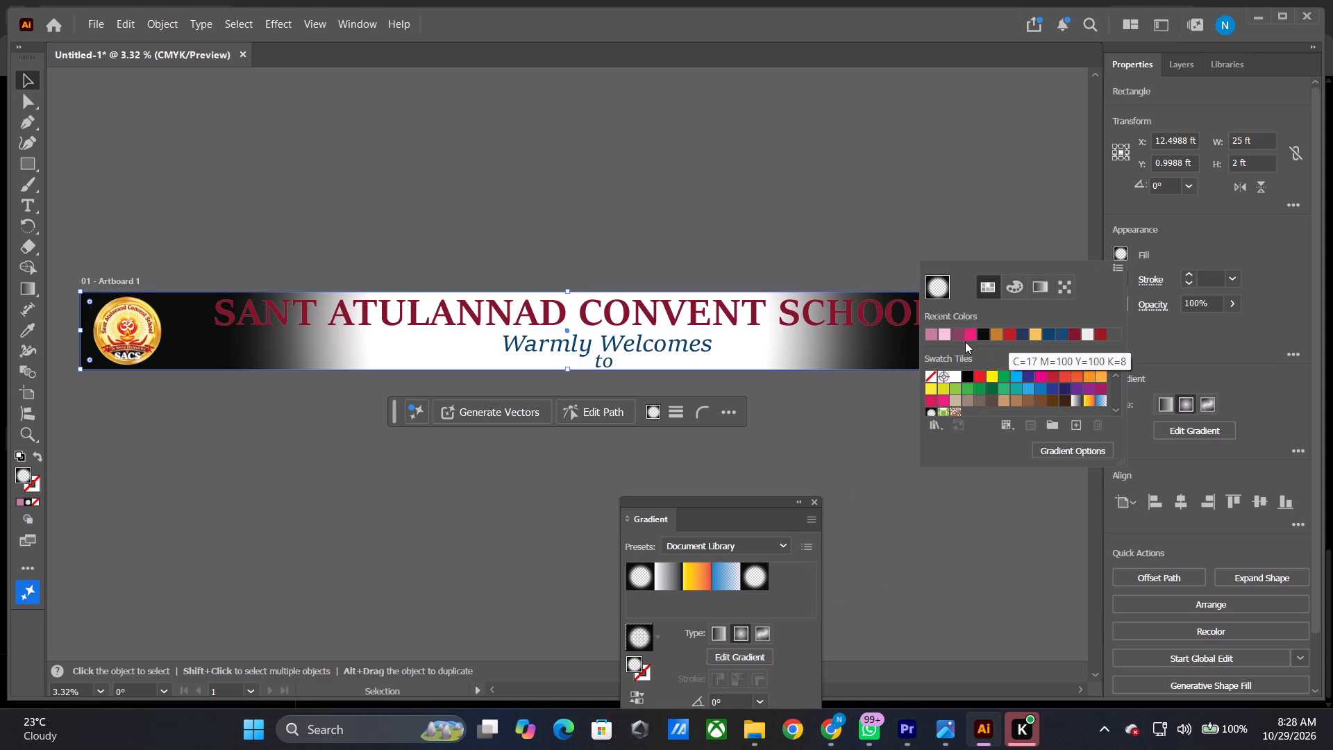
click(966, 340)
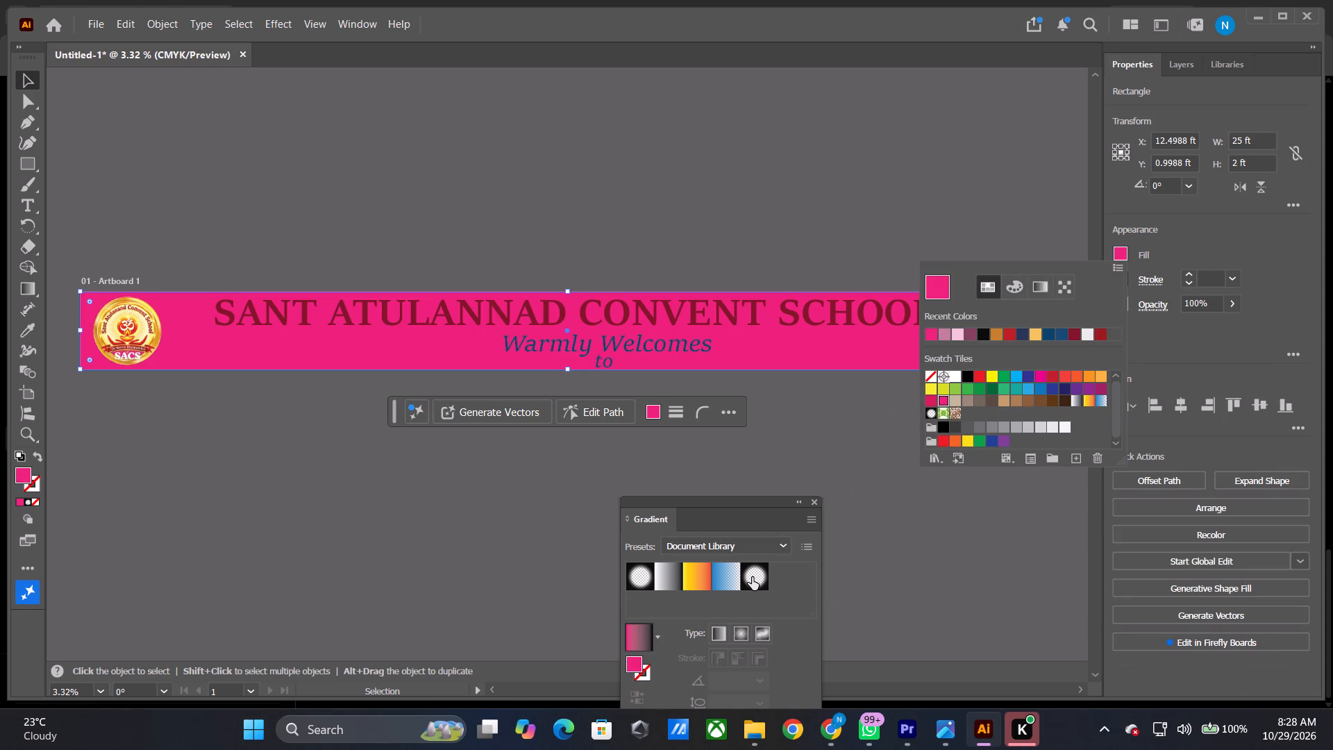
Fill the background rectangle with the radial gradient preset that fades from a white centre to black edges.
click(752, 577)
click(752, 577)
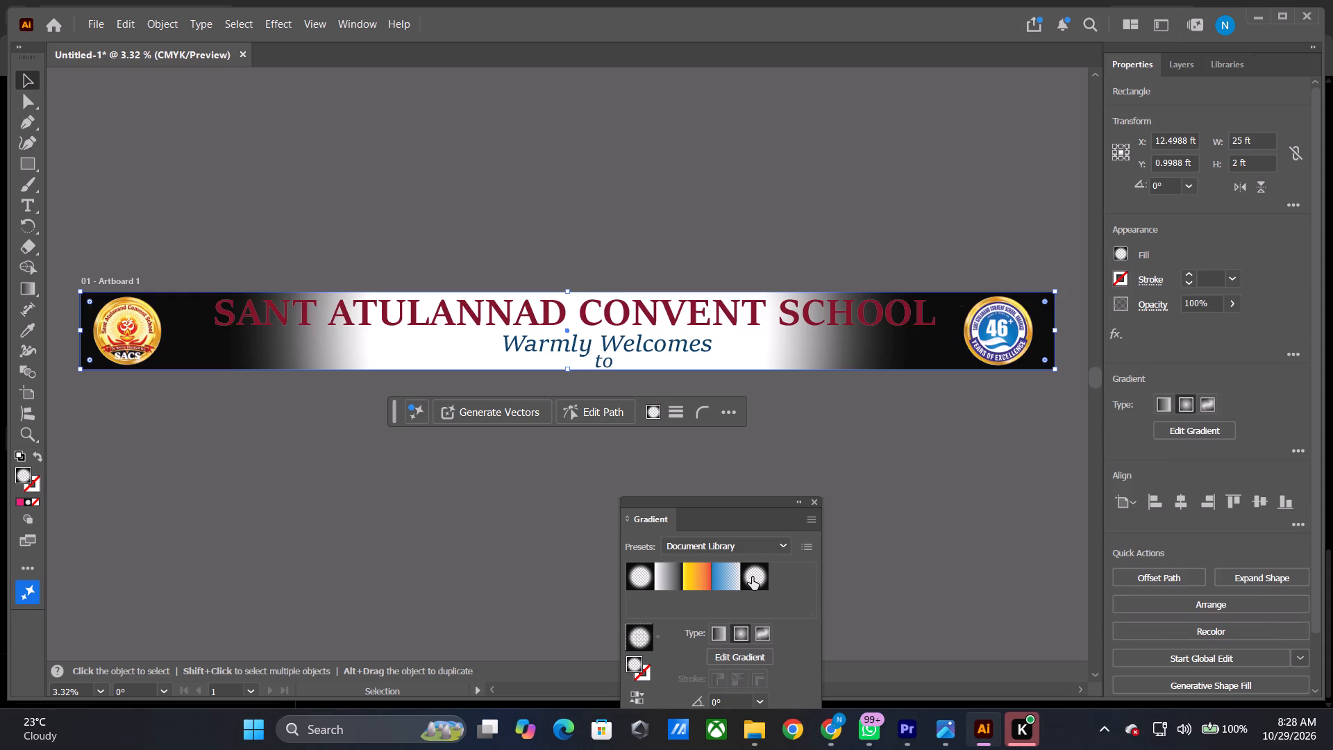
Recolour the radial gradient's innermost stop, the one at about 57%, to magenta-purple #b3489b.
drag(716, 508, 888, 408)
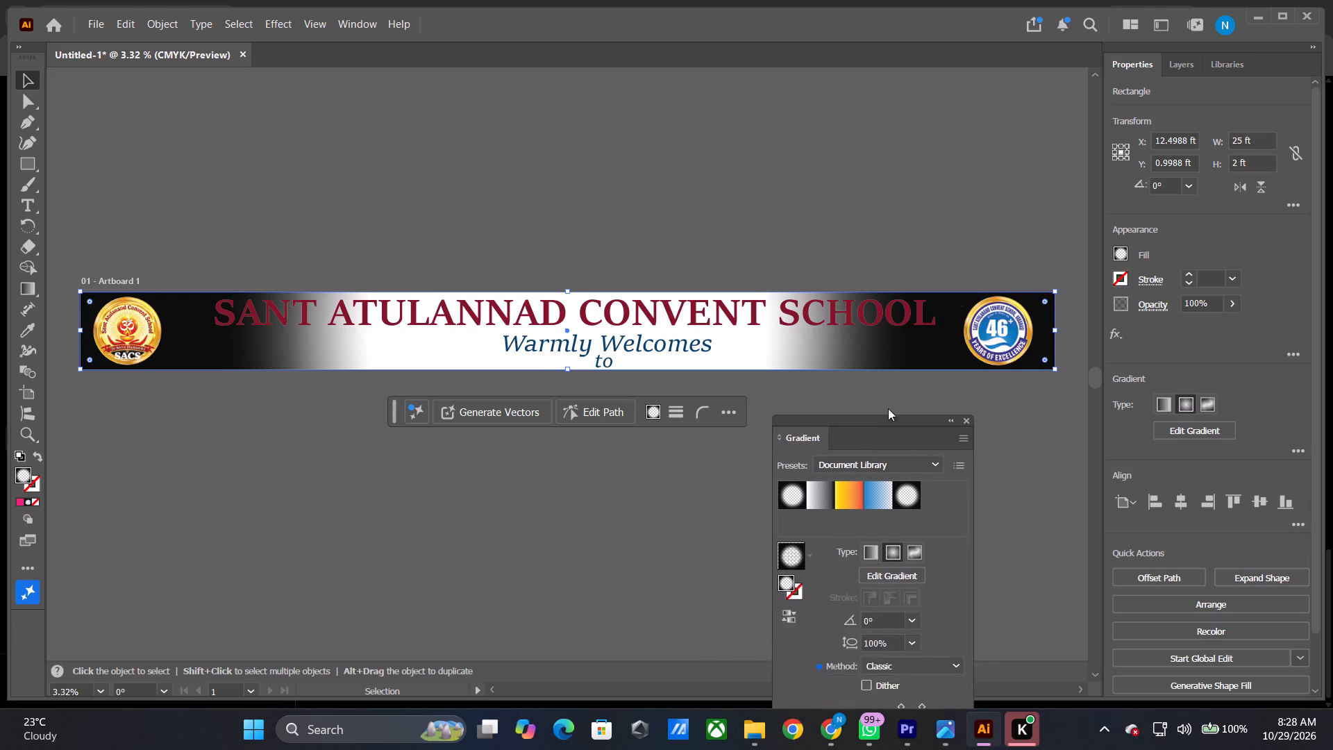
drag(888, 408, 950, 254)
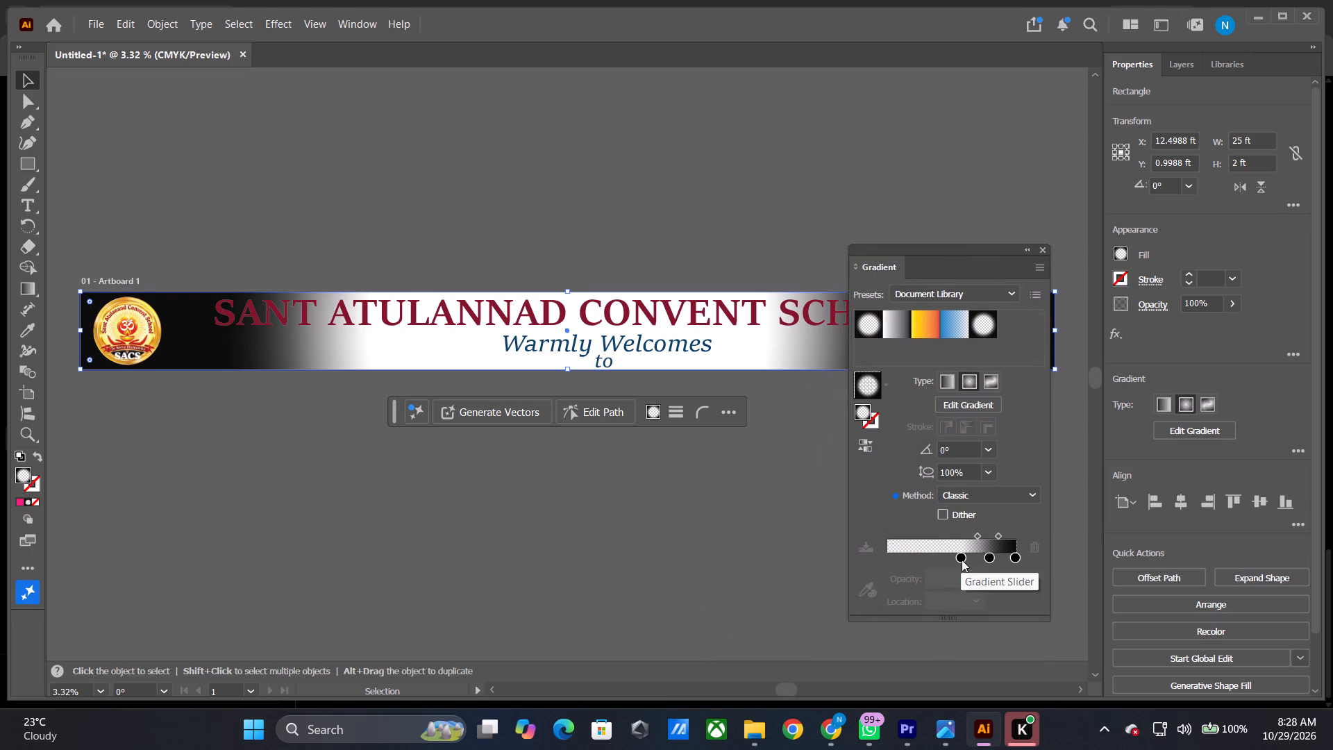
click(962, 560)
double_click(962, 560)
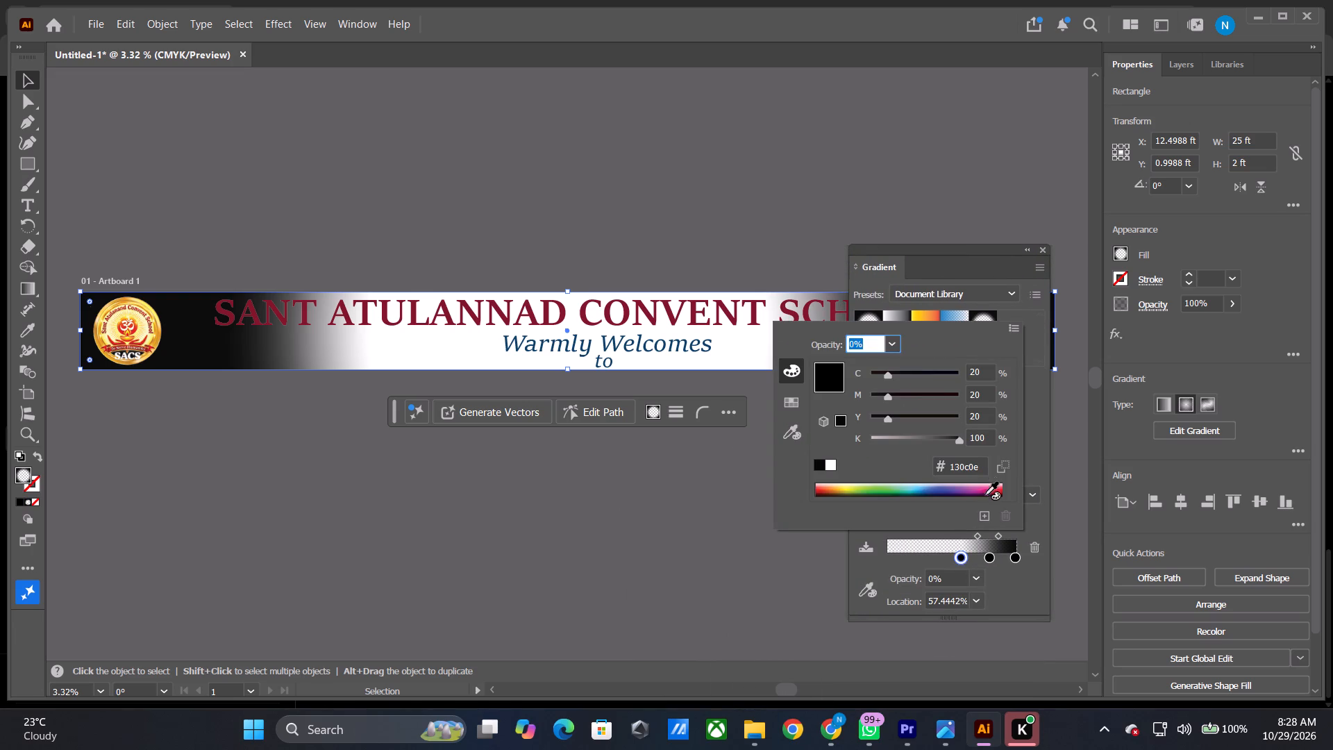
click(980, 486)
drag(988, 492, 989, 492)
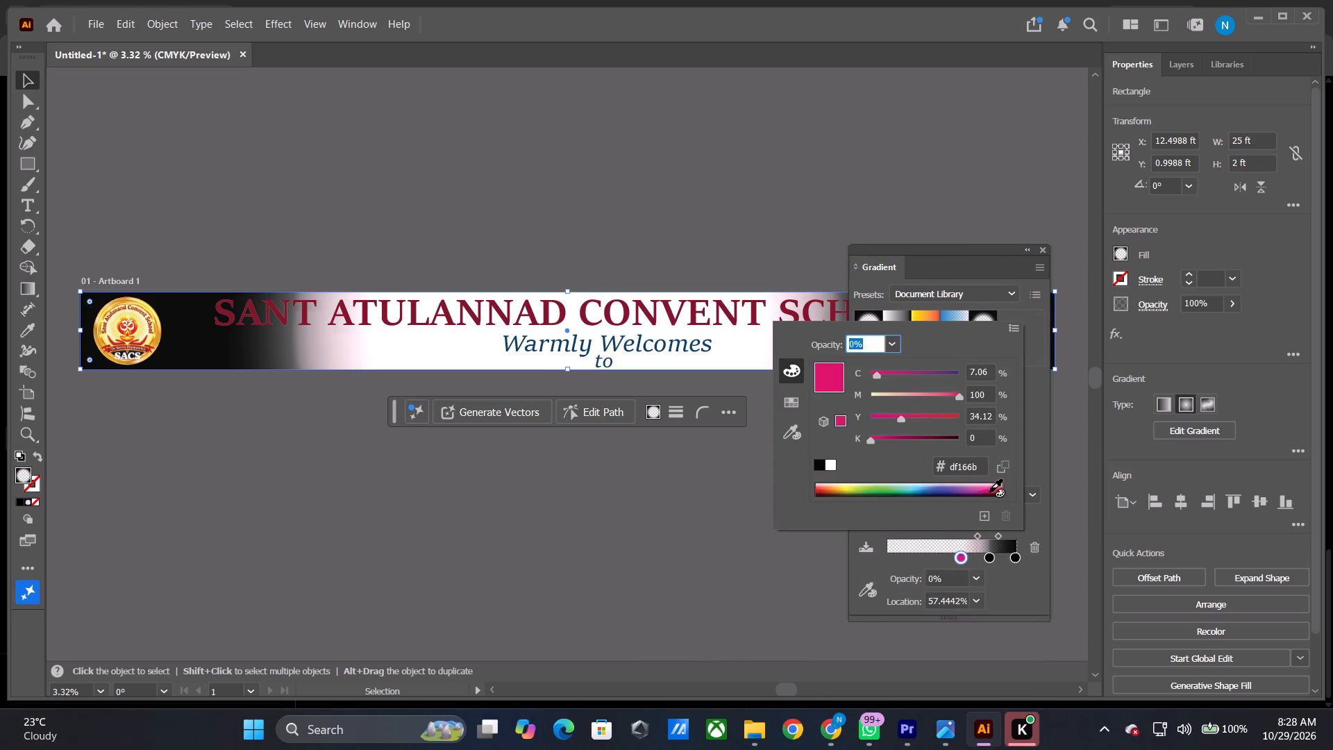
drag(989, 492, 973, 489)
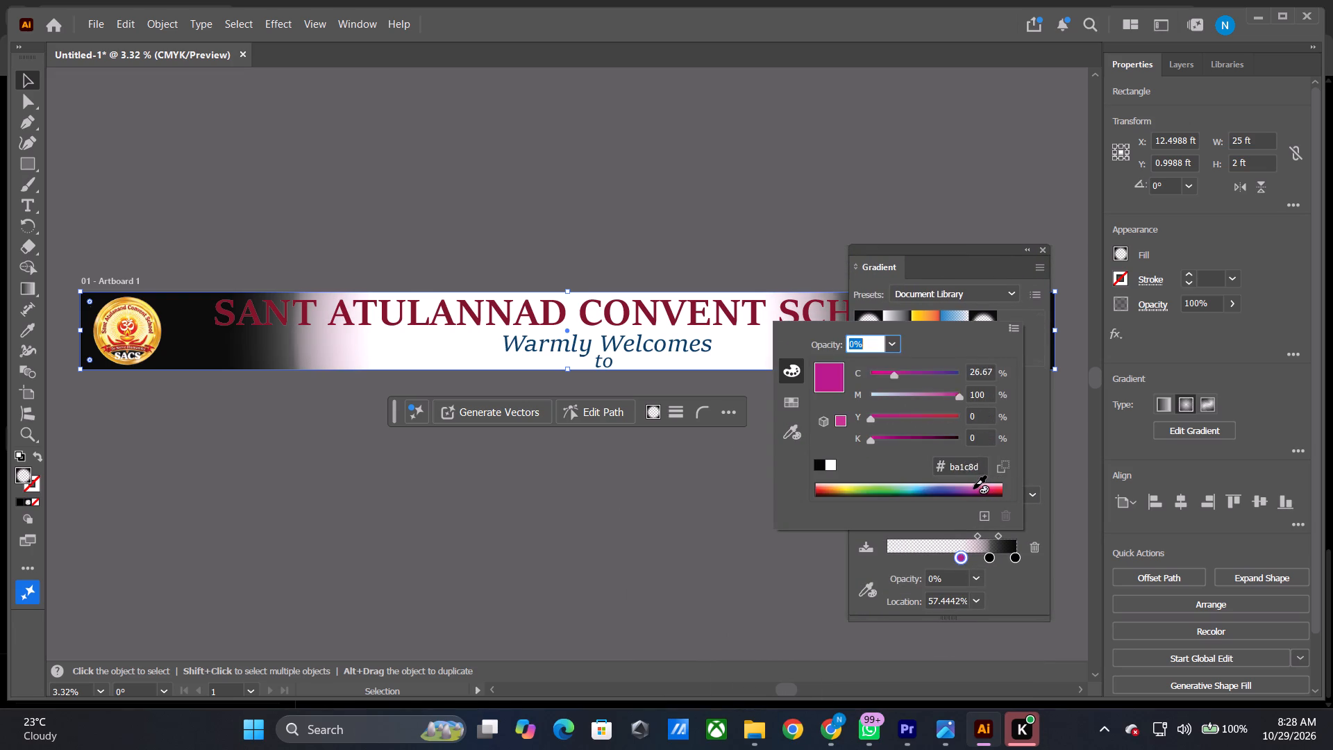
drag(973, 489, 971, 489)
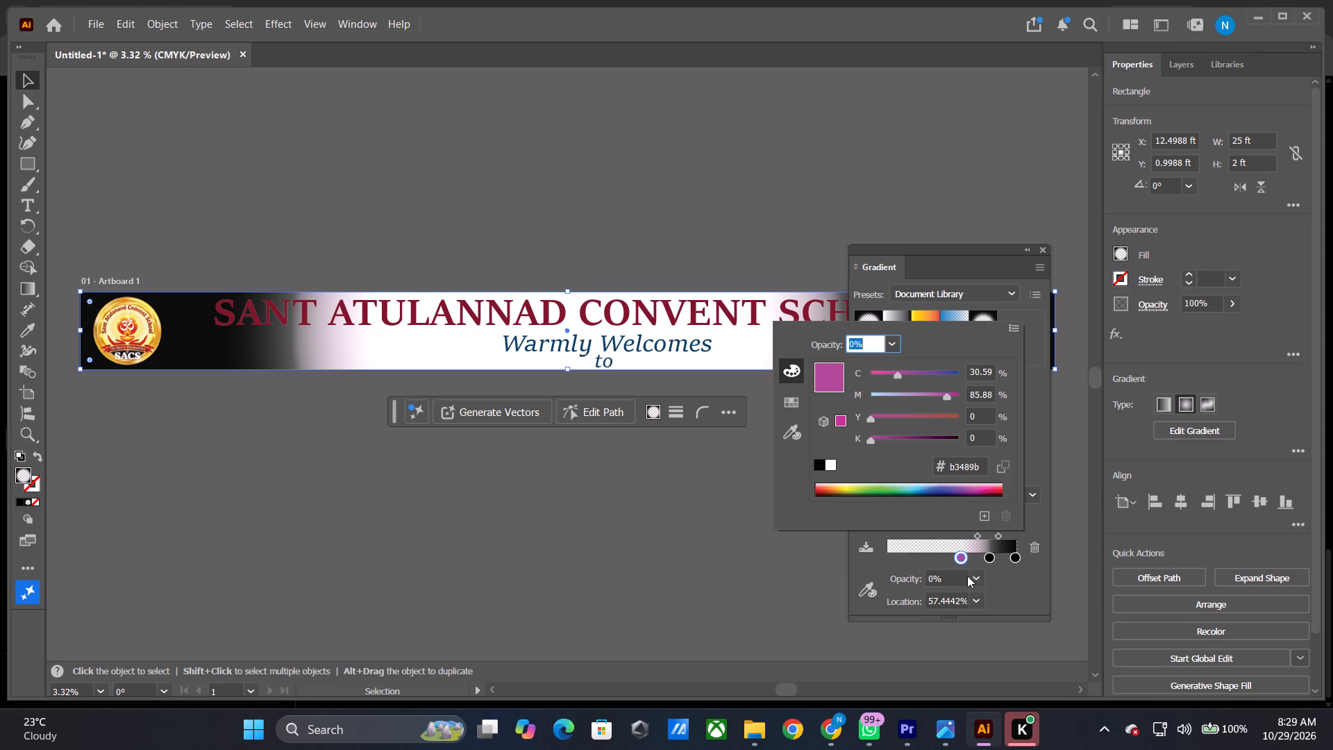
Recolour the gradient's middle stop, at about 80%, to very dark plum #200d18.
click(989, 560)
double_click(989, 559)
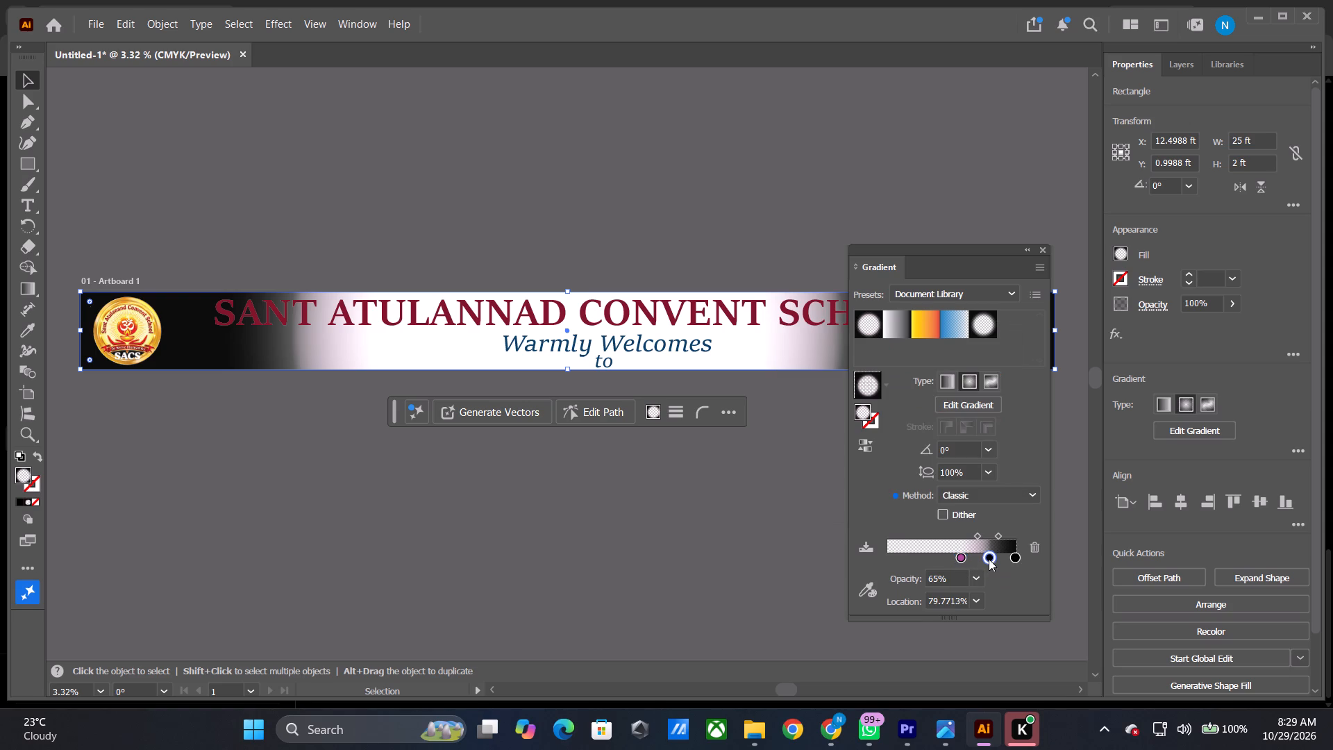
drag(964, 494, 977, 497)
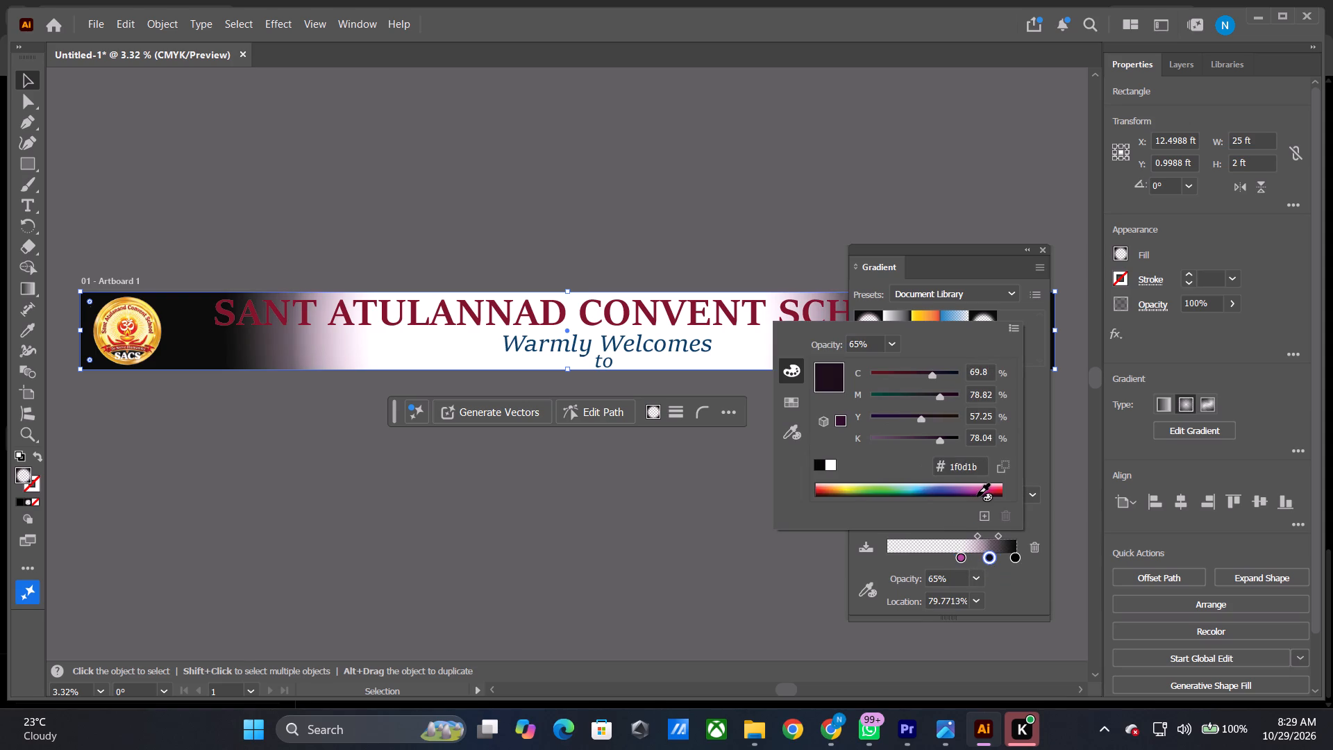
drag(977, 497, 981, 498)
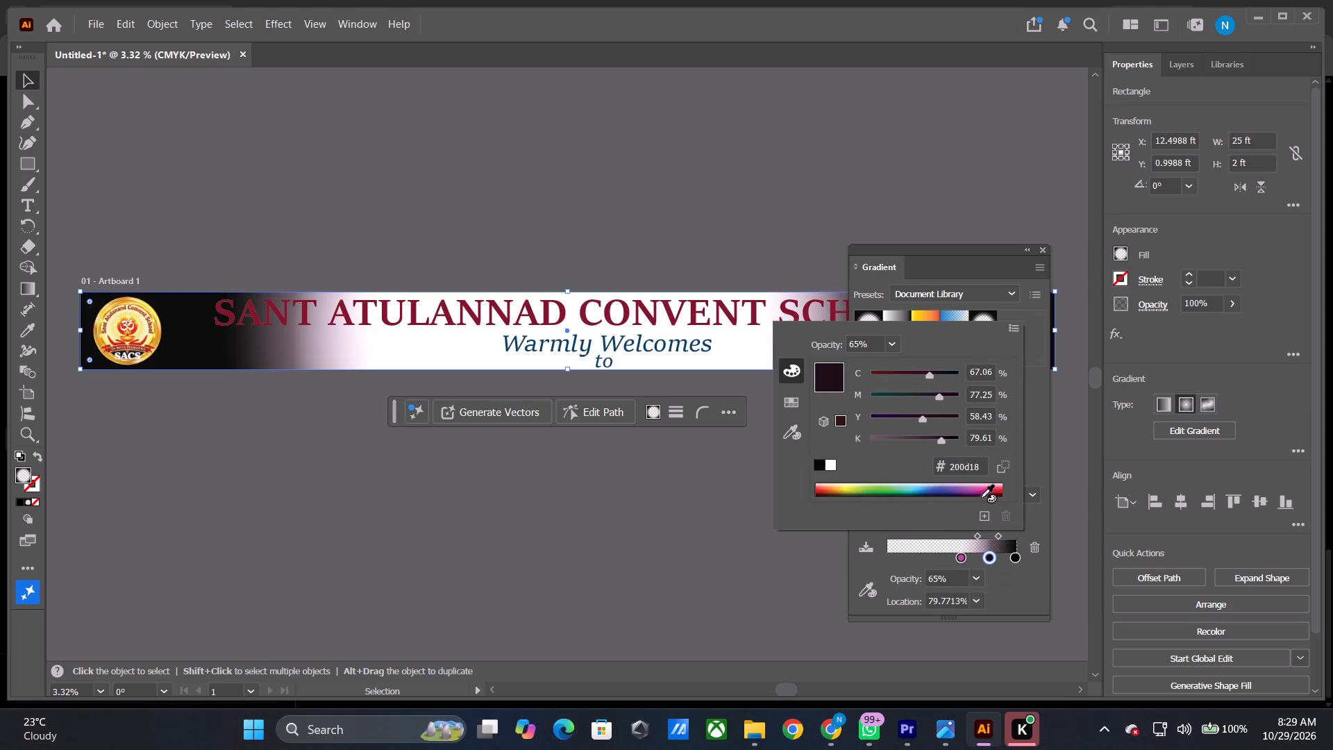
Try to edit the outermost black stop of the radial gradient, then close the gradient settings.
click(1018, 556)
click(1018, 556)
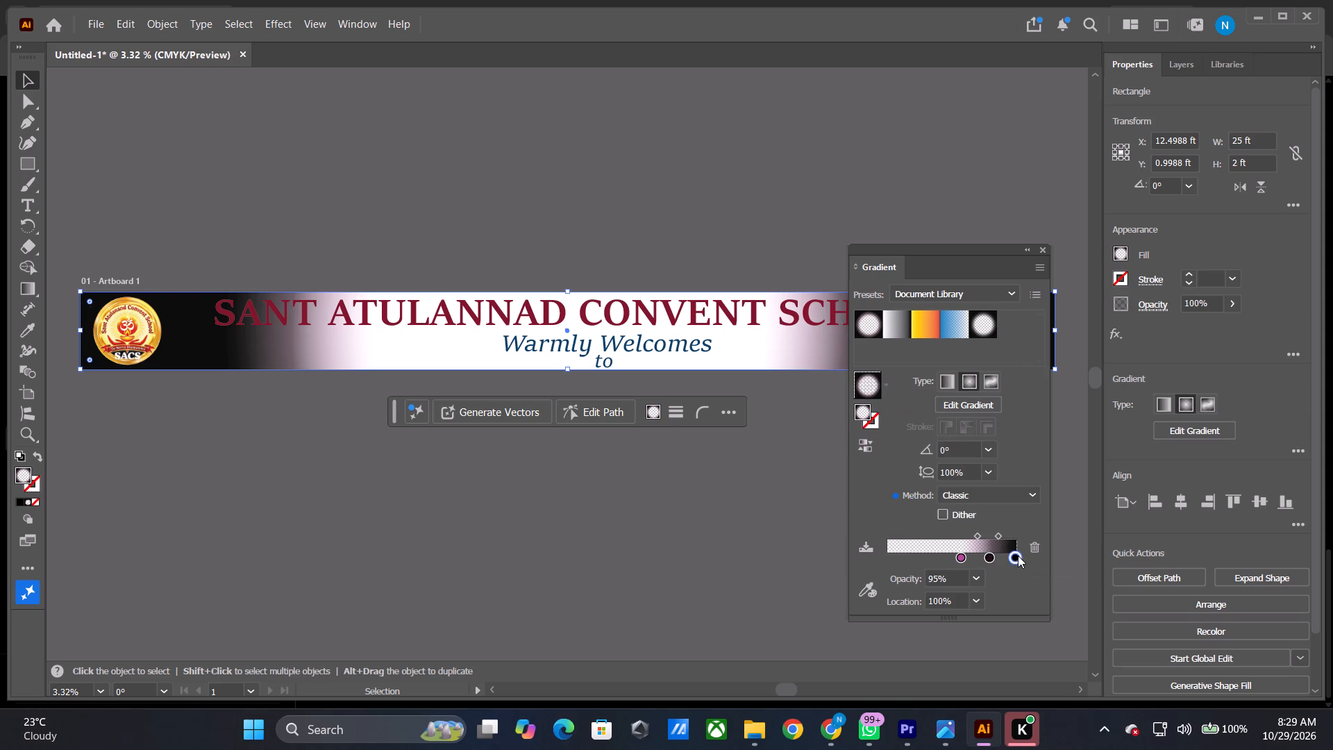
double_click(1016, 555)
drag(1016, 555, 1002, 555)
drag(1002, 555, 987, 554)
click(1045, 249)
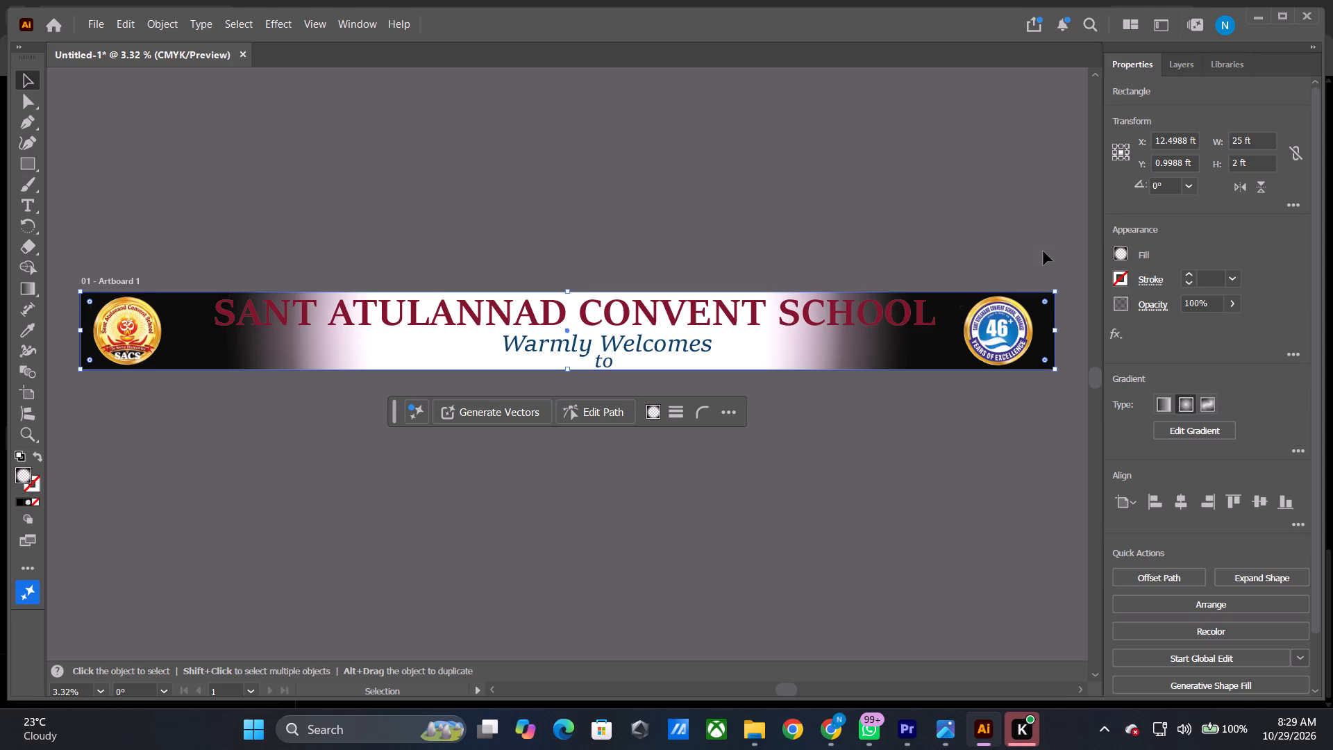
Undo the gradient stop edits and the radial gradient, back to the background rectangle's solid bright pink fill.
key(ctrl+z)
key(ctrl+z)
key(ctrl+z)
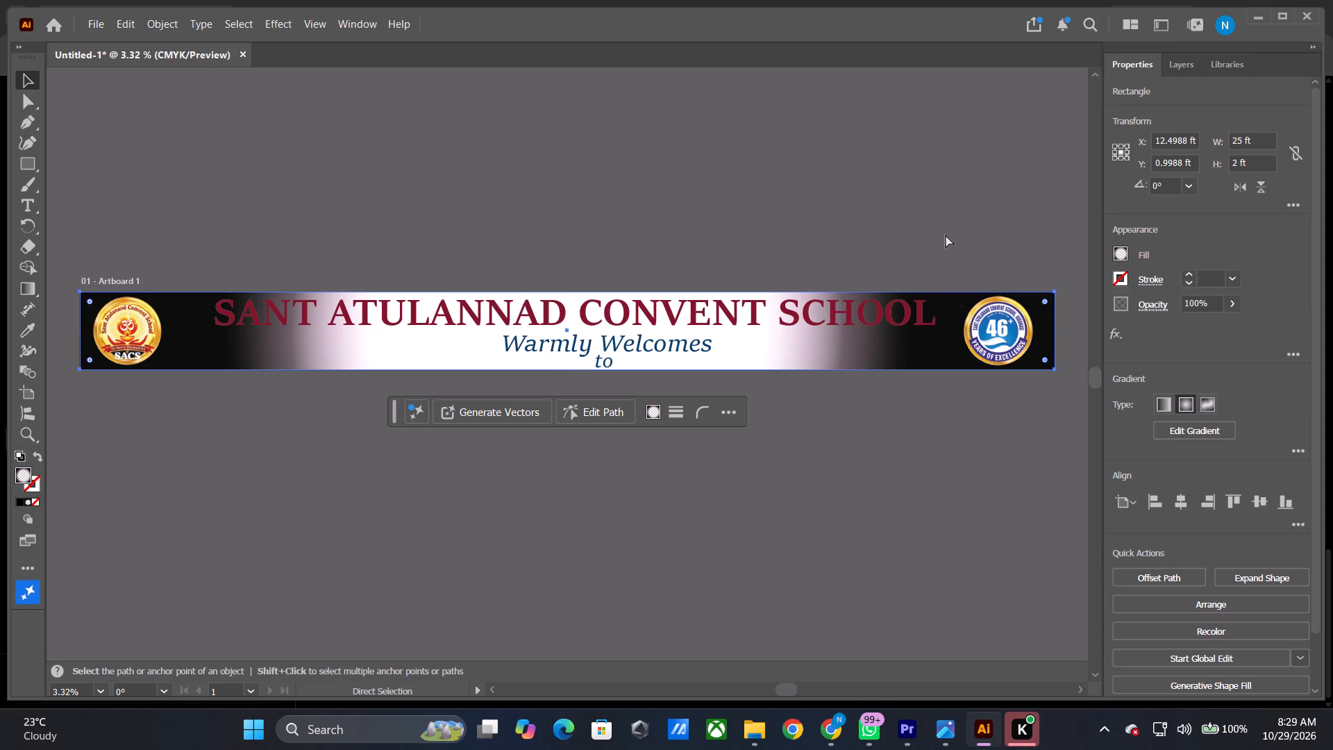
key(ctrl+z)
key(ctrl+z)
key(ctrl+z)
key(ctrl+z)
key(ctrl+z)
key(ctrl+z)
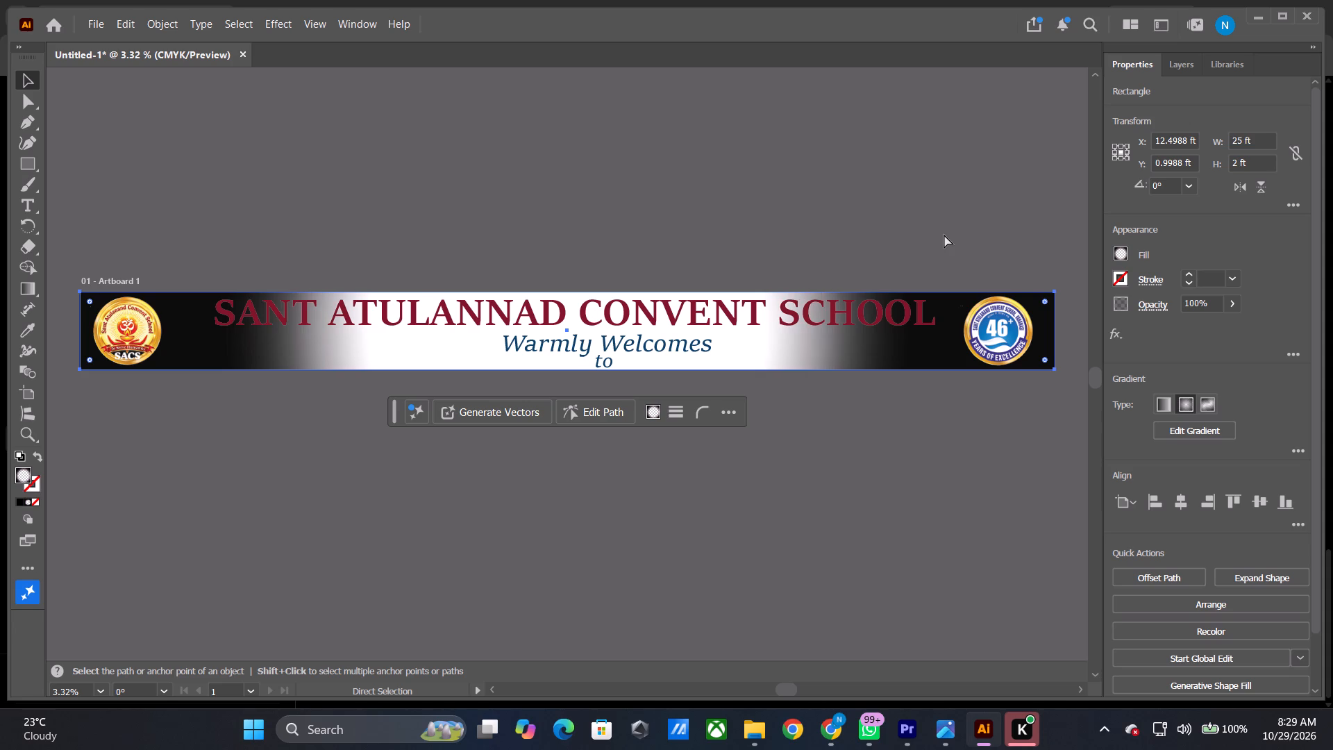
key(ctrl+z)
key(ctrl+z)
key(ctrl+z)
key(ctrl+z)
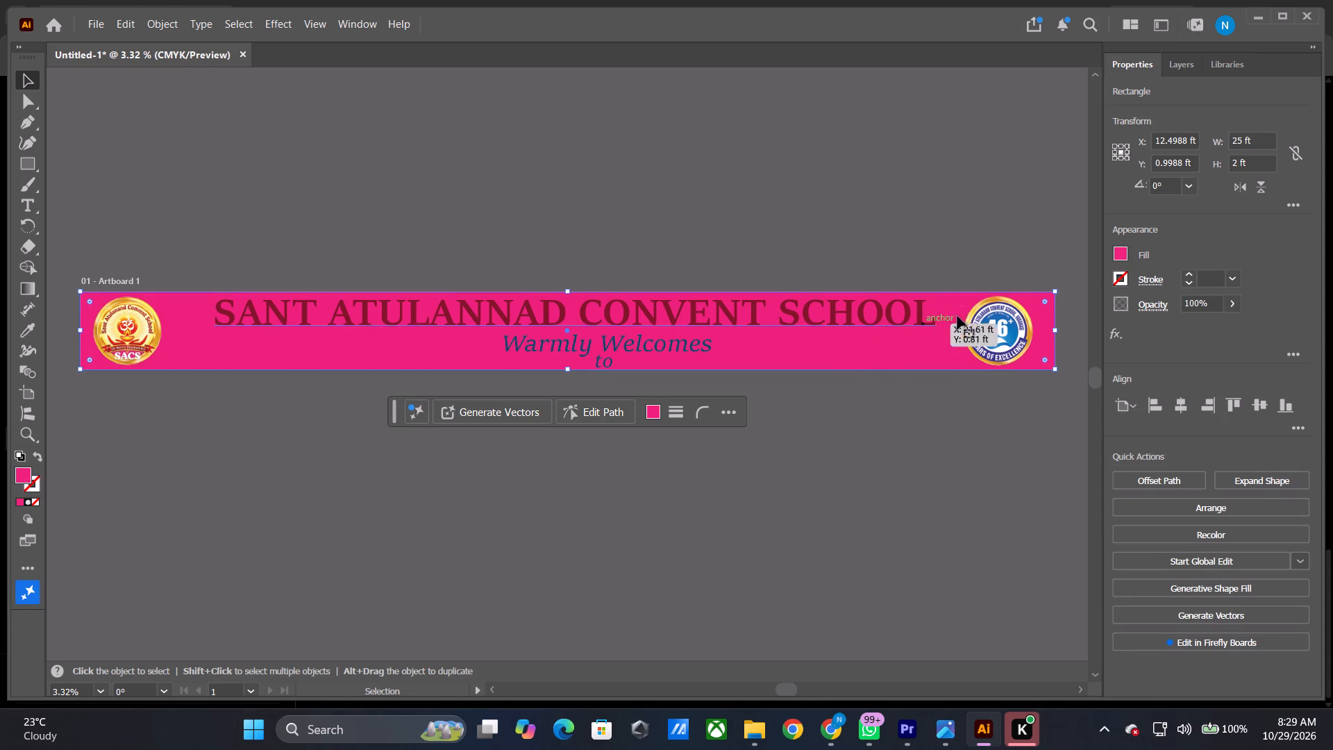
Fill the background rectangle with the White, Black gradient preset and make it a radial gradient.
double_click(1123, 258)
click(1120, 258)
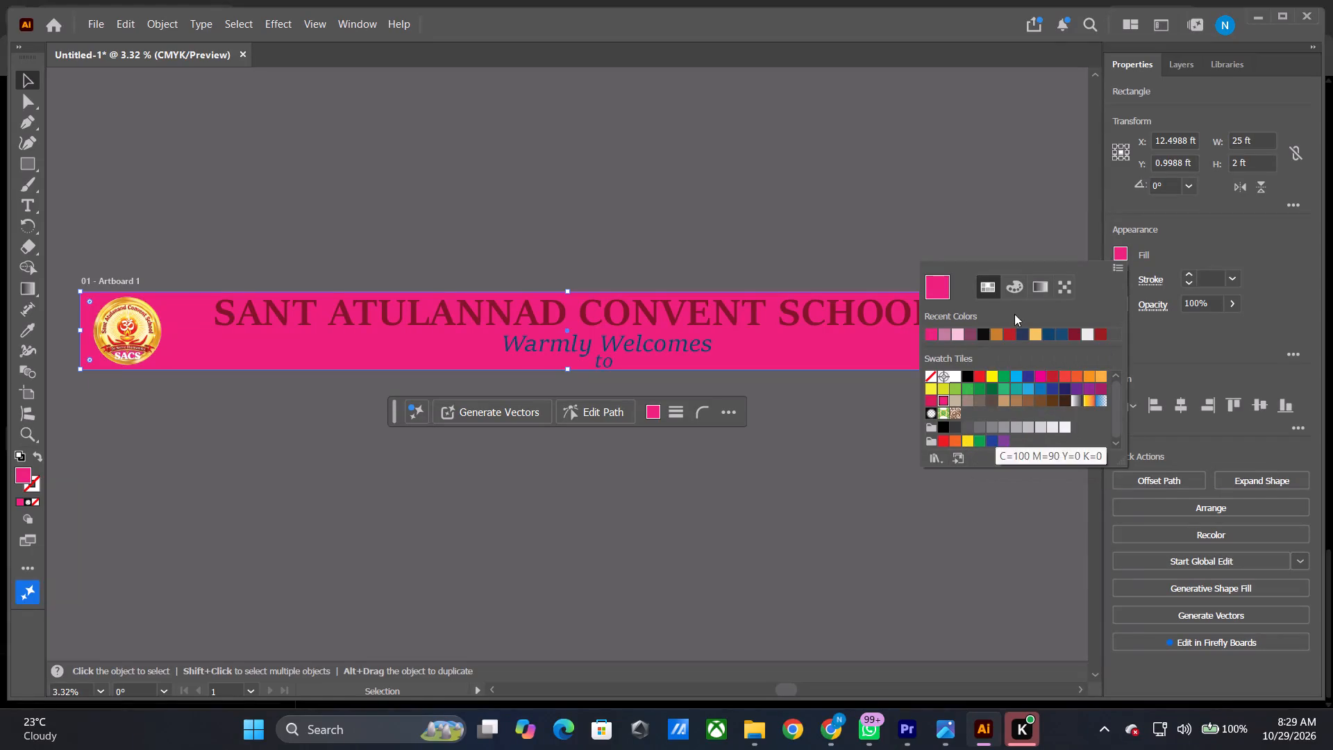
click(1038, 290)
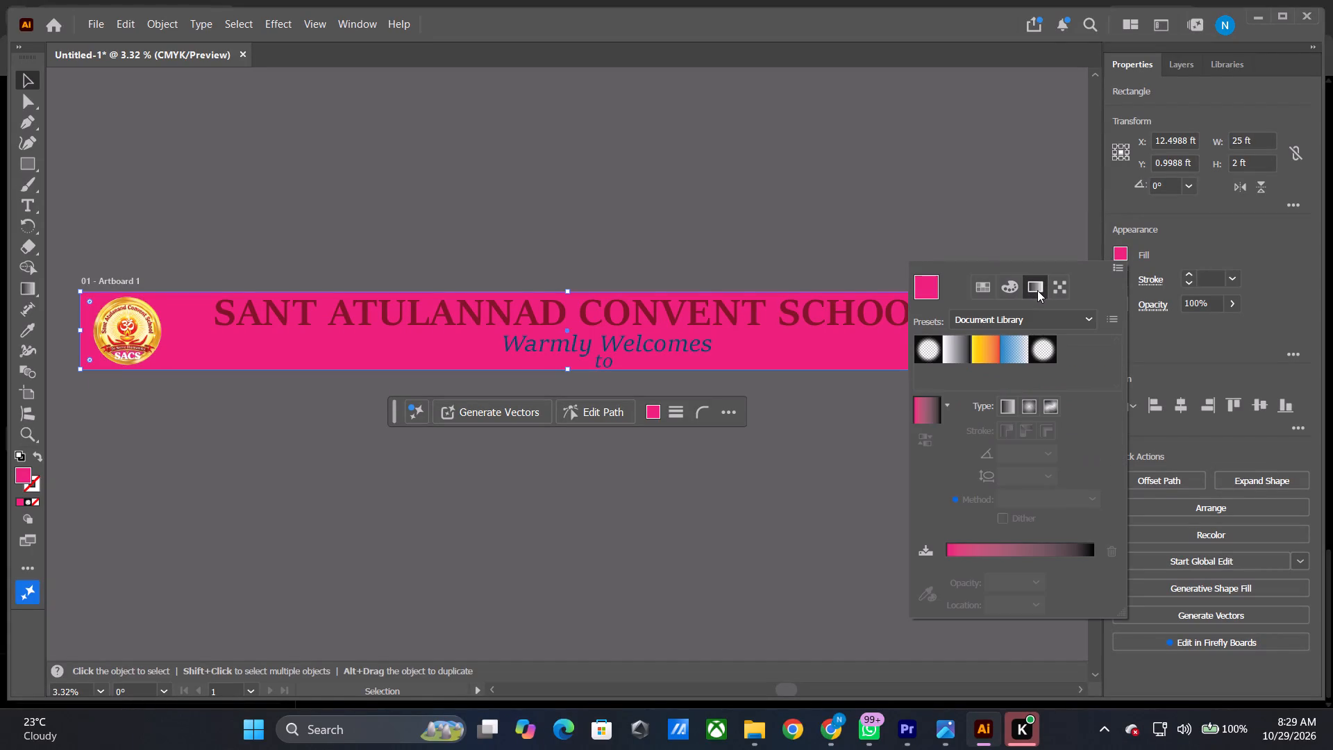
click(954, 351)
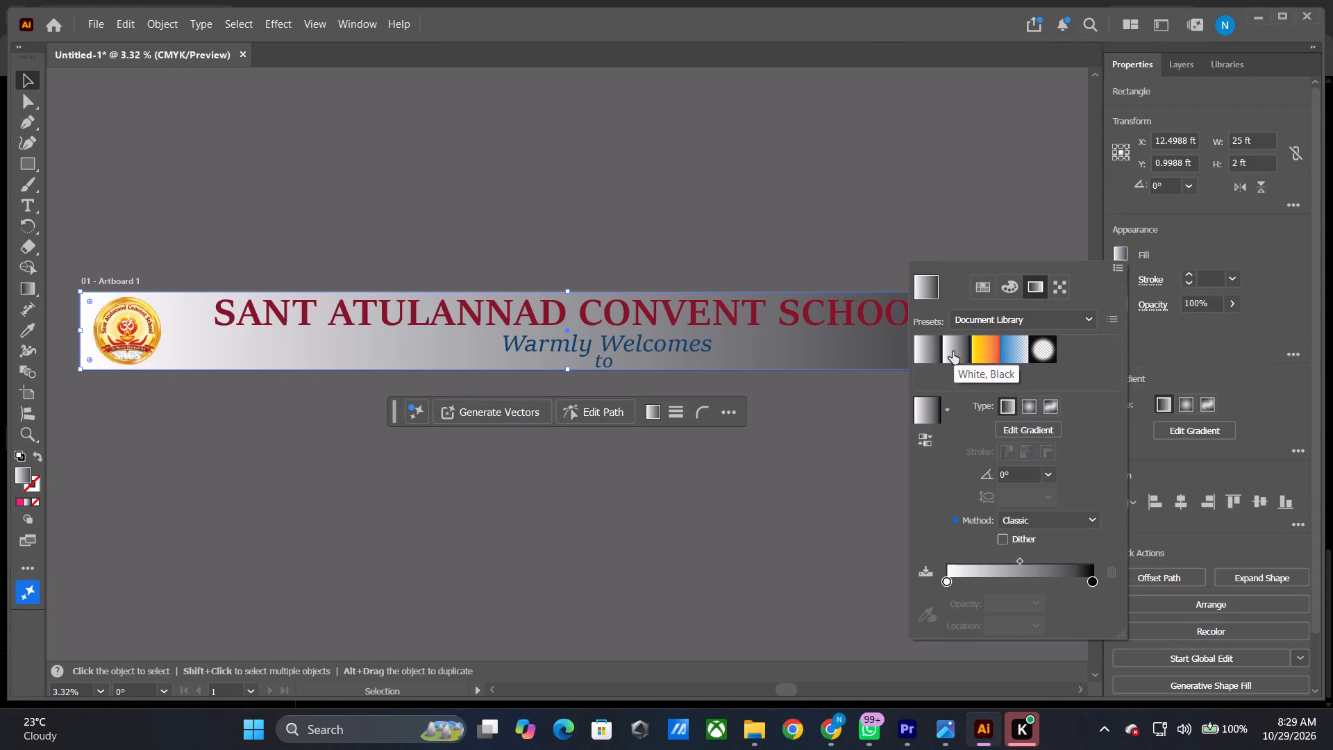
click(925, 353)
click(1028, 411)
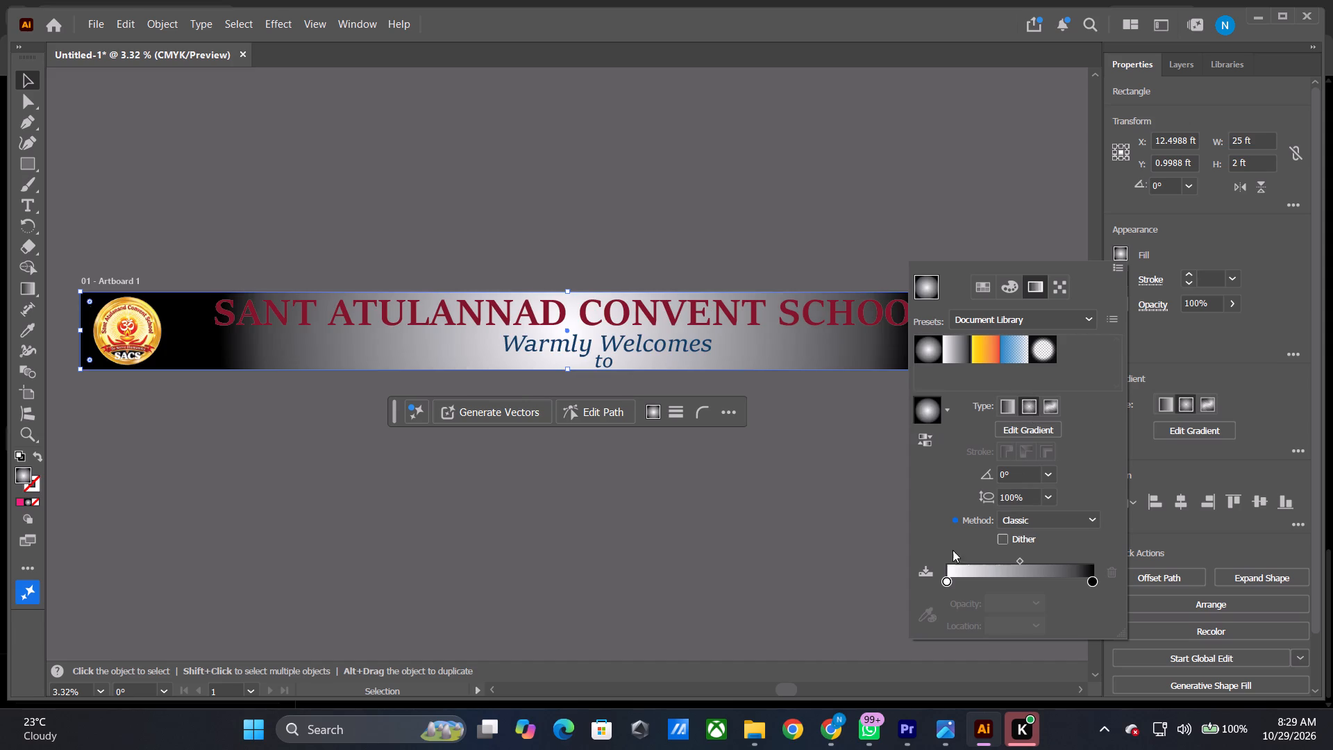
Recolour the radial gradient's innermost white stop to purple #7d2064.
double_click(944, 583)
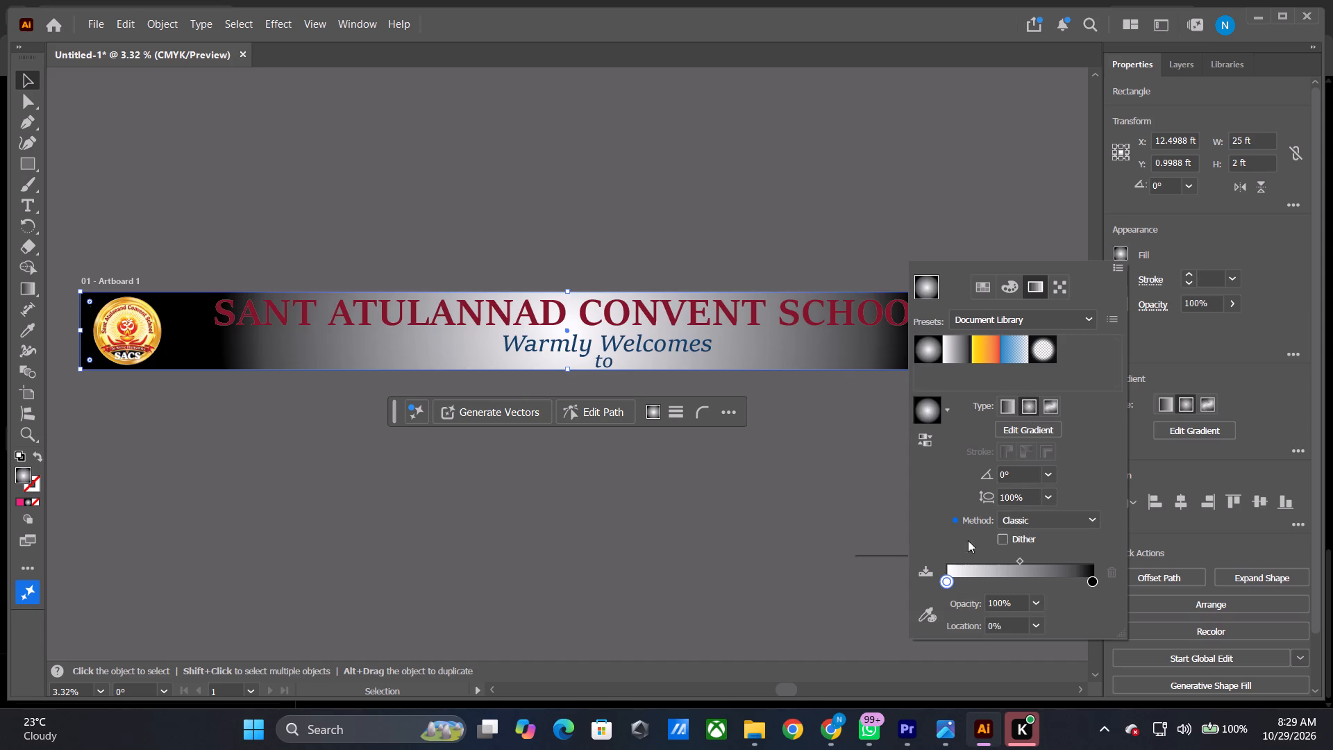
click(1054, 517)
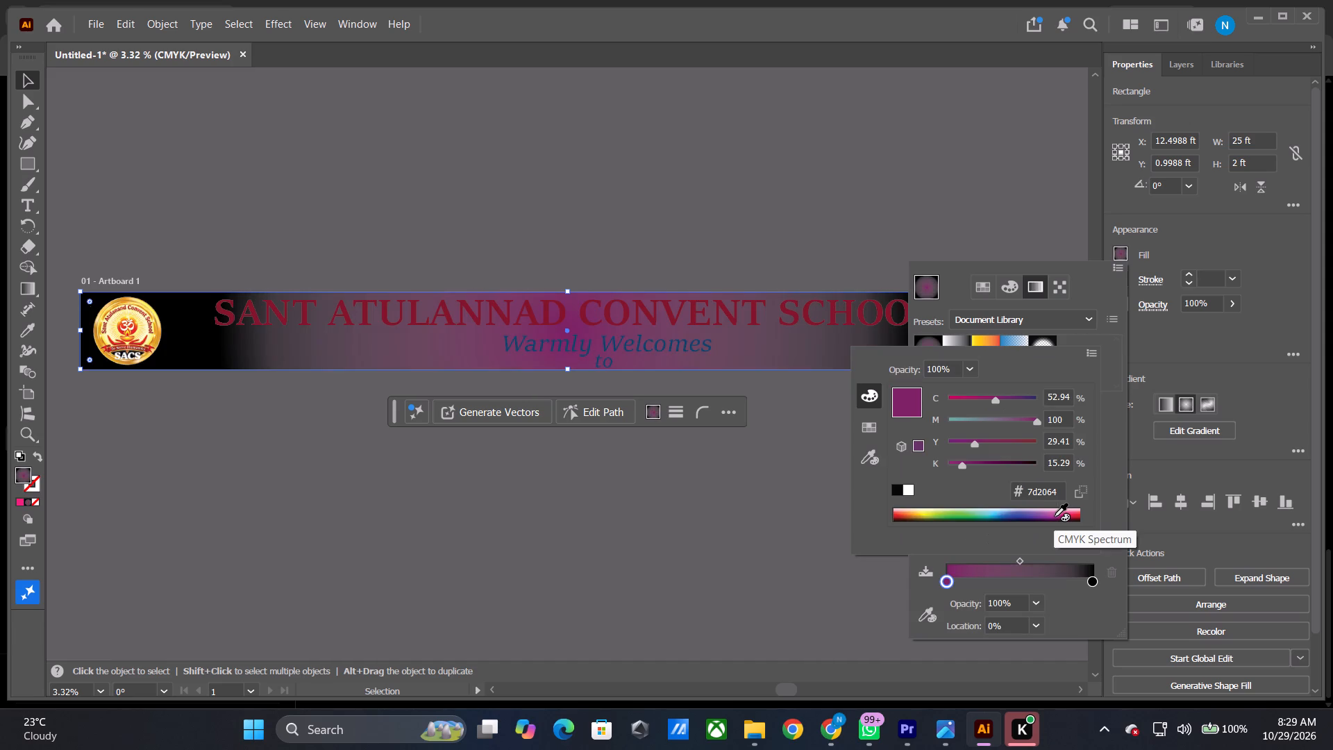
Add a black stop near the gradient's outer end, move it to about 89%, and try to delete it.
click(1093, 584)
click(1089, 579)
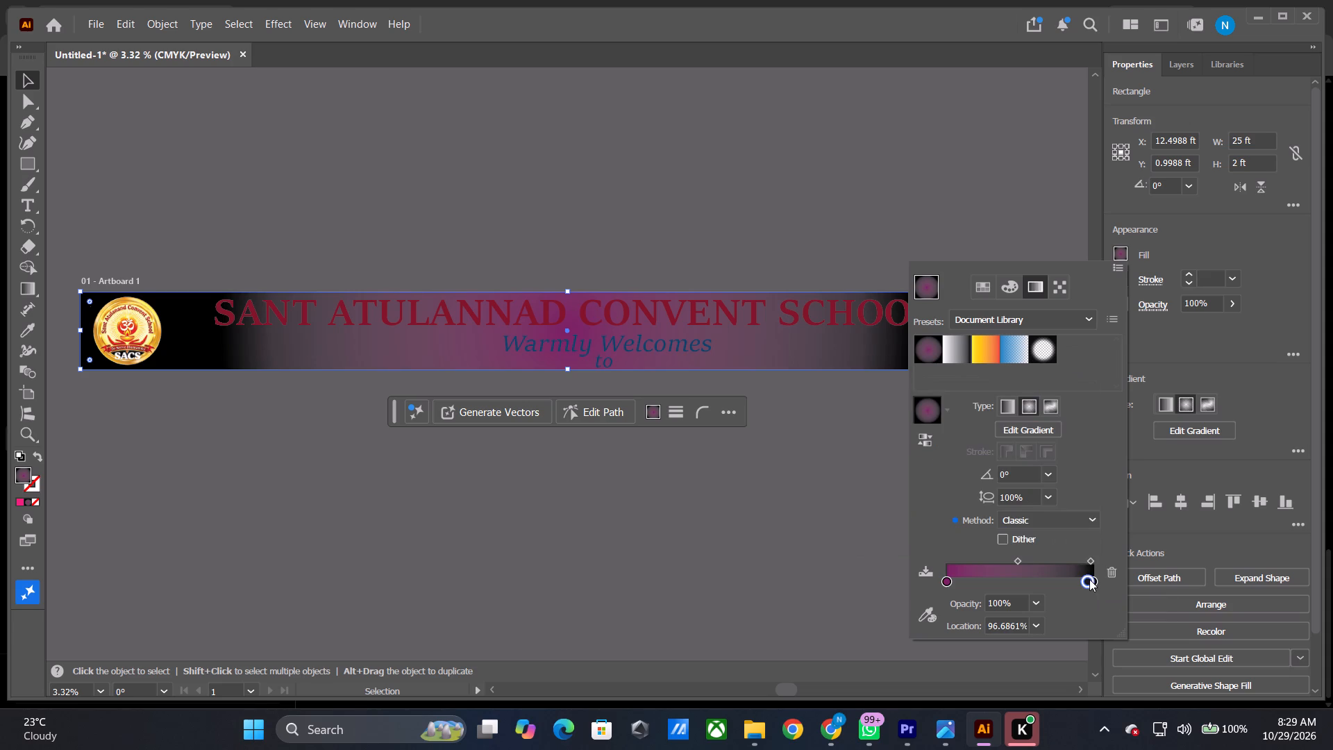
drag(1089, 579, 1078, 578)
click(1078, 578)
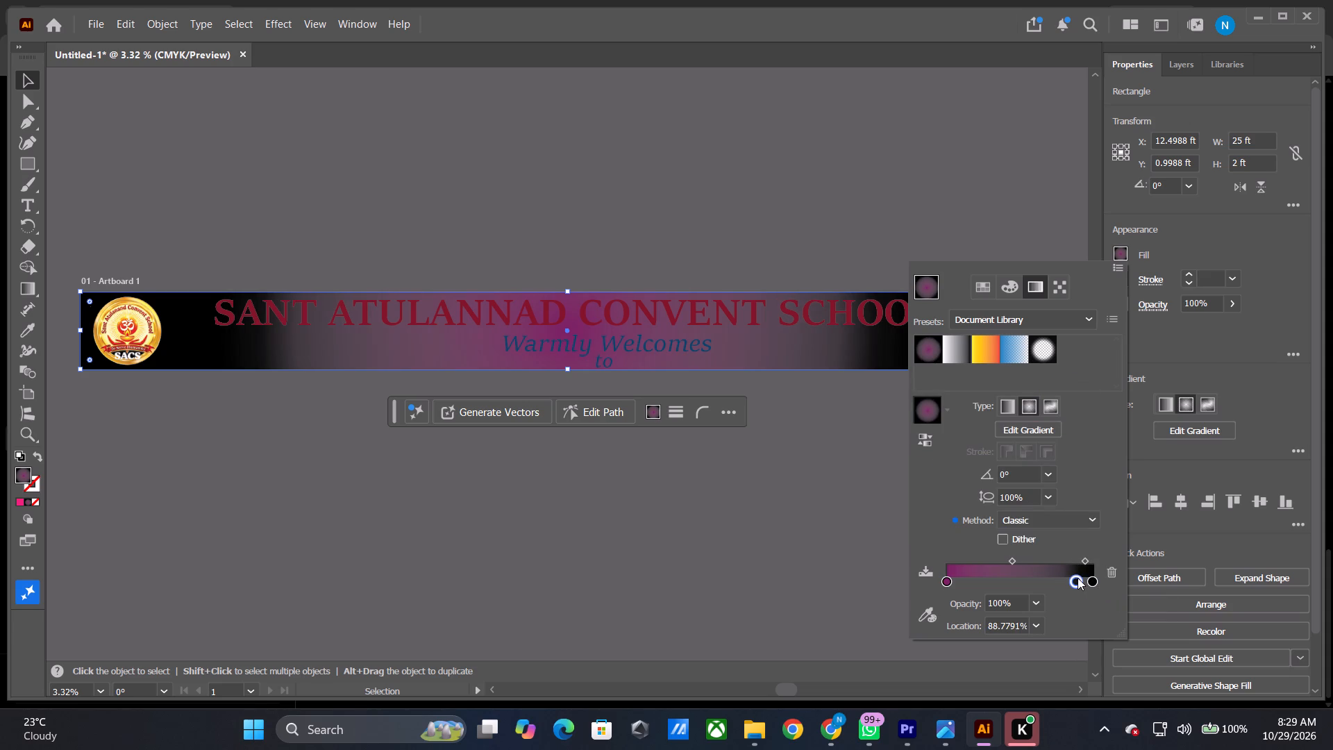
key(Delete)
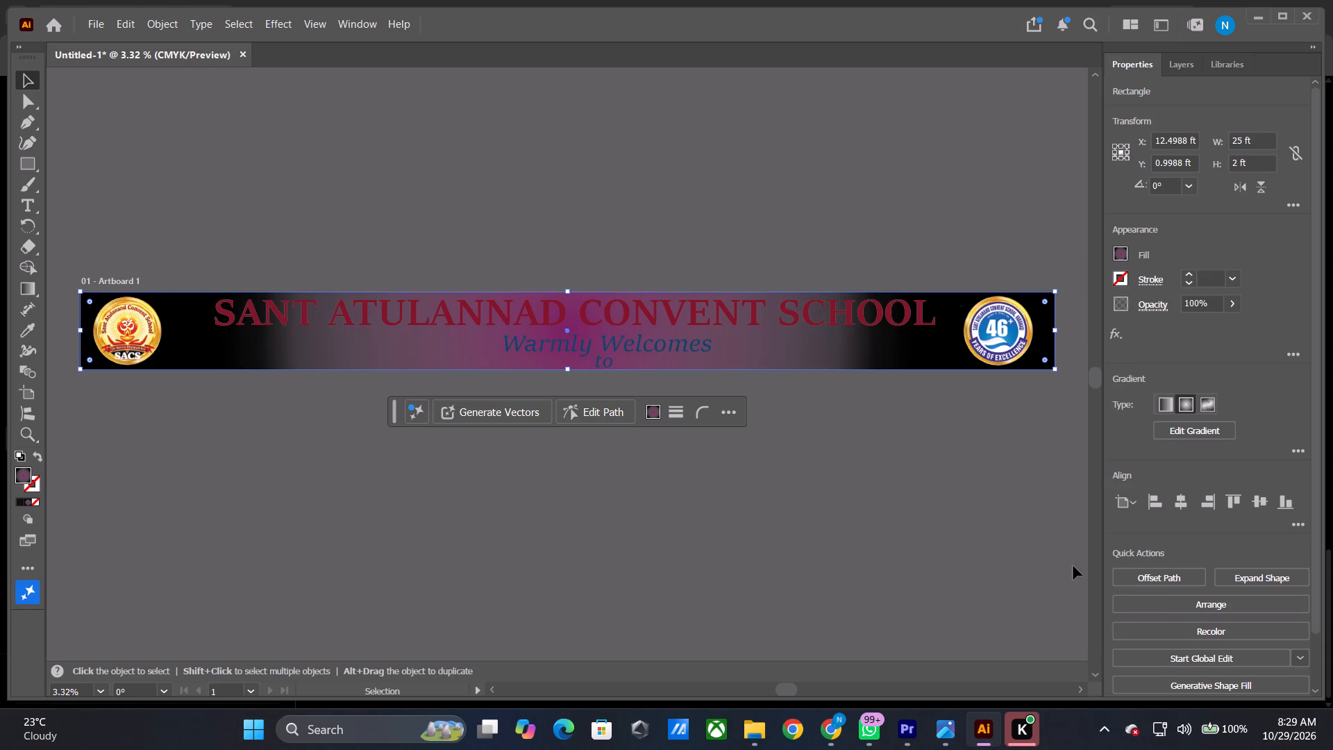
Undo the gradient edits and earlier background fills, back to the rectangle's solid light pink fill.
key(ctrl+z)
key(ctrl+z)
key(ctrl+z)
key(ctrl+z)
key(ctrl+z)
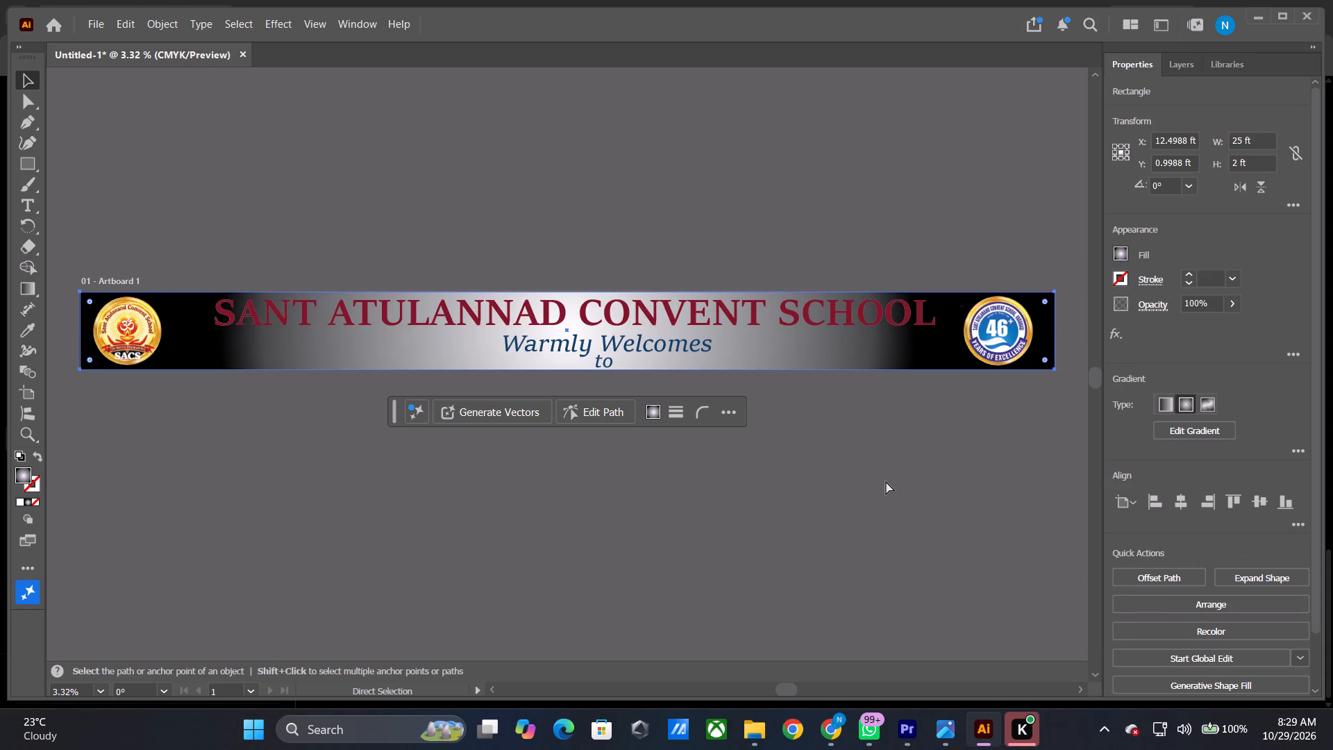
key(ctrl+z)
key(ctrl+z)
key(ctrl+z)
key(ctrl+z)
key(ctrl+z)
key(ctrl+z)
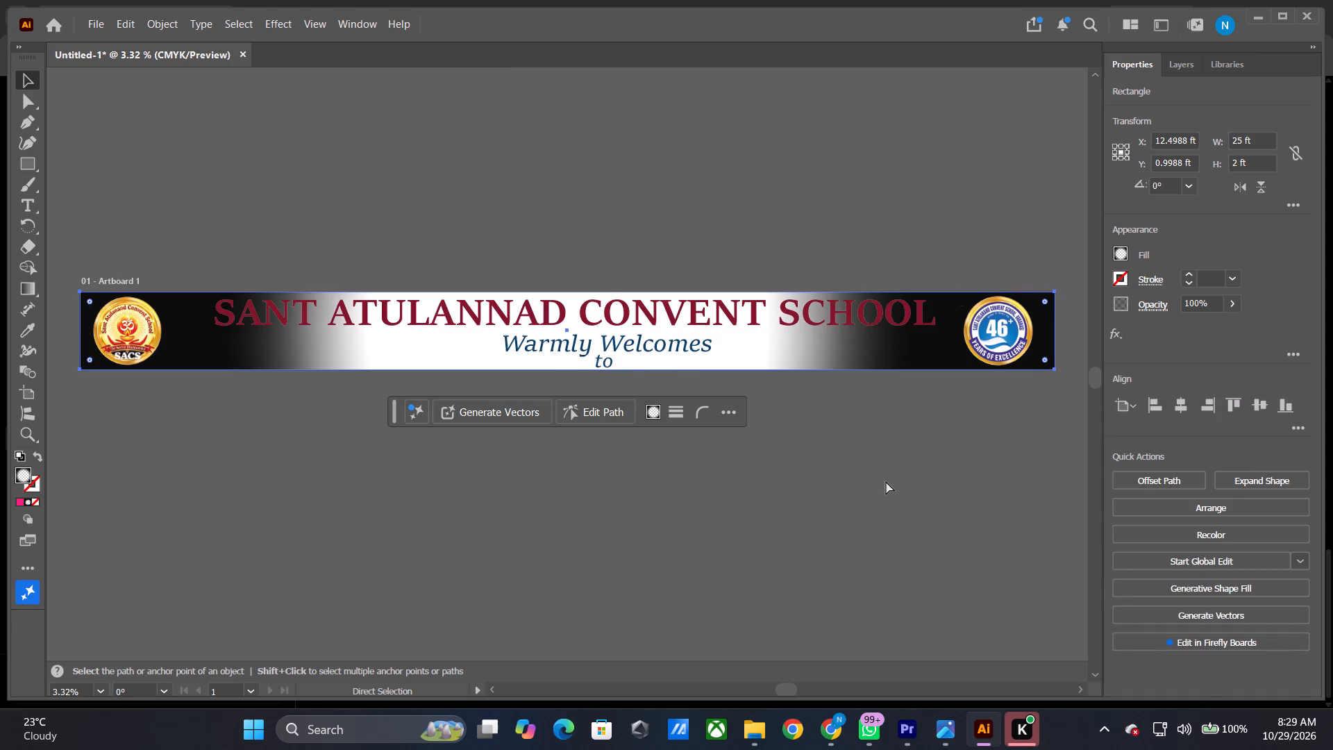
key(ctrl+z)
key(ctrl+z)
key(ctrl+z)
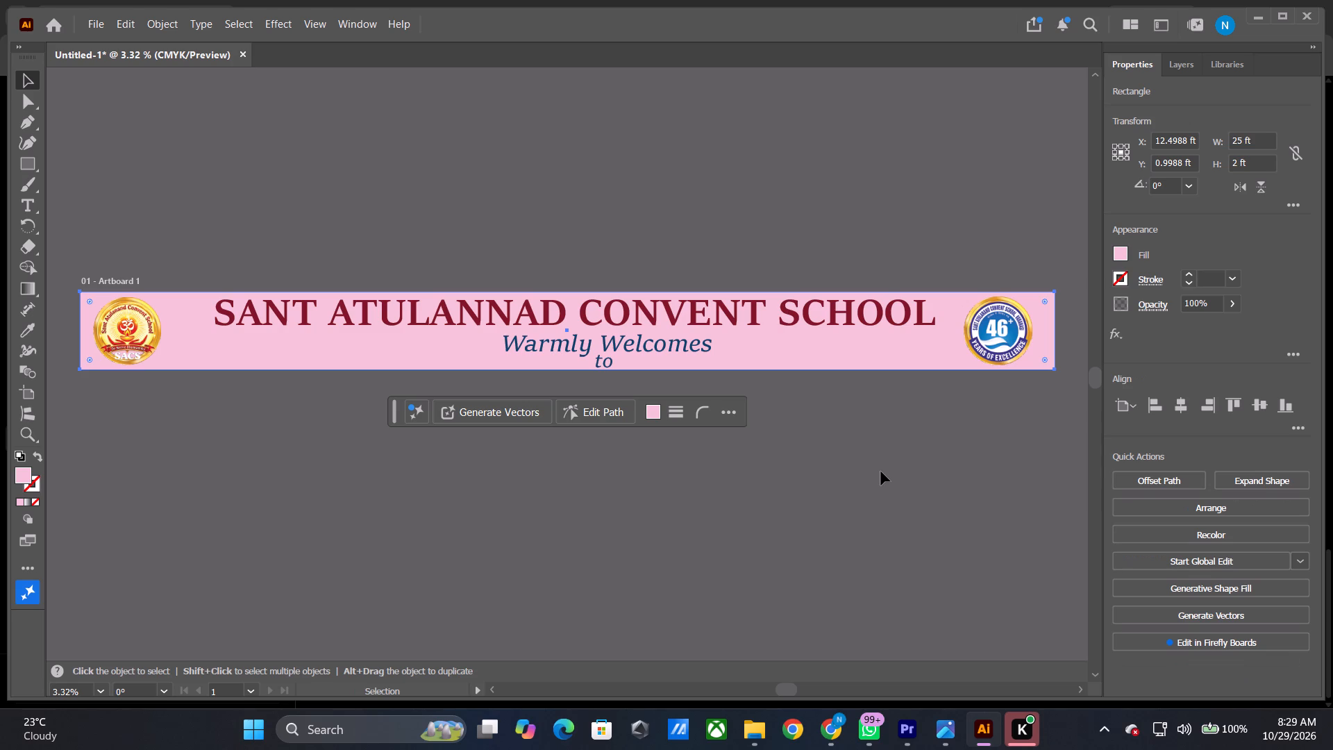
Recolour the banner's background rectangle to a solid dark navy blue.
click(647, 342)
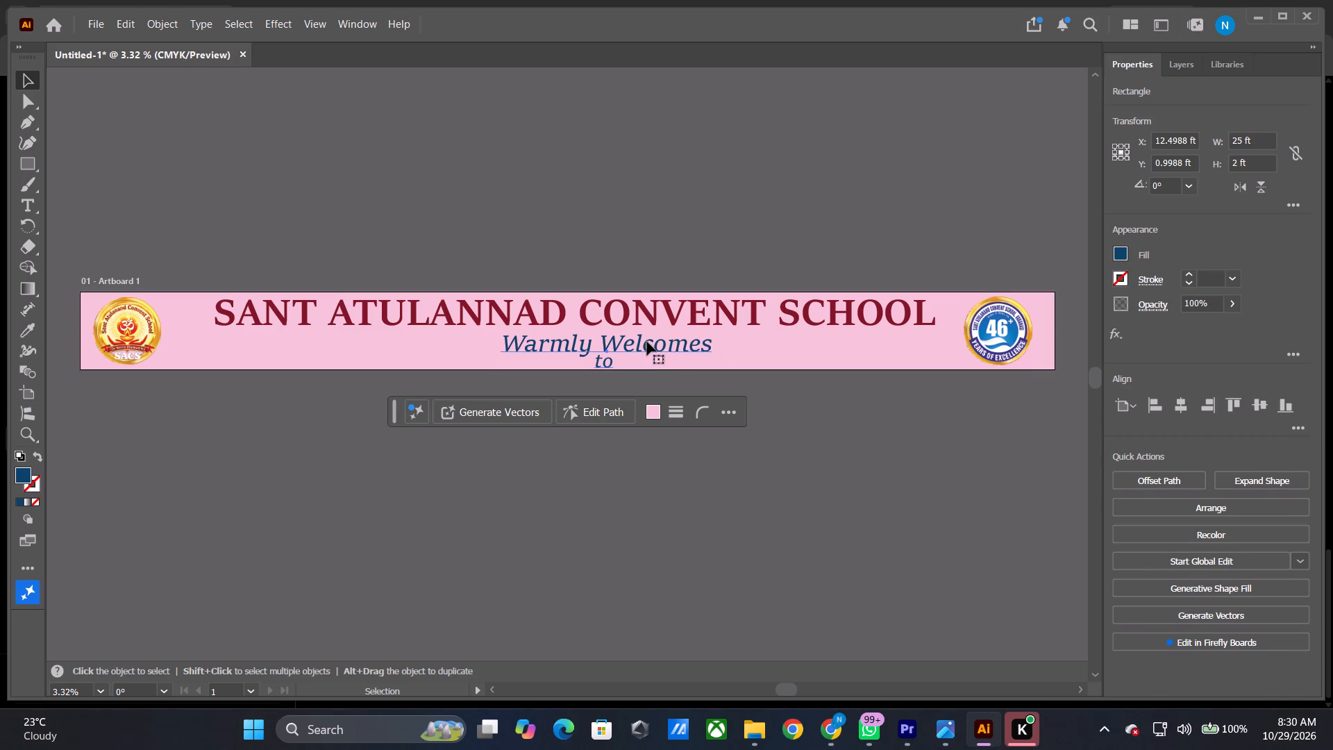
click(338, 349)
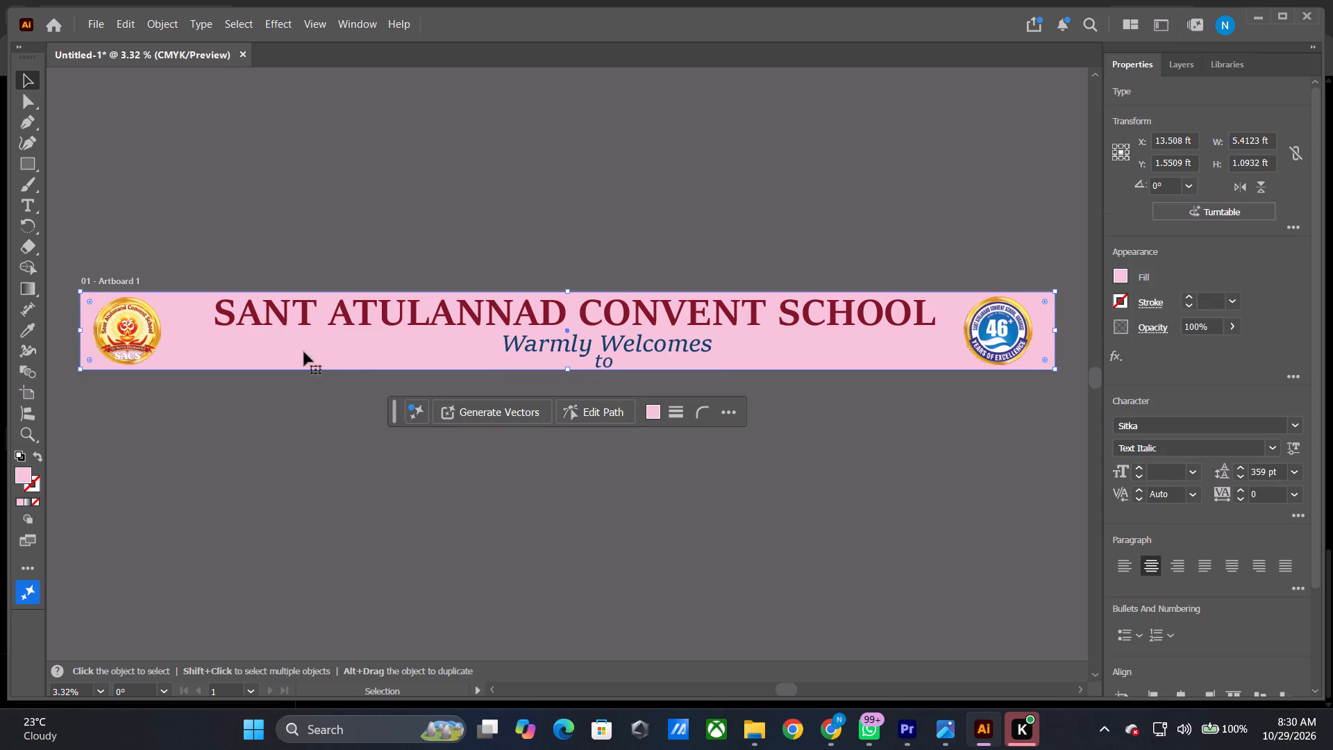
double_click(22, 477)
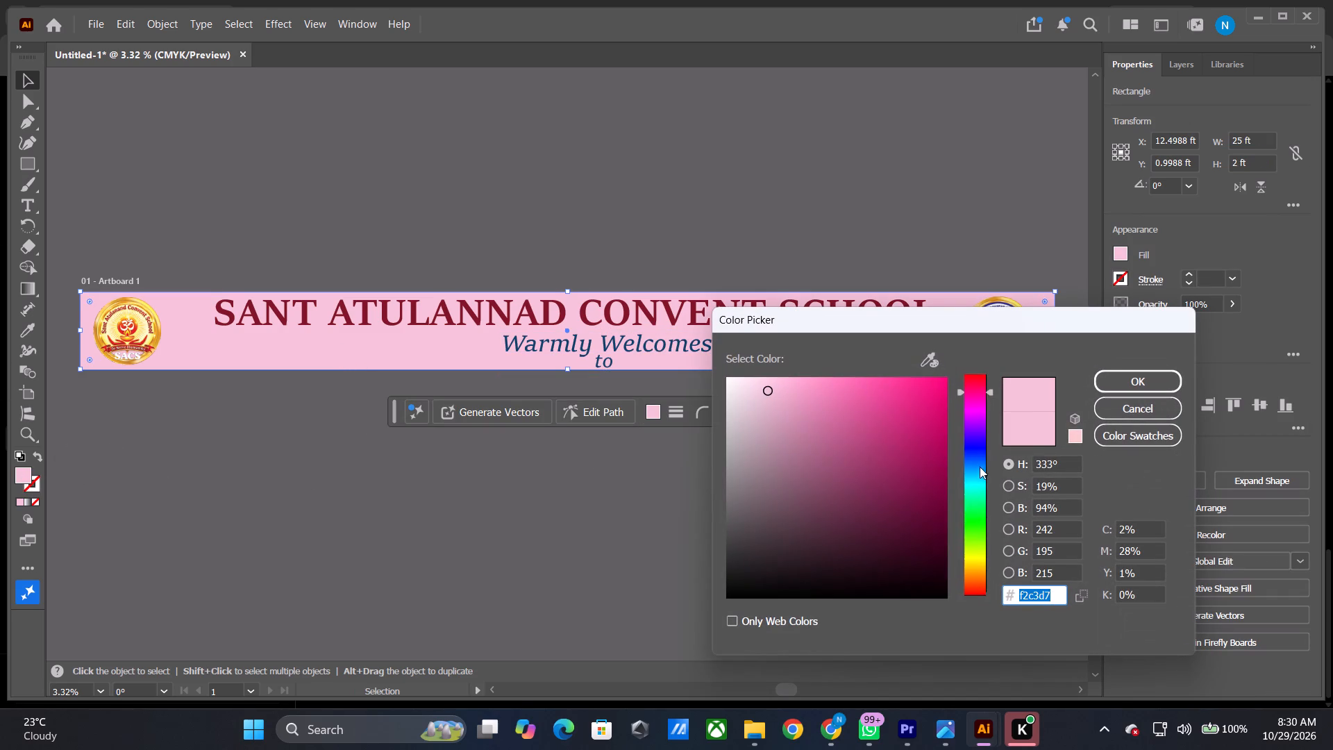
drag(973, 457, 973, 464)
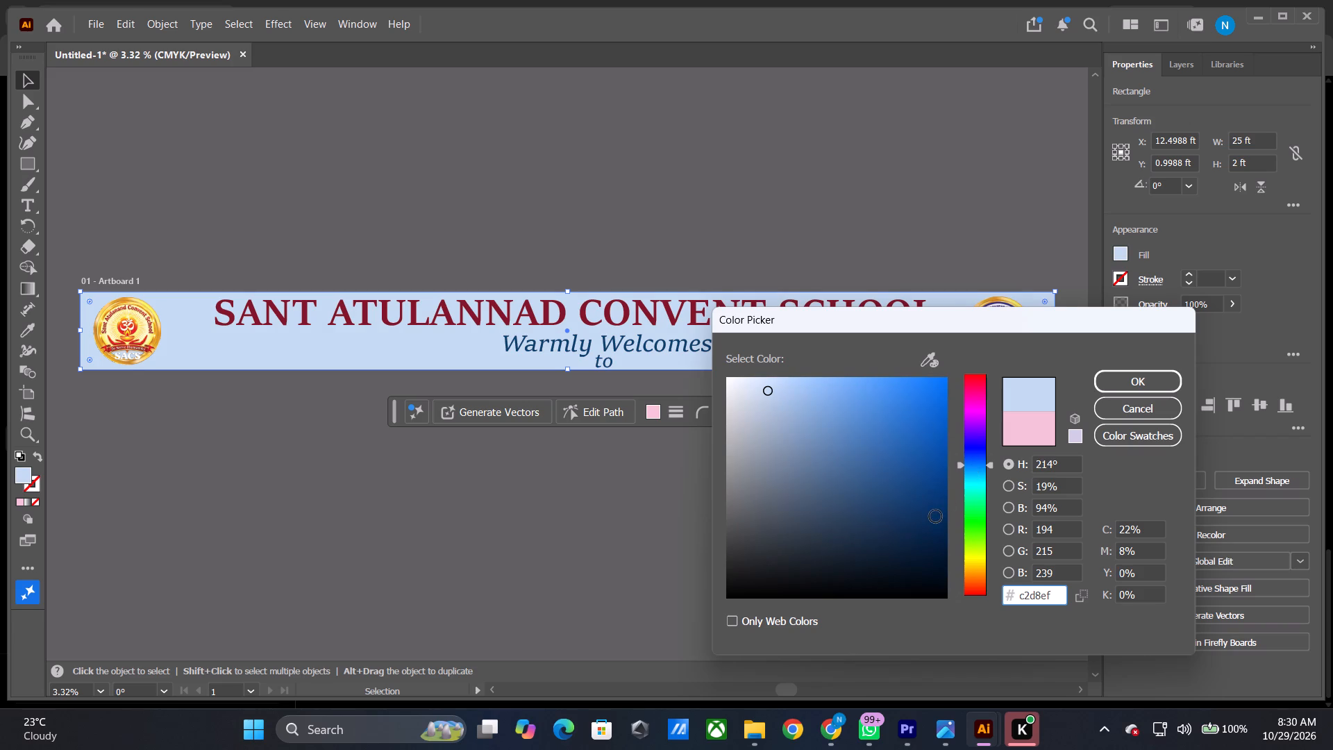
drag(936, 517, 928, 530)
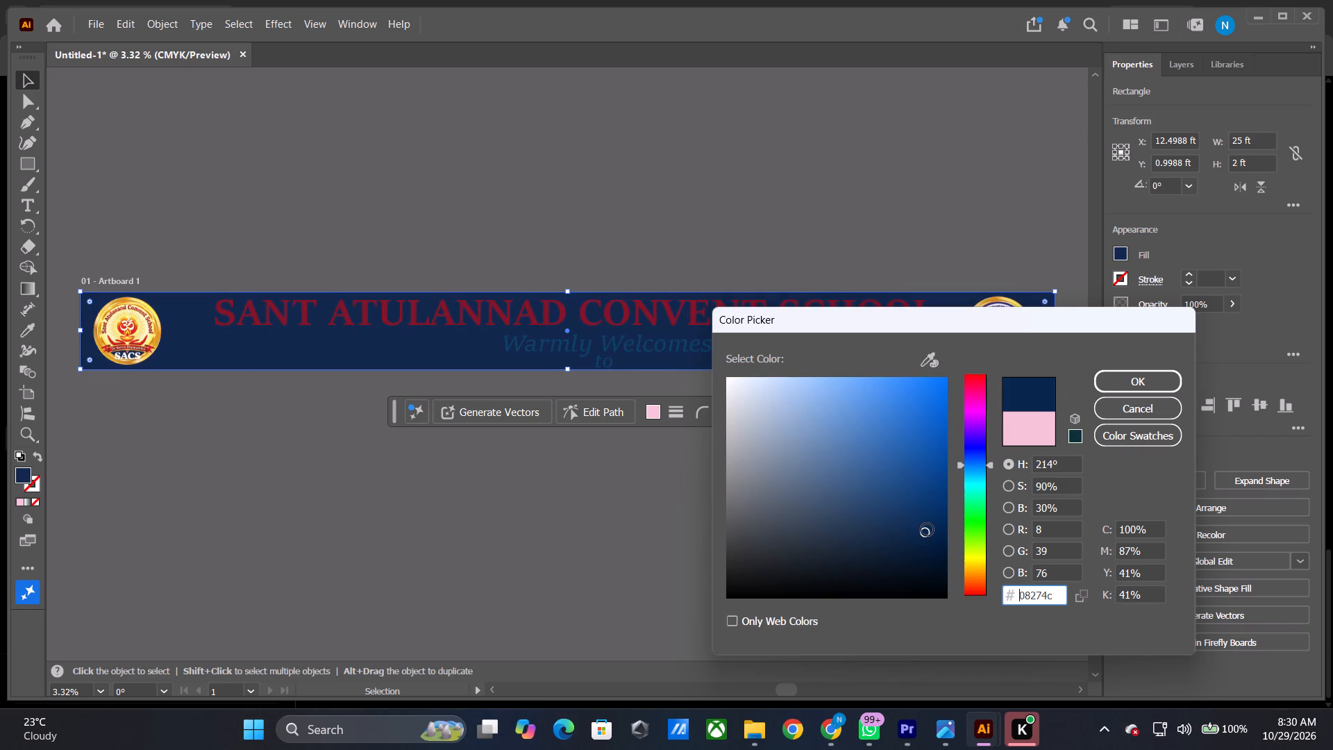
drag(928, 530, 913, 533)
click(1115, 390)
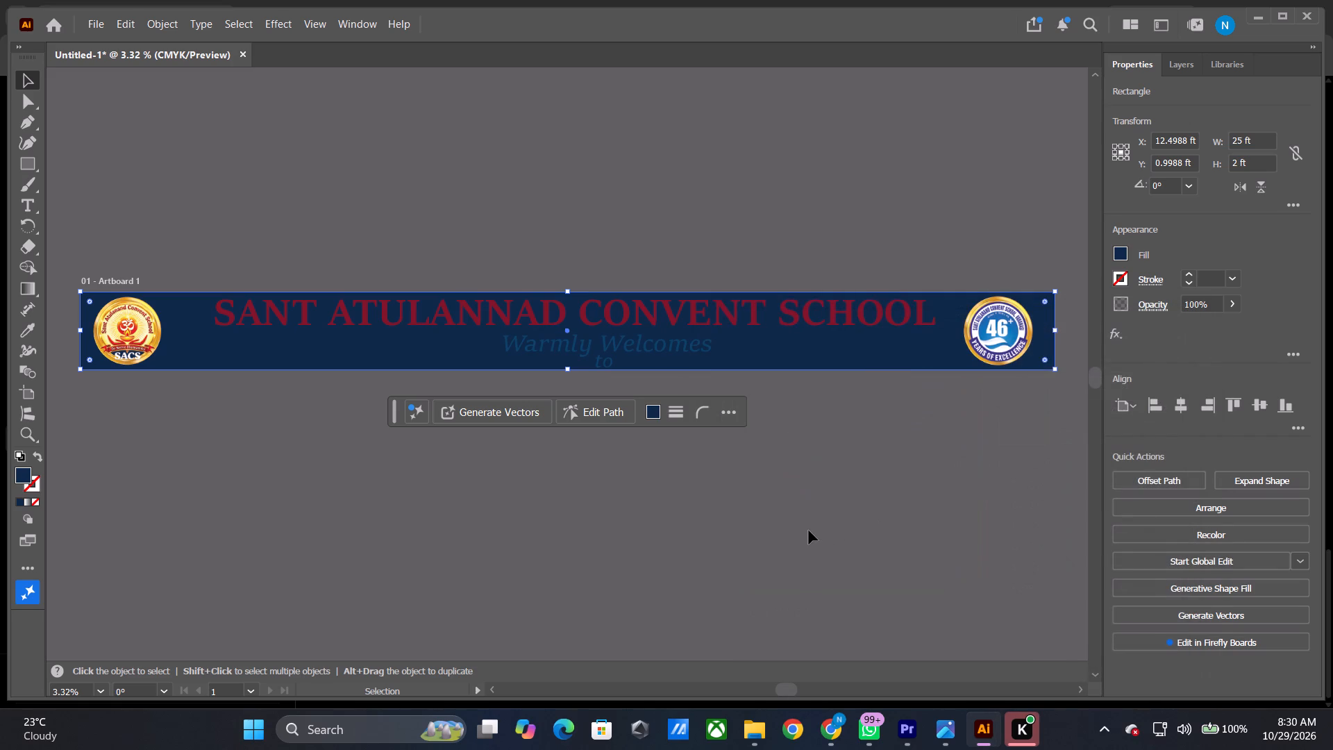
drag(809, 531, 807, 524)
Recolour the "Warmly Welcomes to" text to the White swatch.
click(646, 341)
double_click(15, 474)
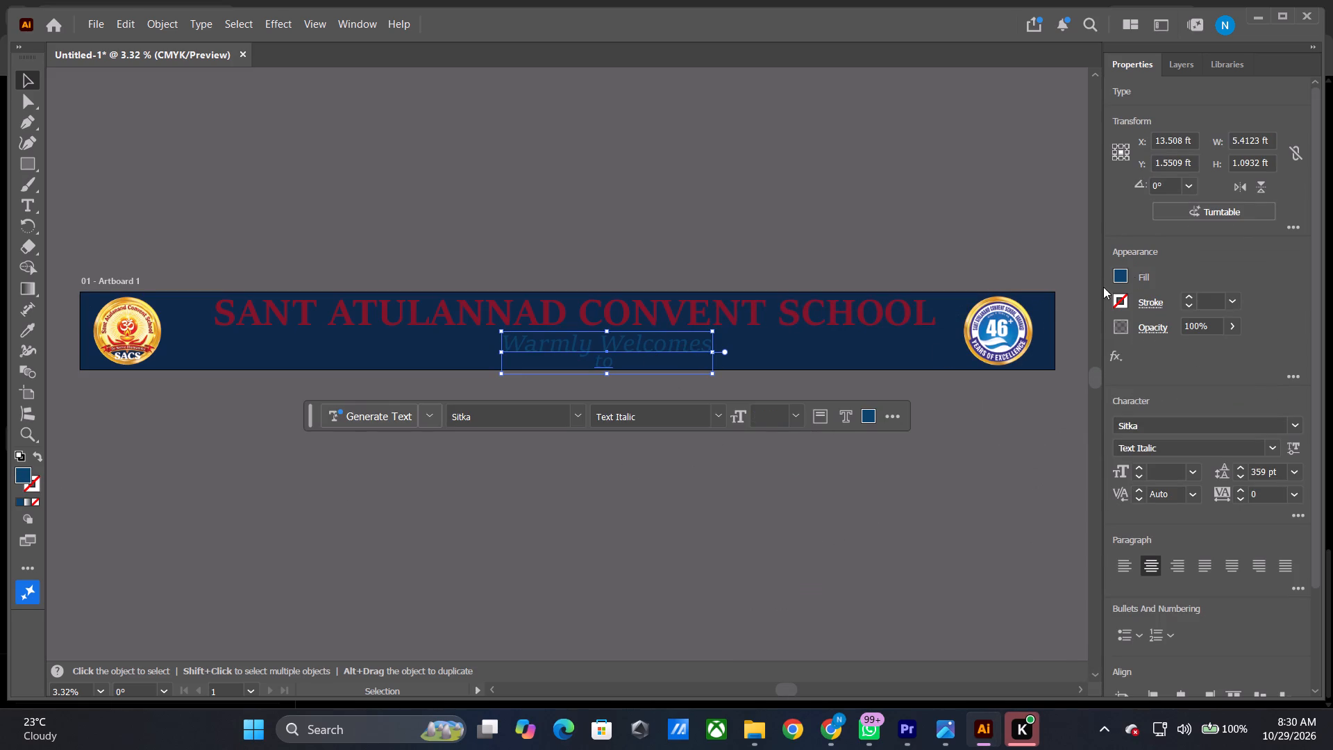
double_click(1124, 272)
click(1118, 274)
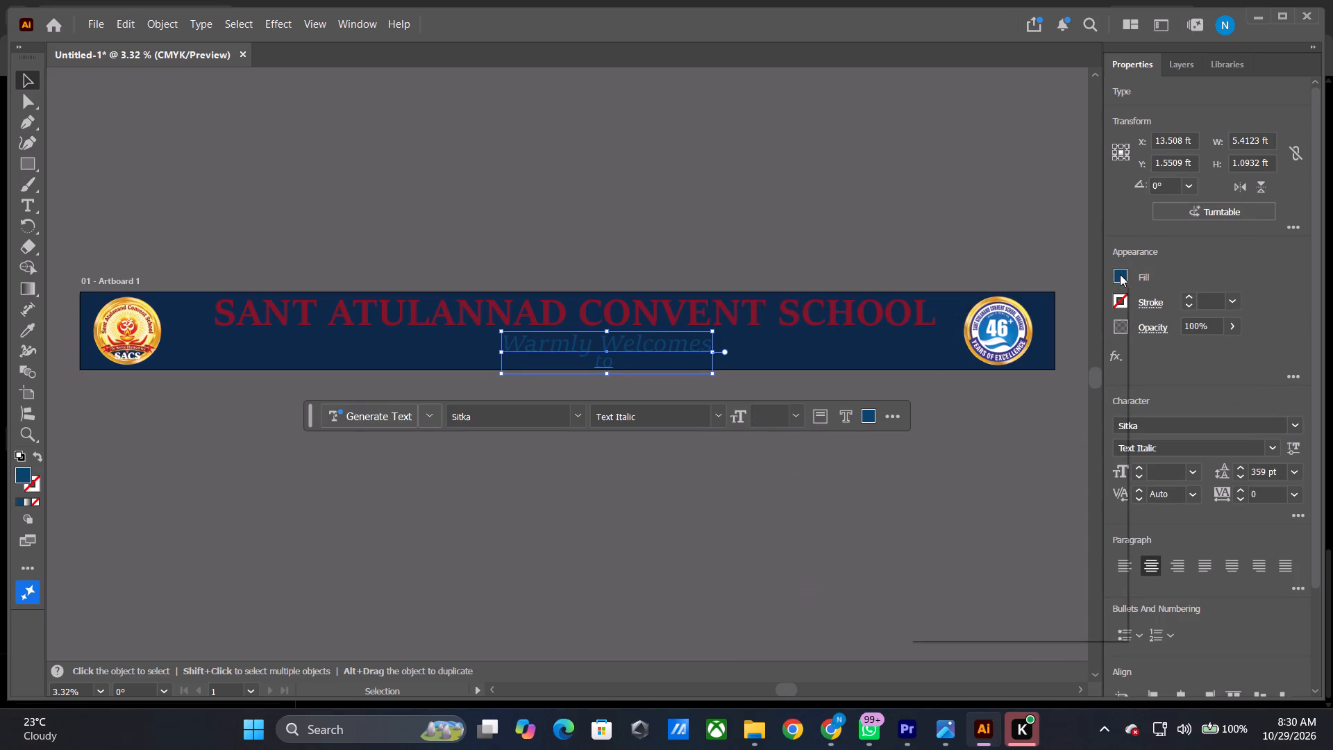
double_click(922, 315)
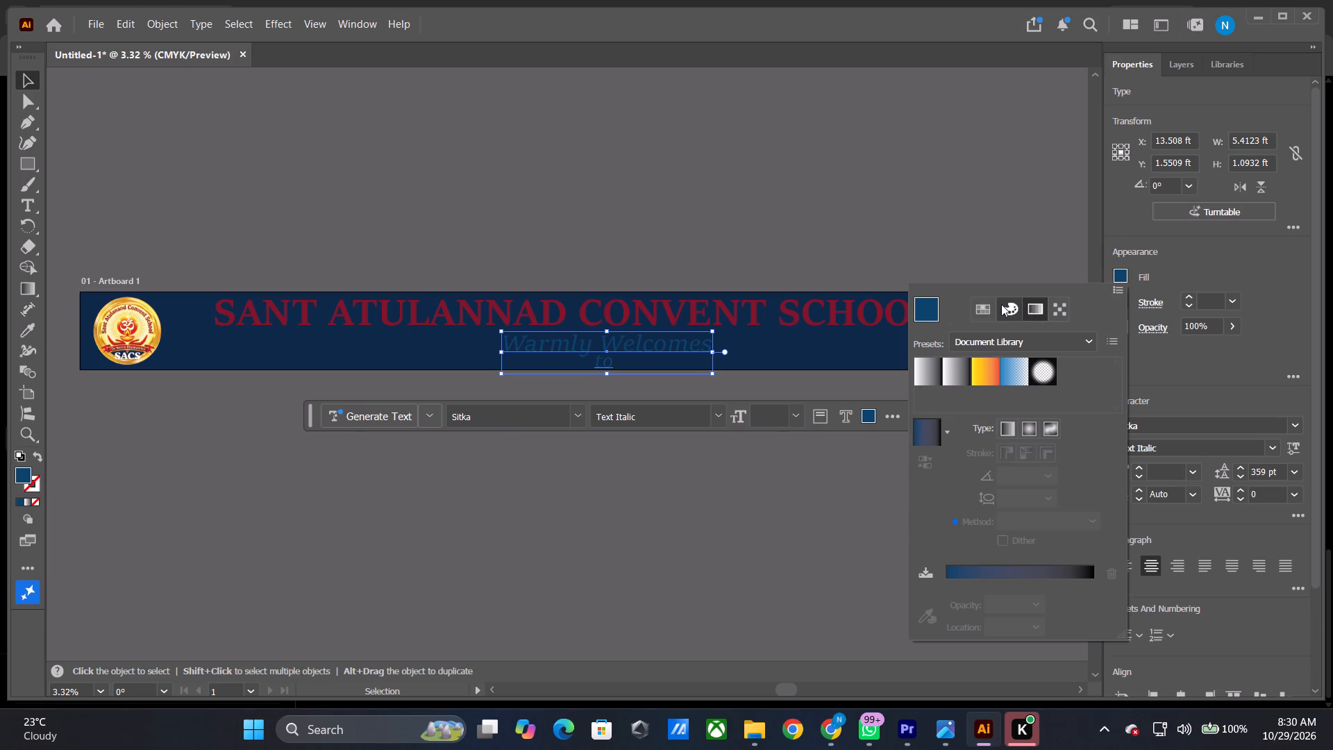
click(991, 301)
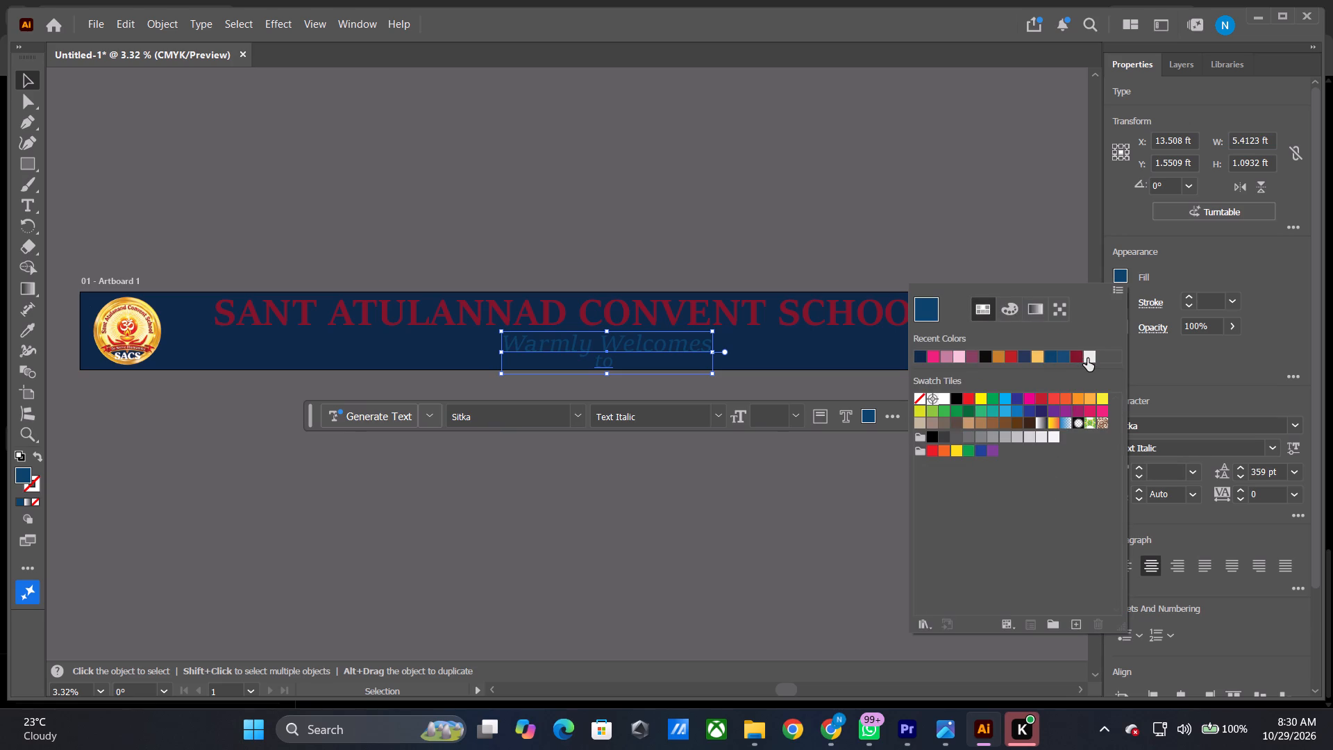
click(1087, 358)
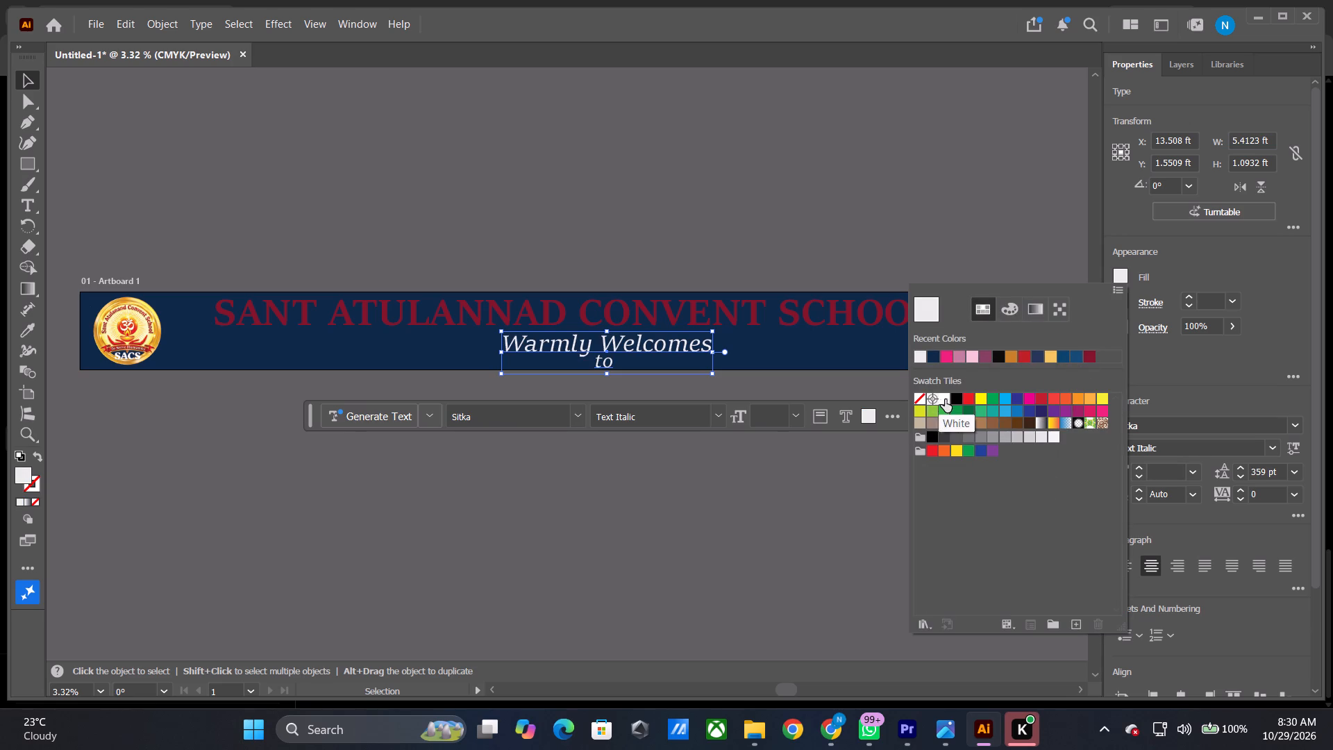
click(946, 399)
click(748, 231)
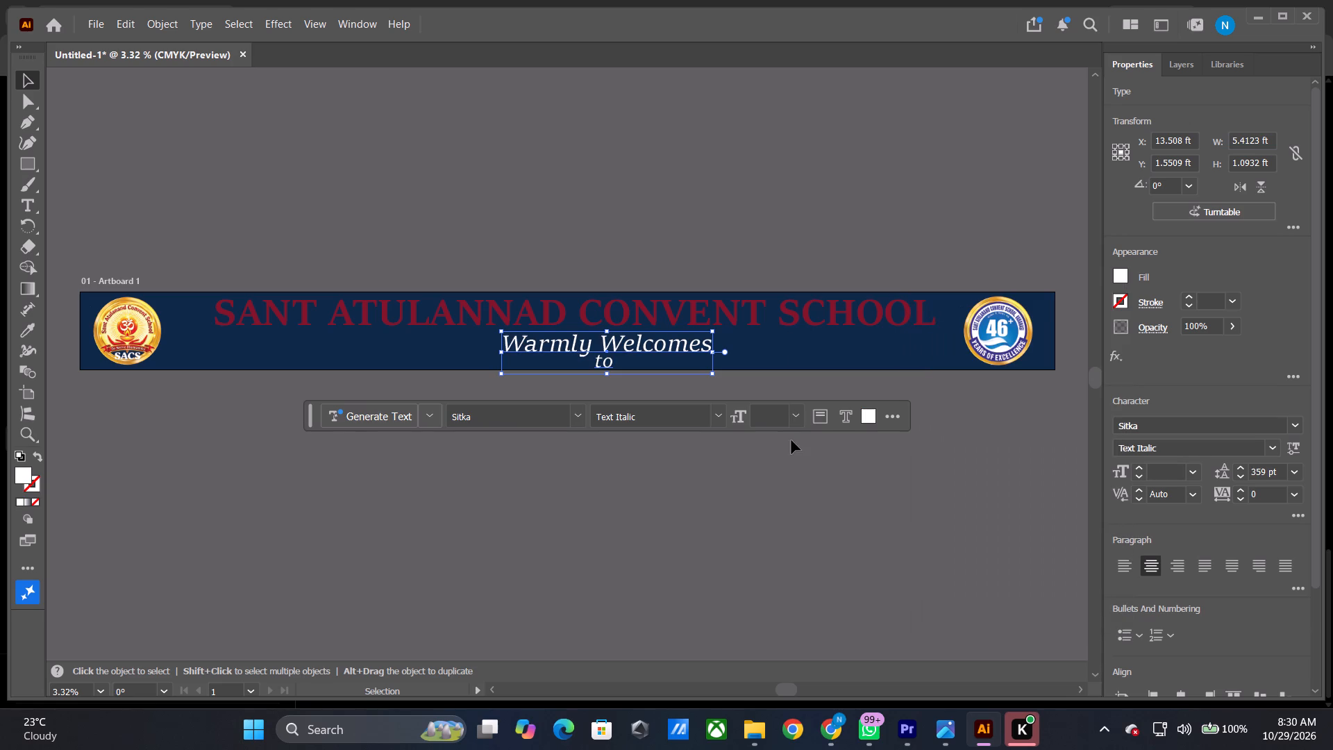
drag(795, 490, 794, 483)
Recolour the school name heading to golden orange #c6770e and deselect it.
click(712, 317)
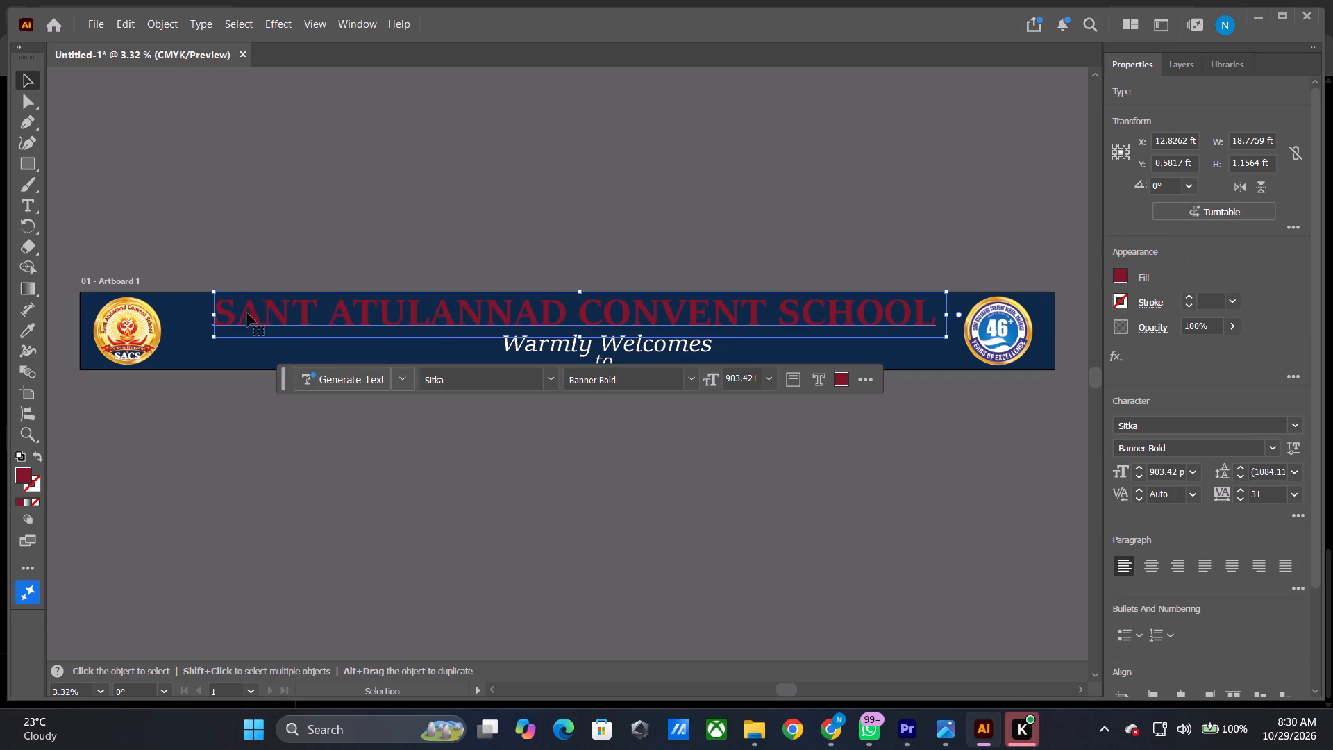
click(23, 468)
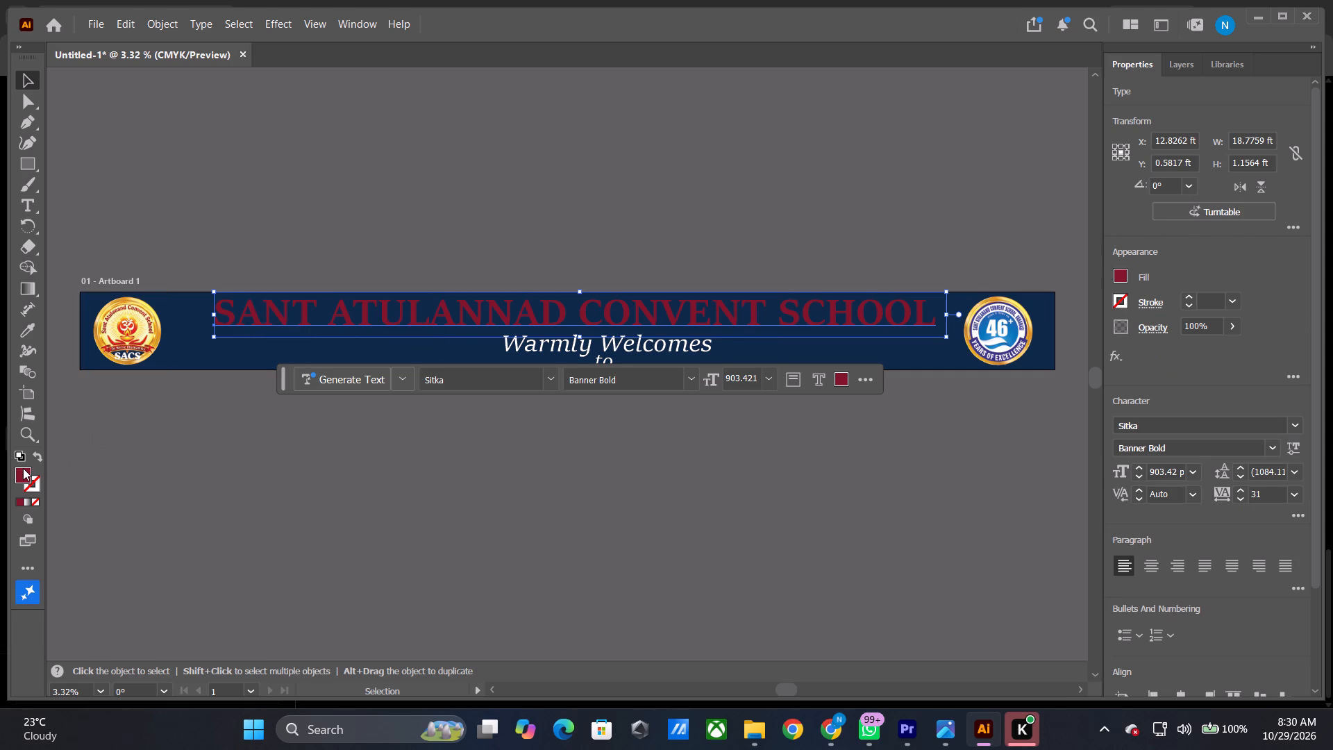
click(23, 468)
double_click(27, 472)
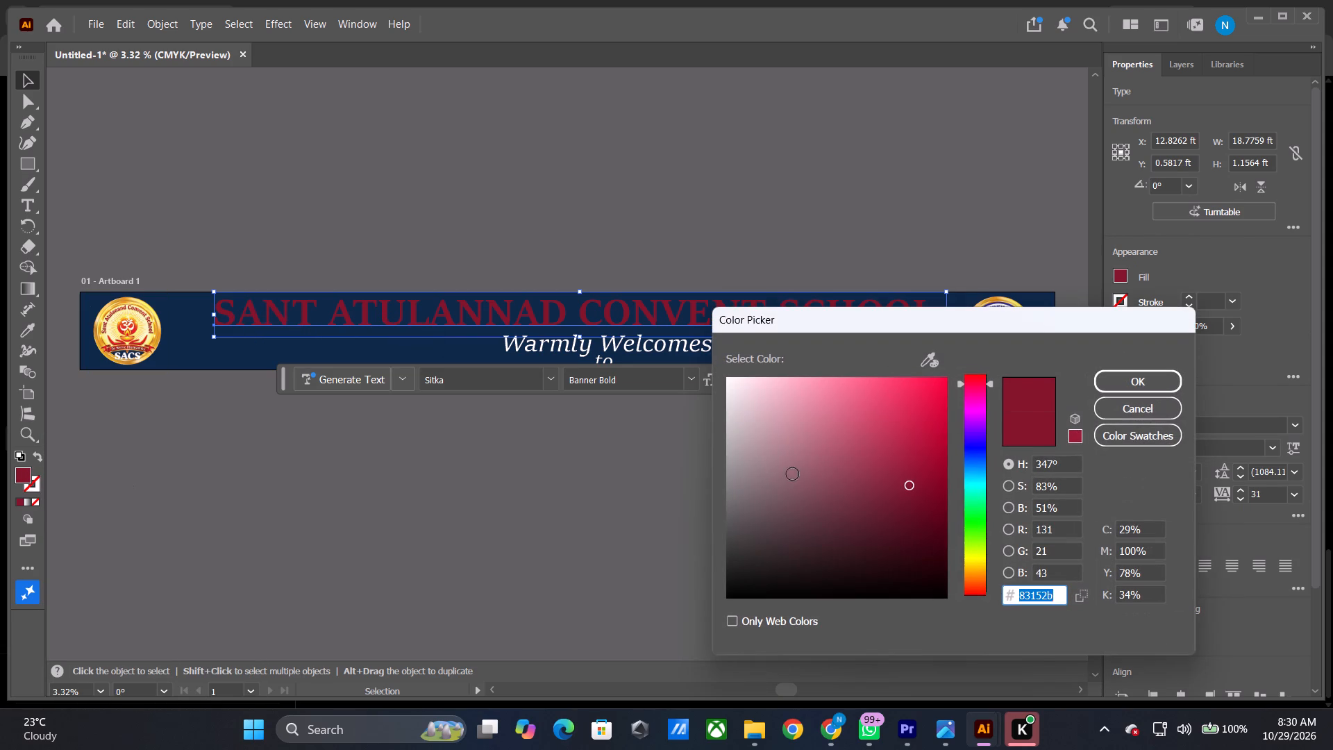
drag(903, 465, 868, 412)
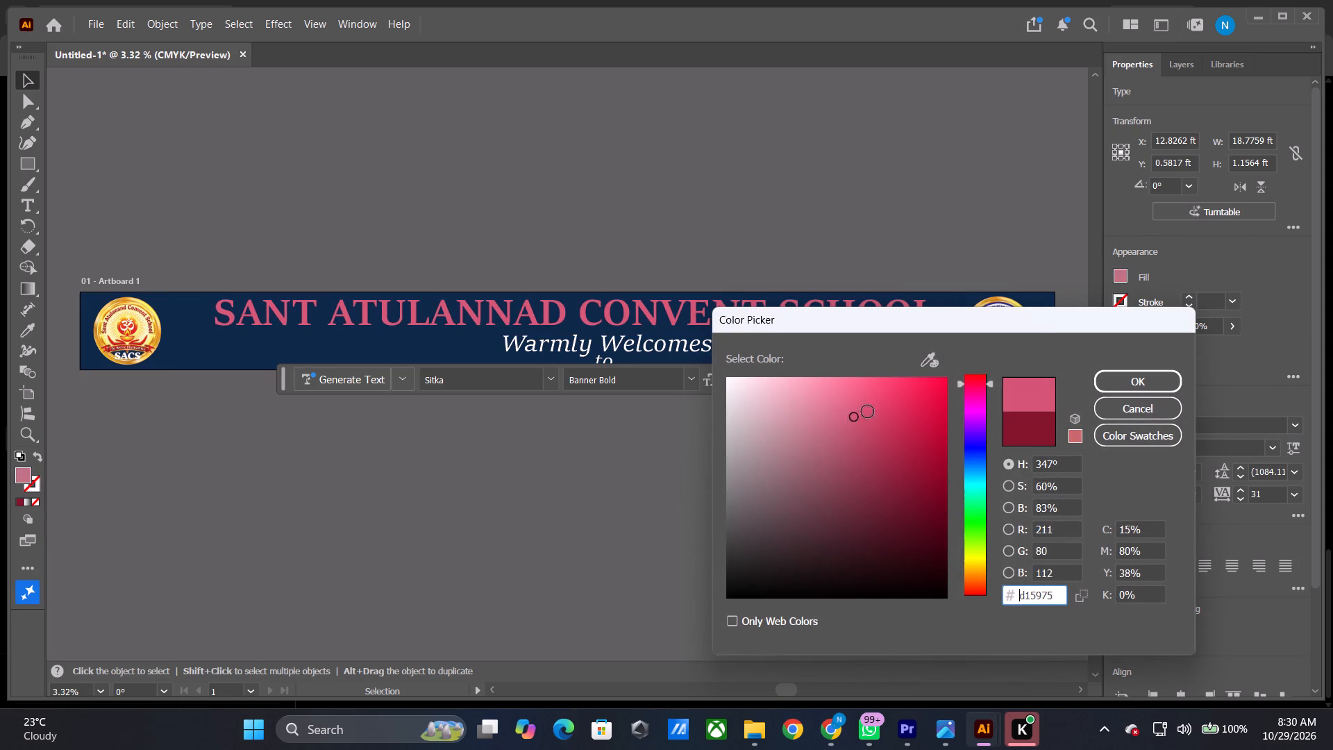
drag(868, 412, 908, 385)
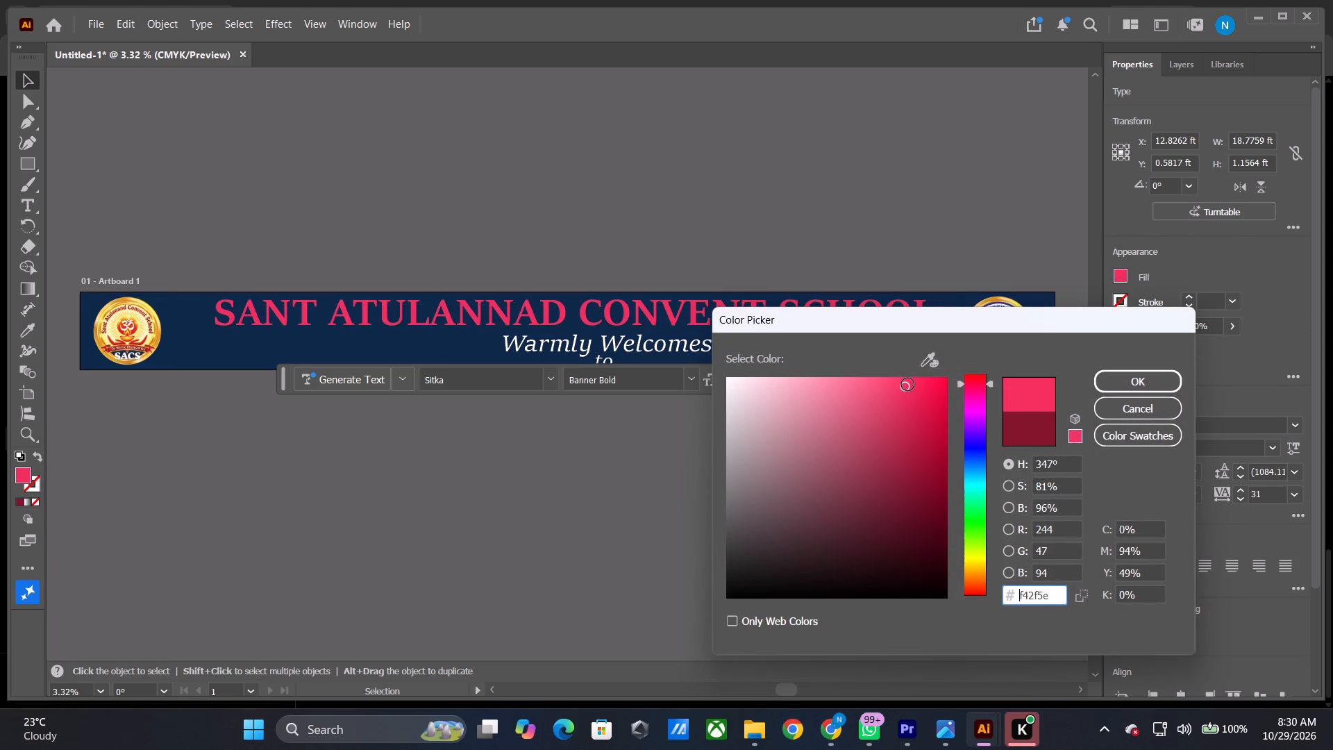
drag(908, 385, 940, 405)
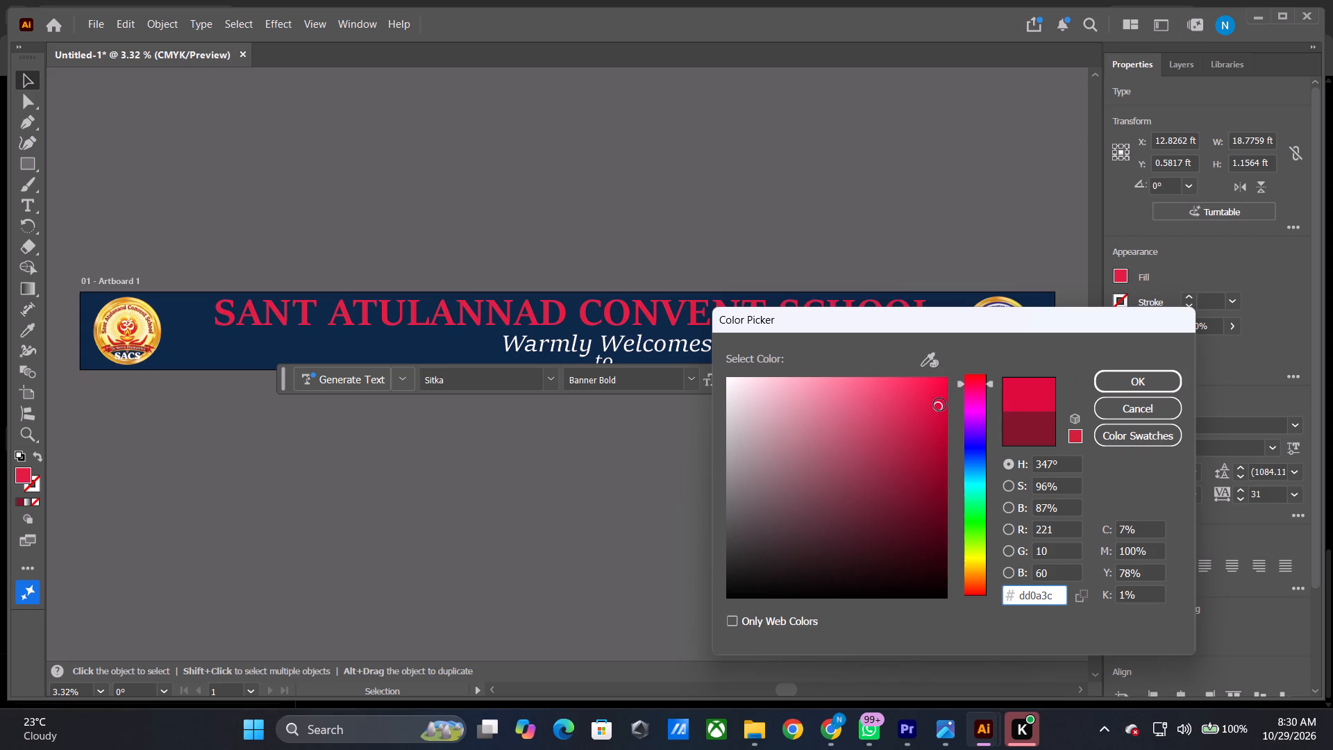
drag(940, 405, 934, 456)
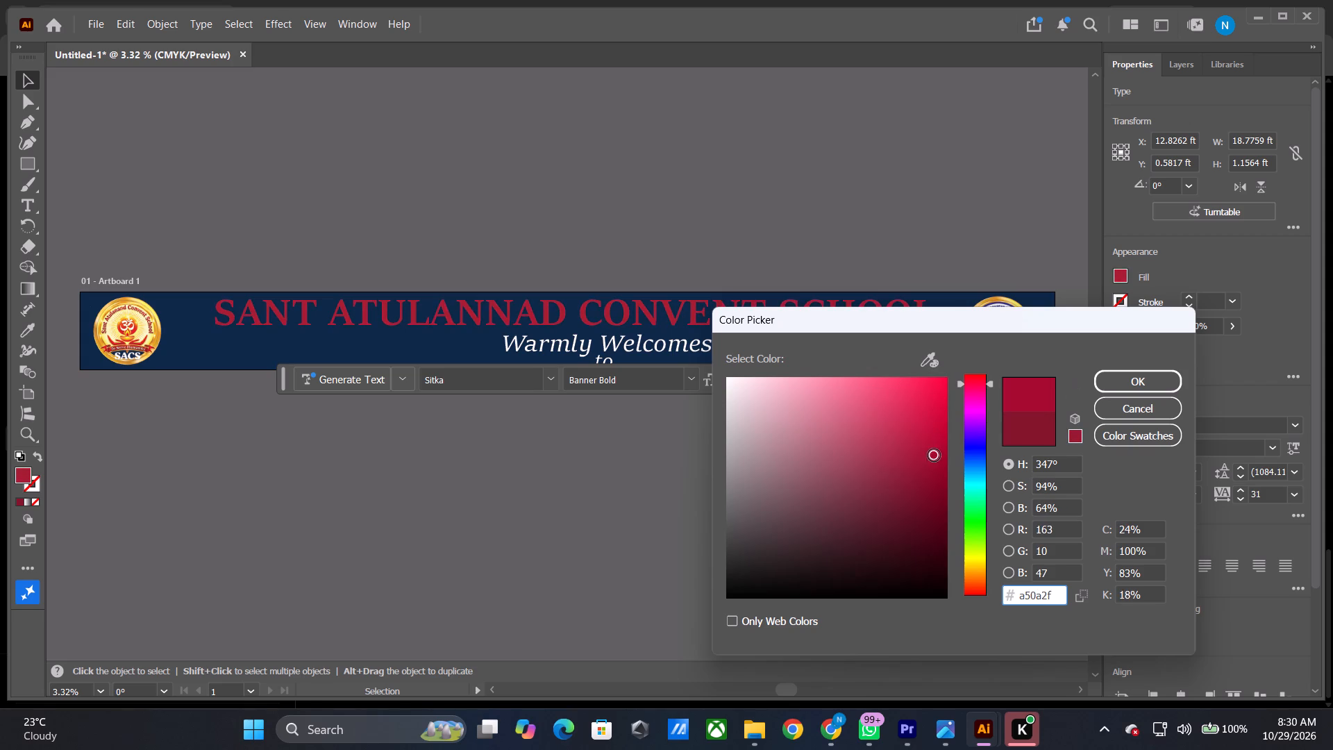
drag(934, 456, 934, 424)
drag(974, 558, 980, 574)
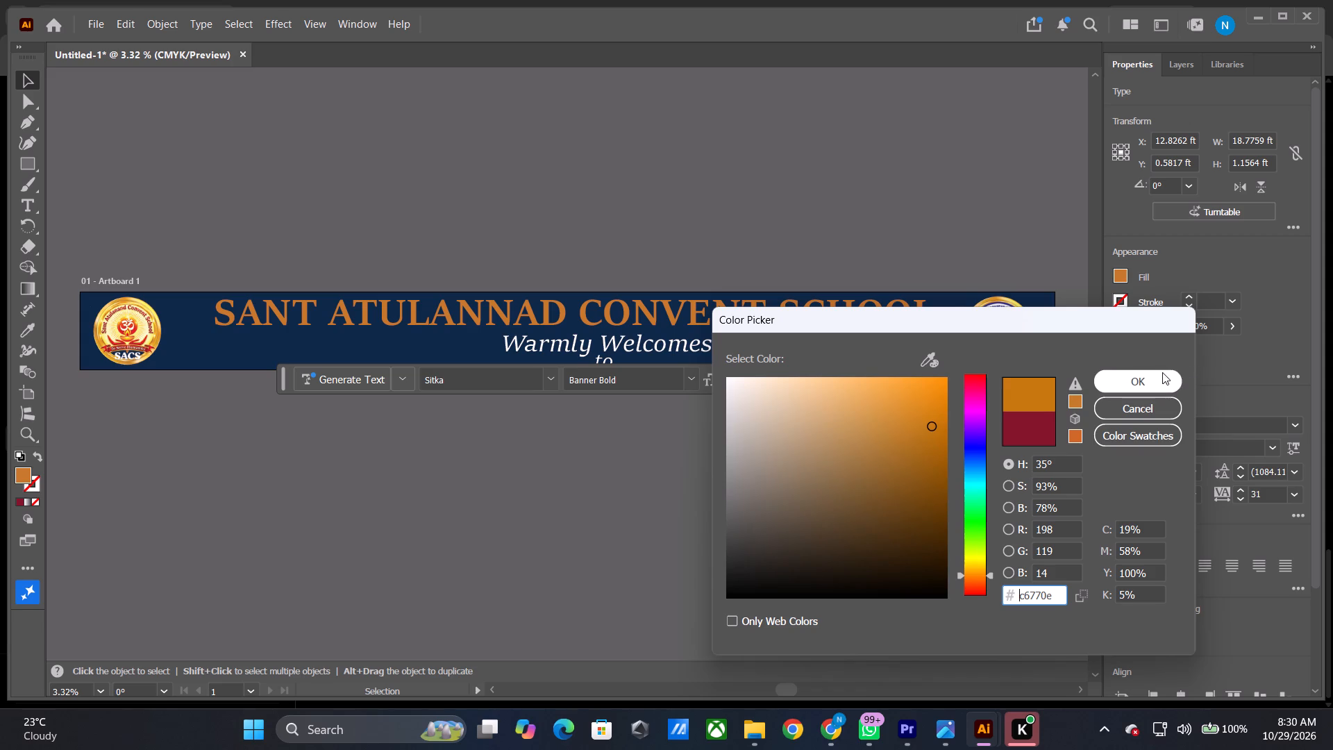
click(1157, 378)
click(660, 175)
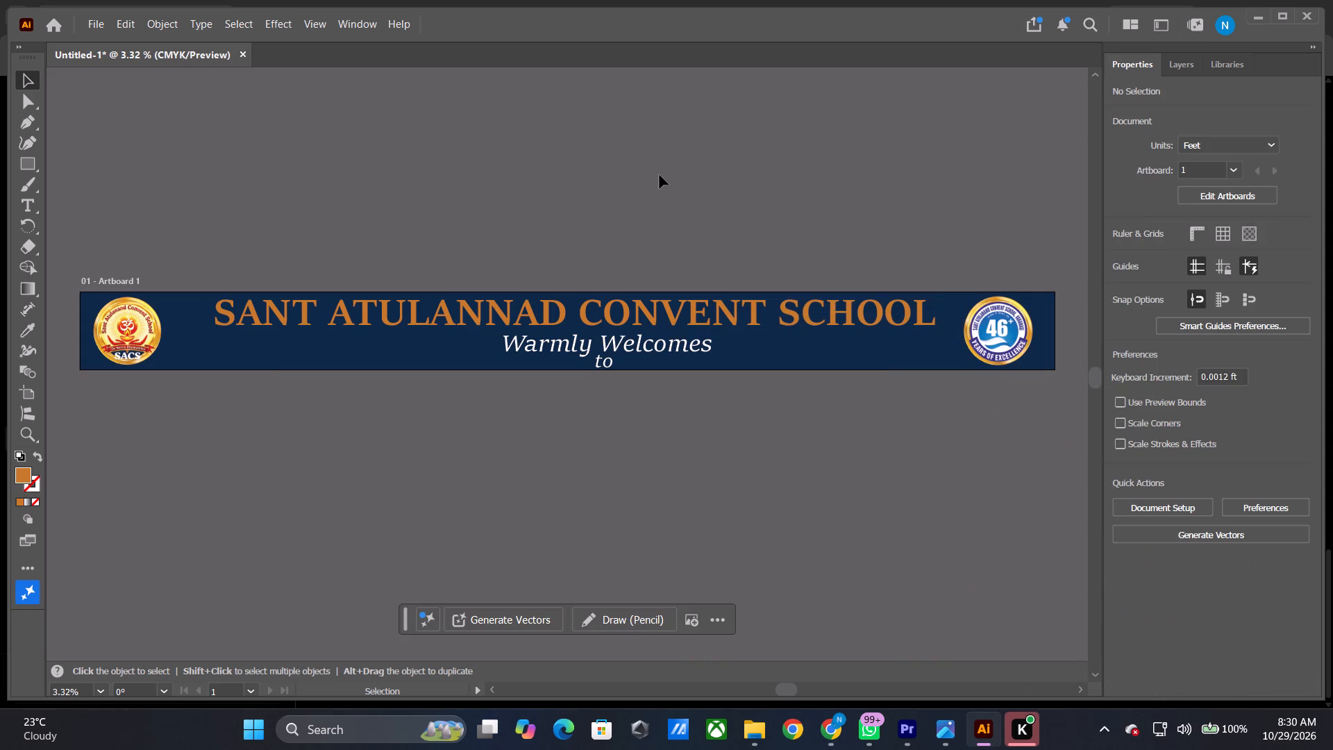
Shrink the SACS logo to about 1.79 ft square and shift it slightly inward from the banner's left end.
click(144, 349)
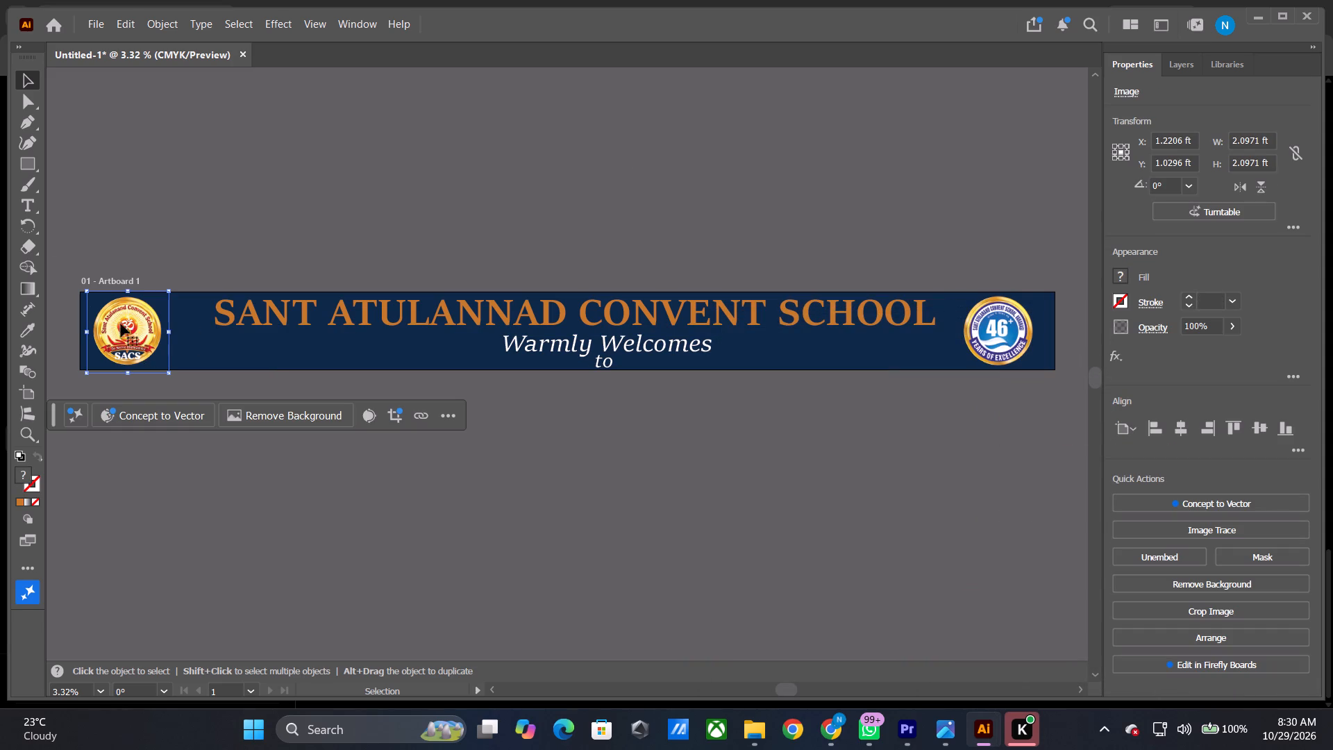
shift+drag(90, 292, 96, 294)
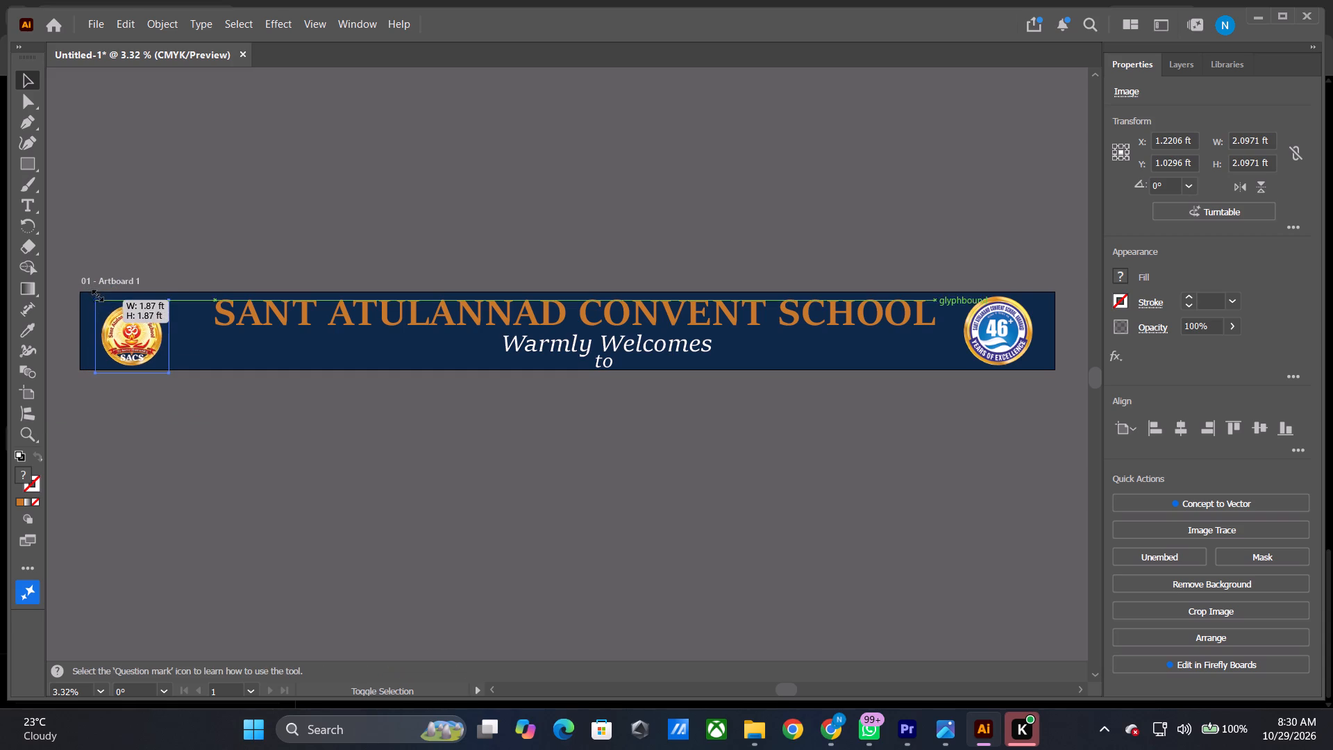
shift+drag(96, 294, 99, 296)
drag(133, 324, 140, 314)
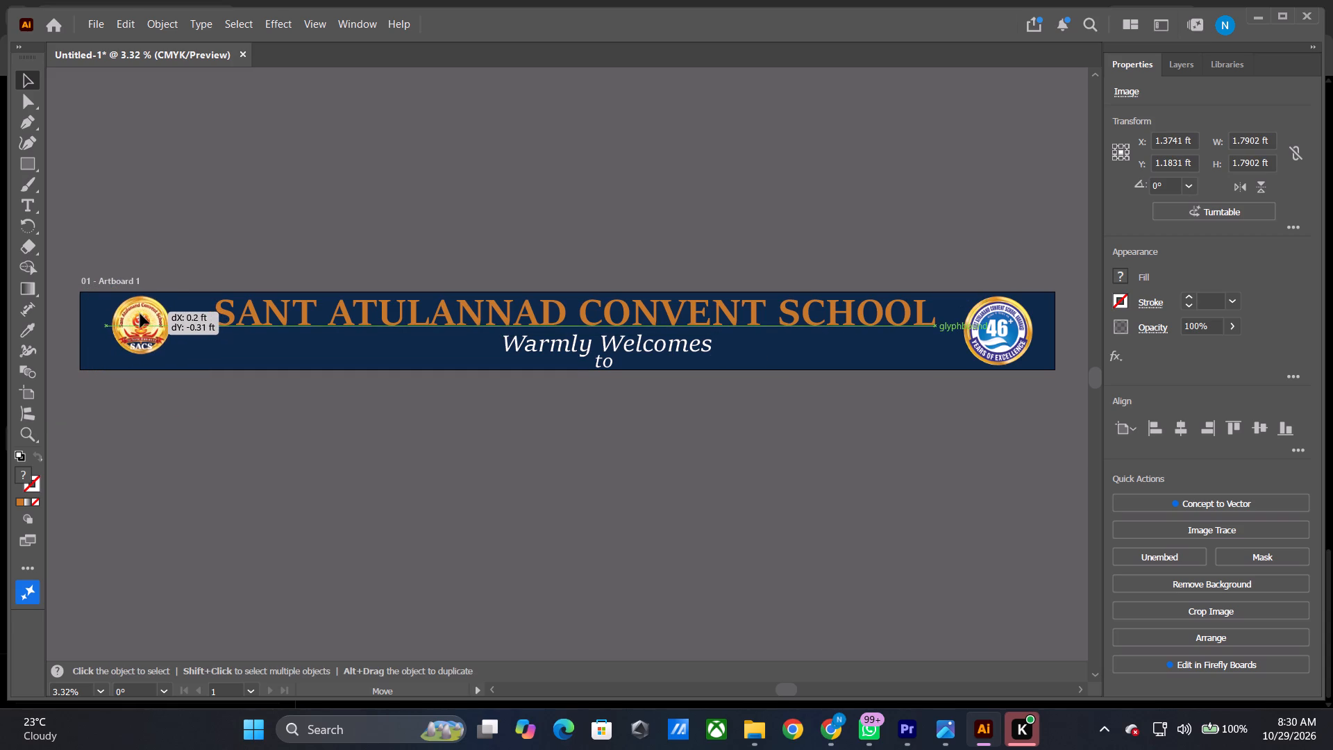
drag(140, 314, 139, 317)
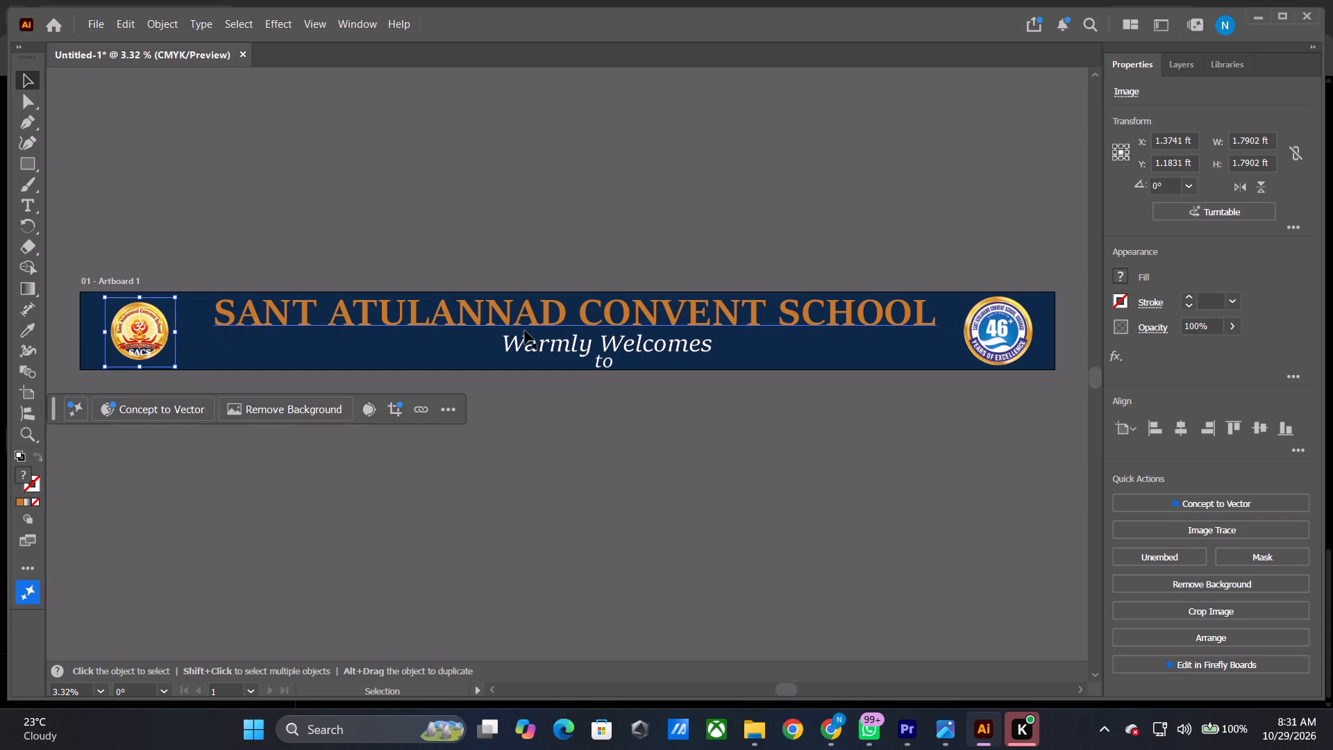
Shrink the "46+ Years of Excellence" logo at the banner's right end to about 1.89 ft square.
click(973, 329)
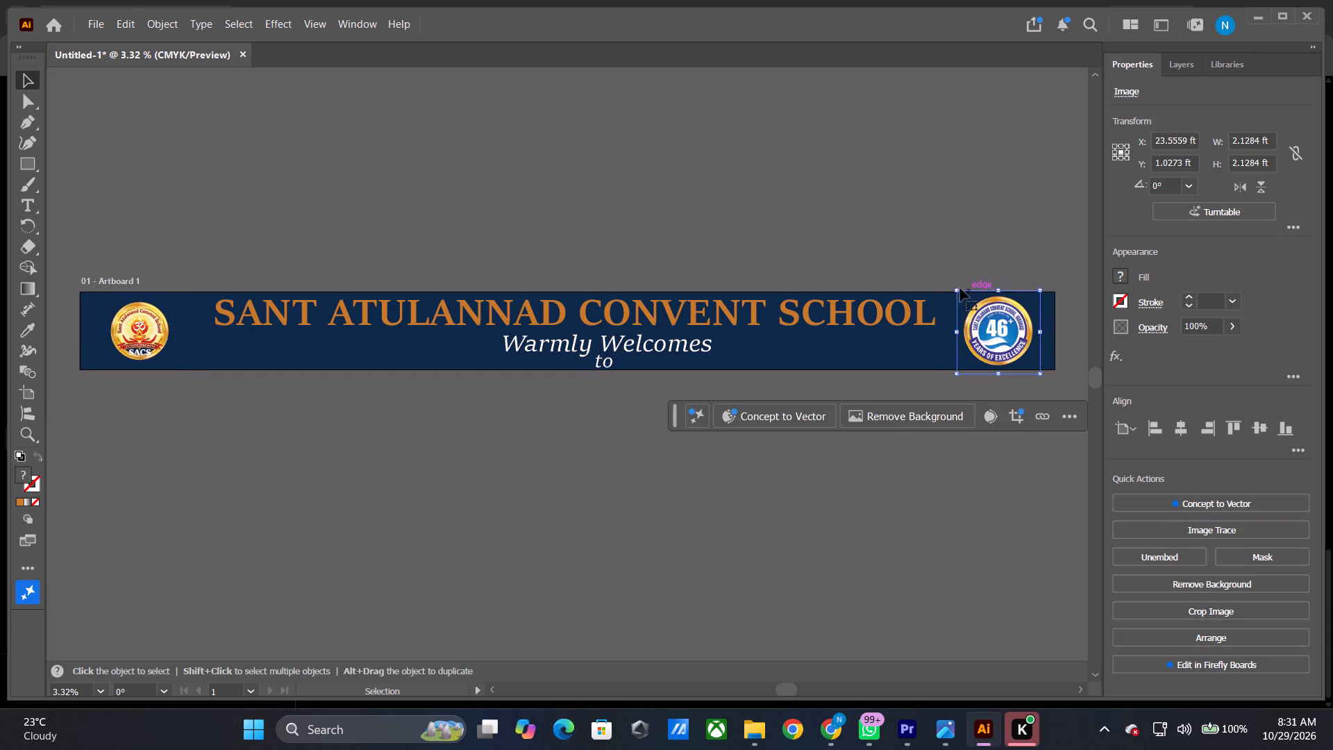
shift+drag(956, 288, 966, 295)
Delete the duplicate SACS logo hidden under the 46+ logo, placing the 46+ logo back at about X 23.57 ft, Y 1 ft.
drag(1008, 333, 1015, 362)
click(996, 305)
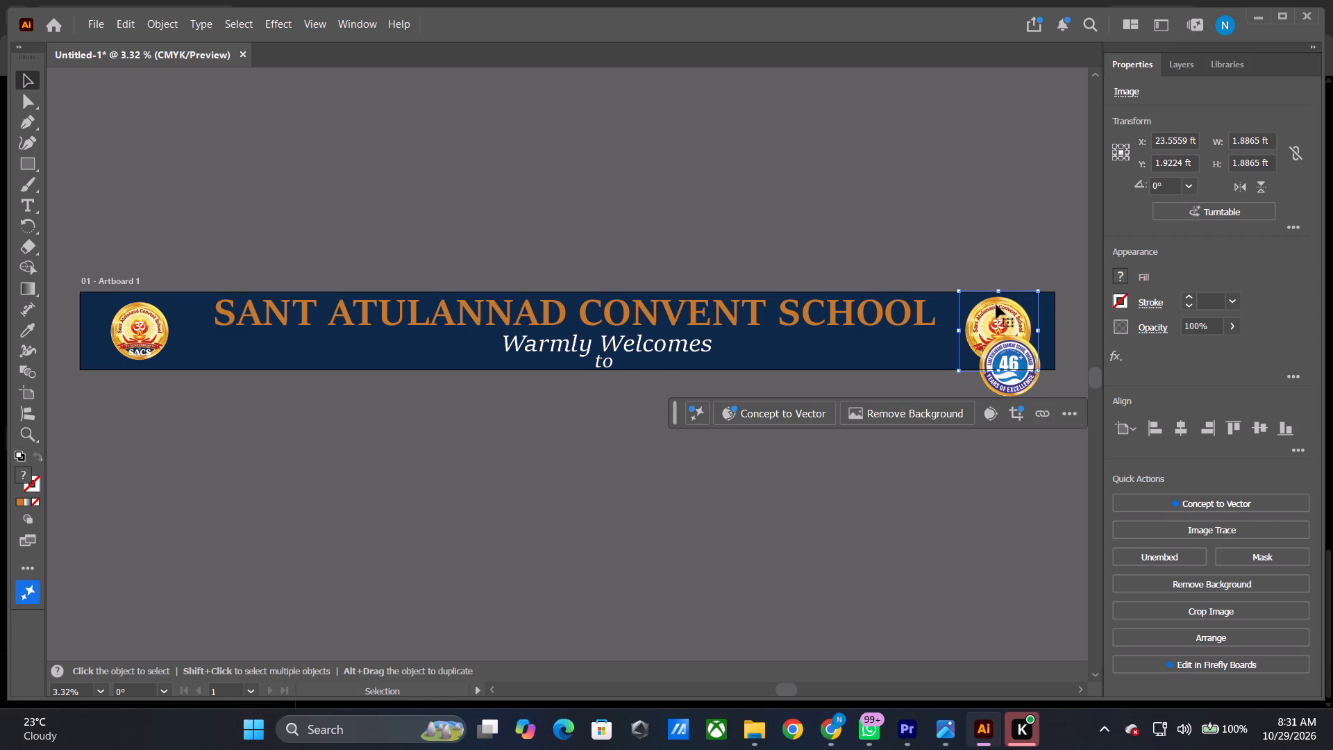
key(Delete)
drag(1014, 352, 1003, 316)
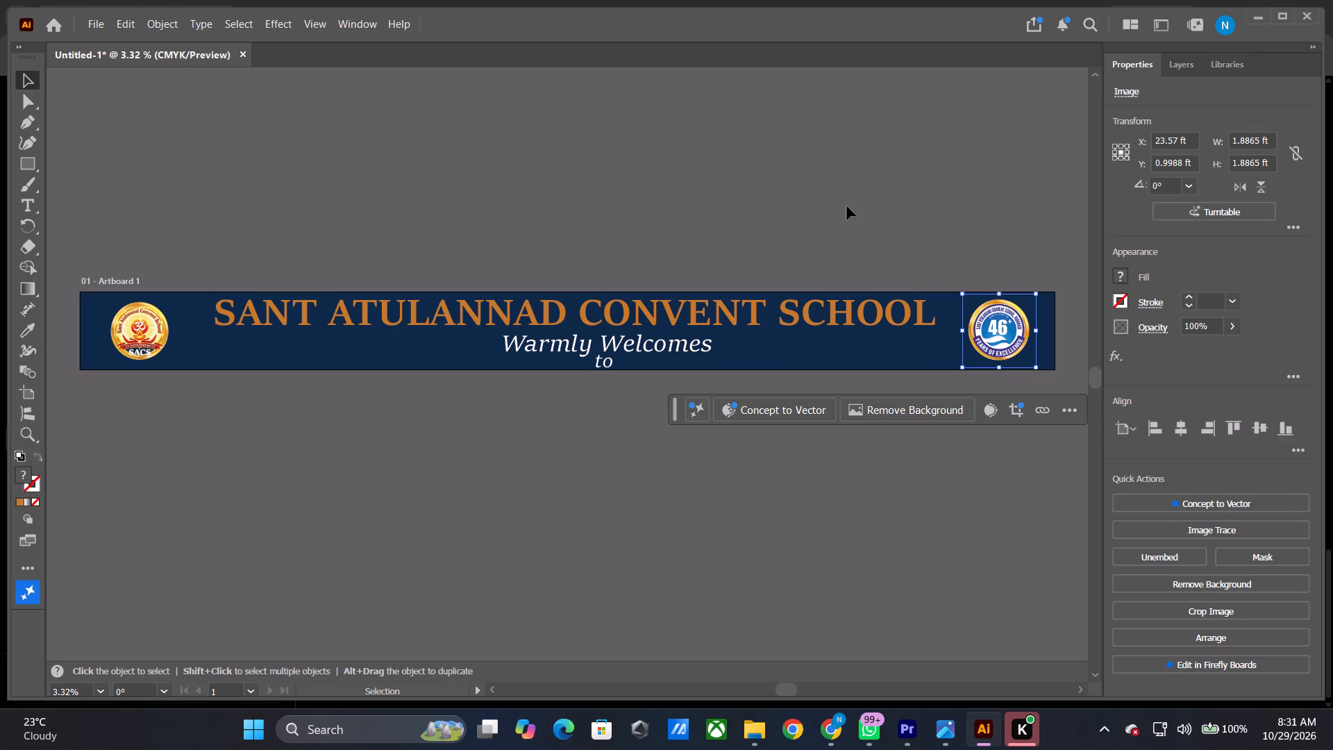
click(847, 206)
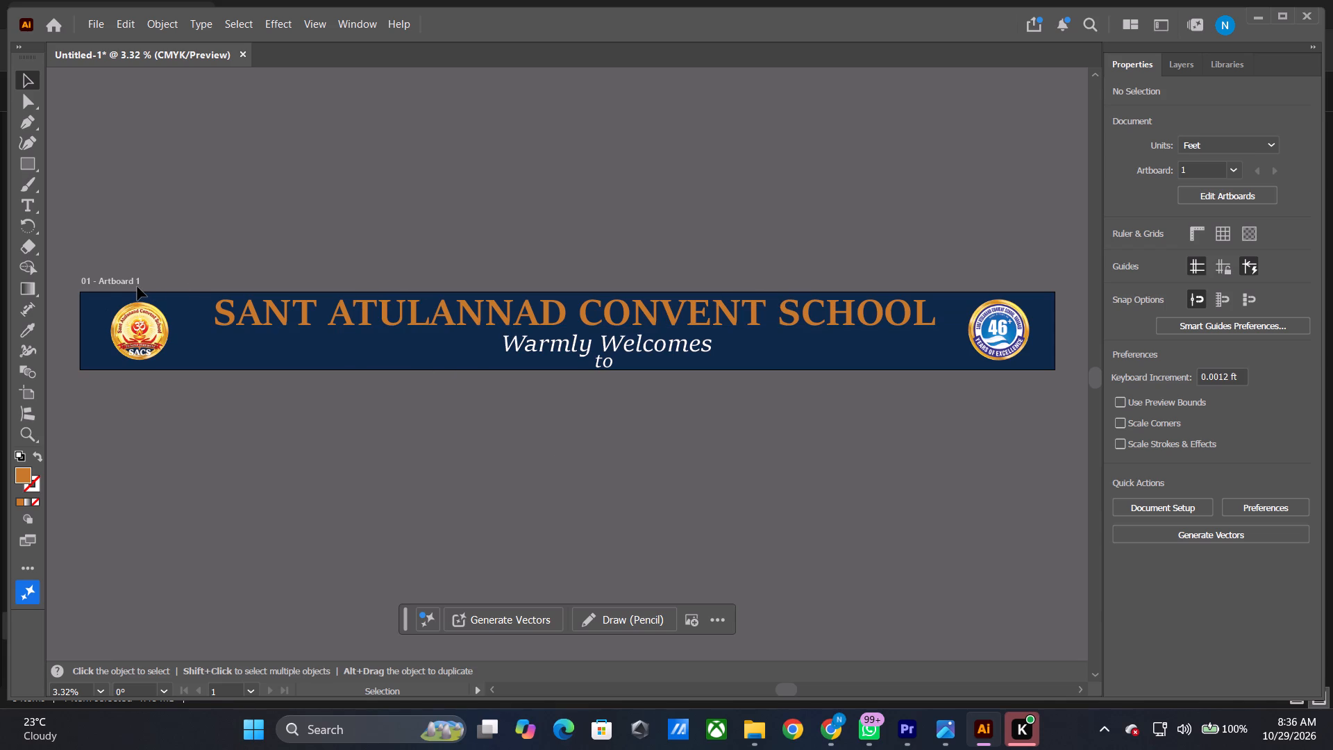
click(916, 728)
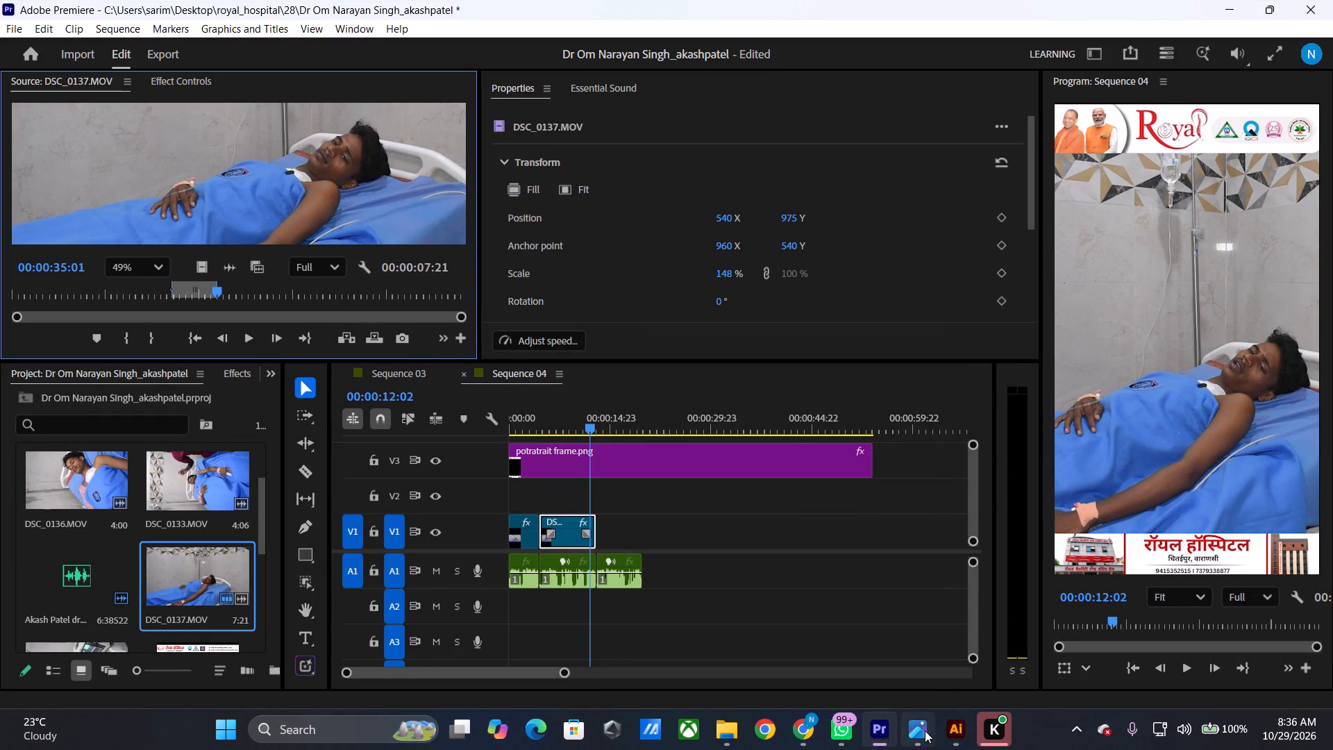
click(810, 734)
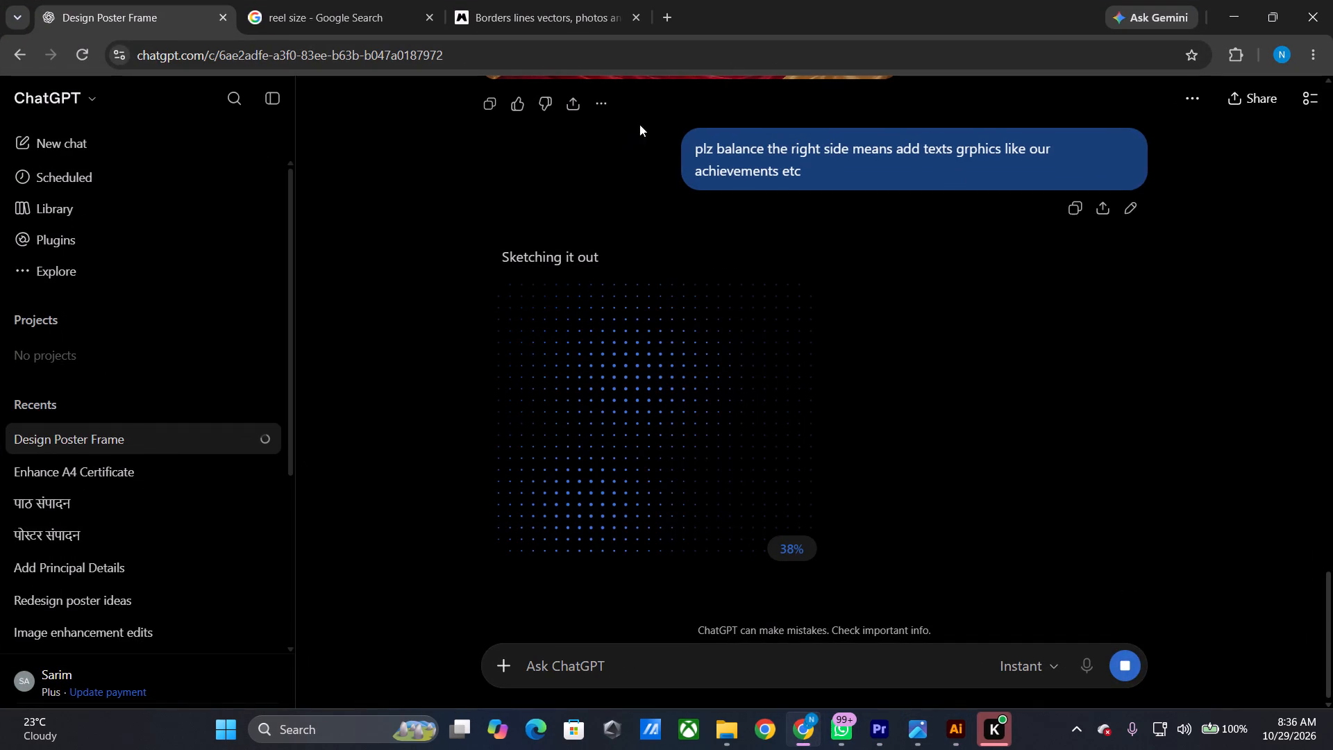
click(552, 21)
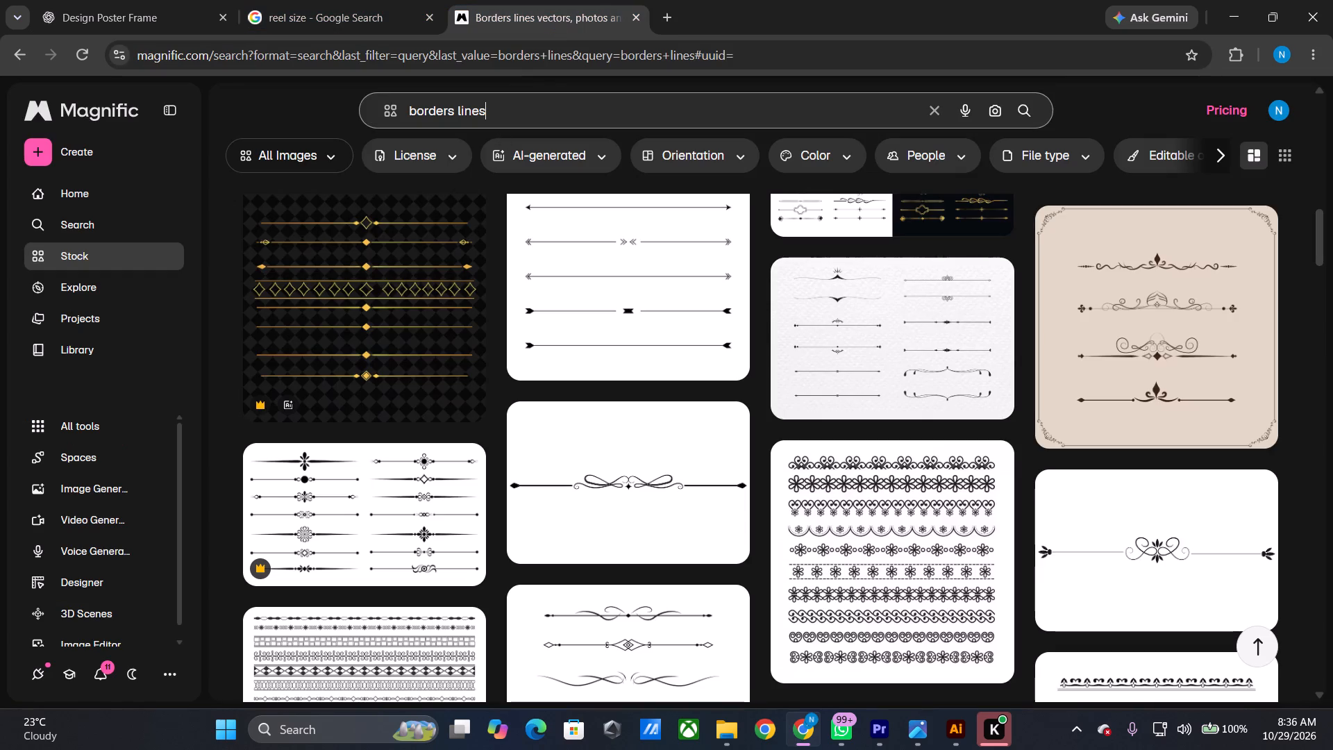
Search Google for "flowers overlays" in a new tab.
click(675, 15)
click(529, 328)
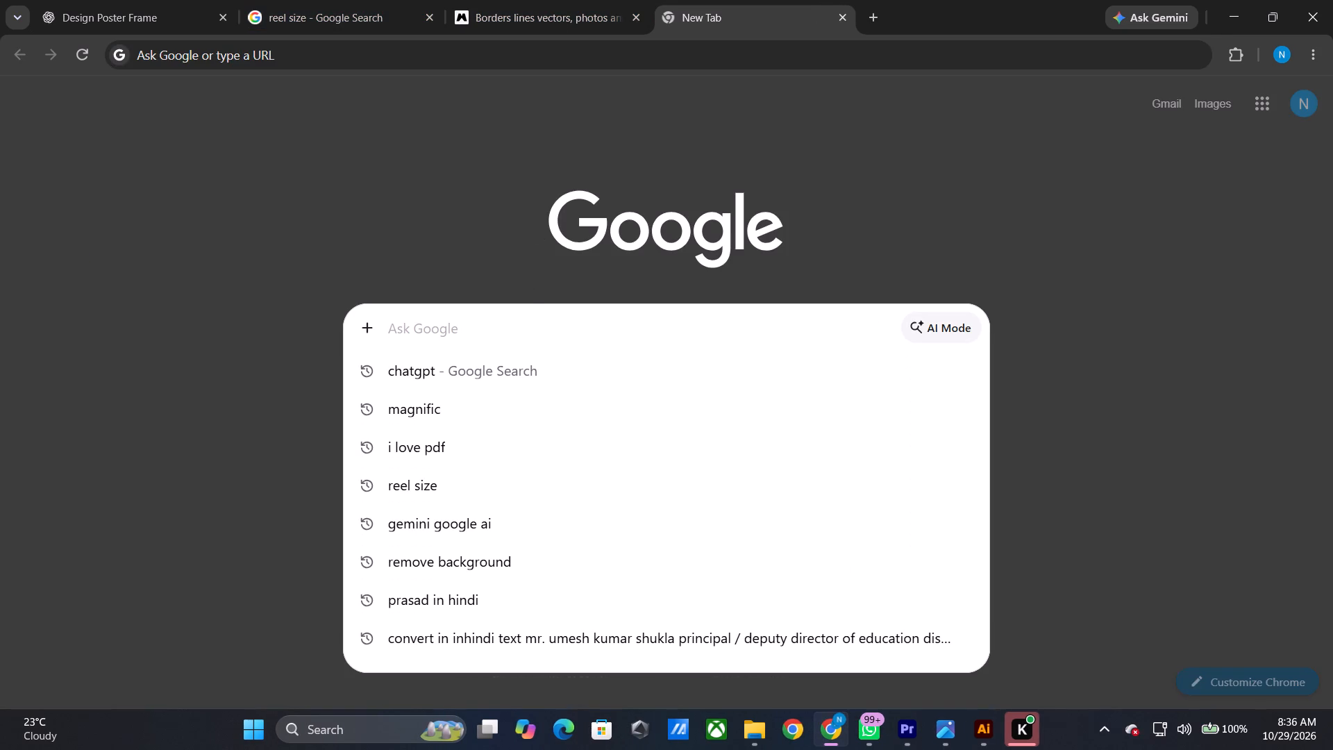
text(flowers overlays)
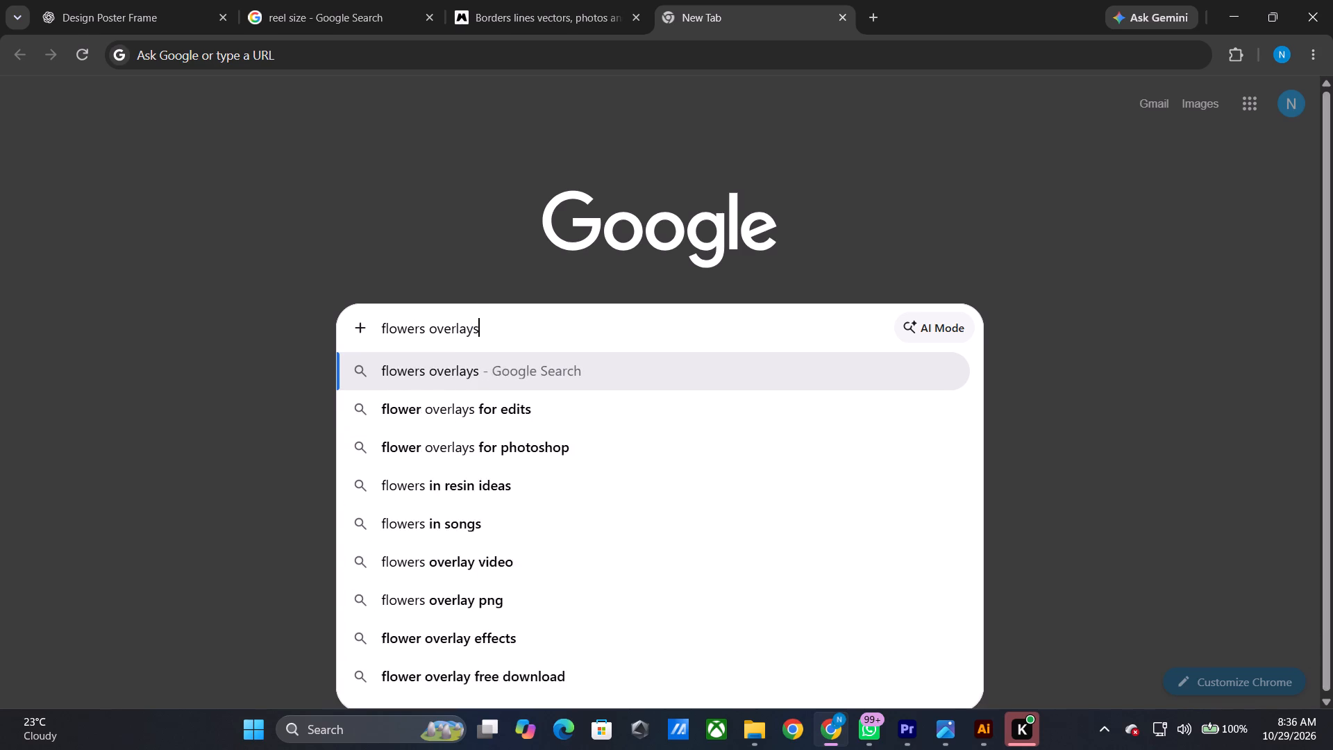
key(Return)
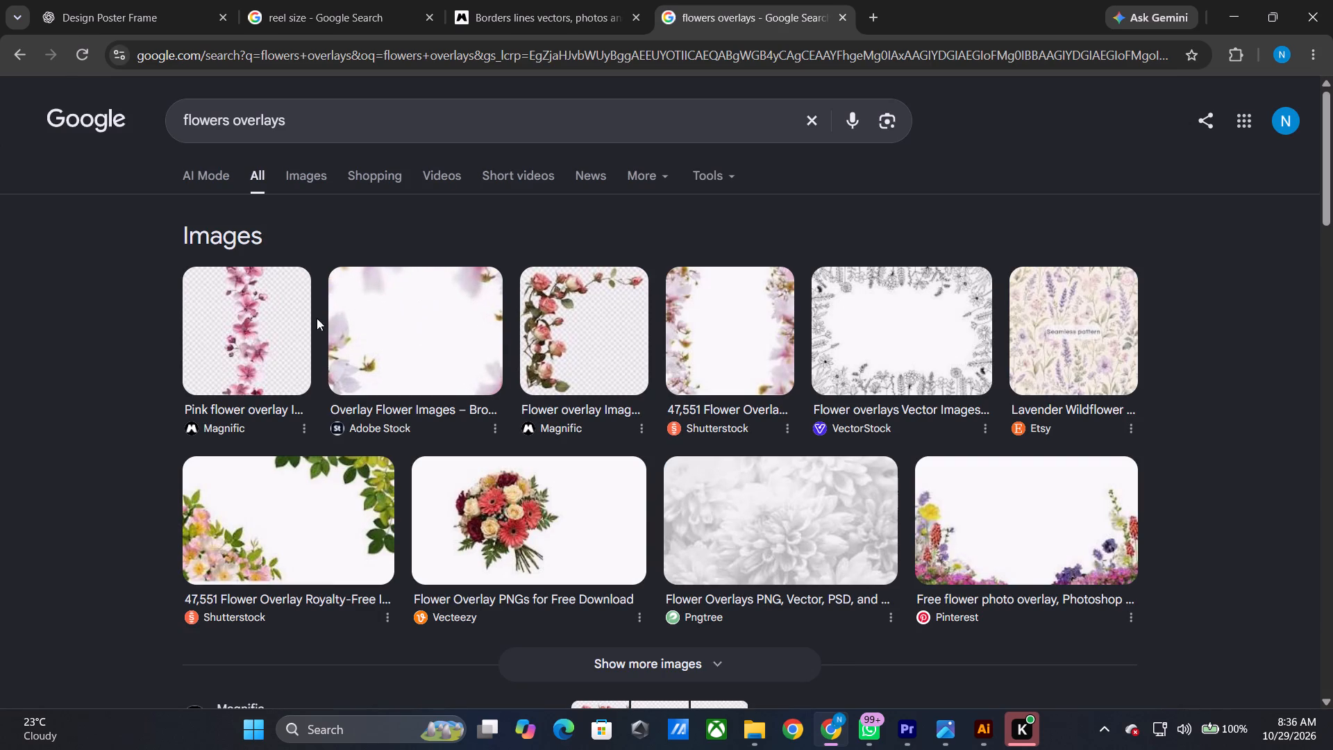
Preview the grey chrysanthemum overlay from Pngtree in the image results and open its Flower Overlays page.
scroll(538, 360, down, 1)
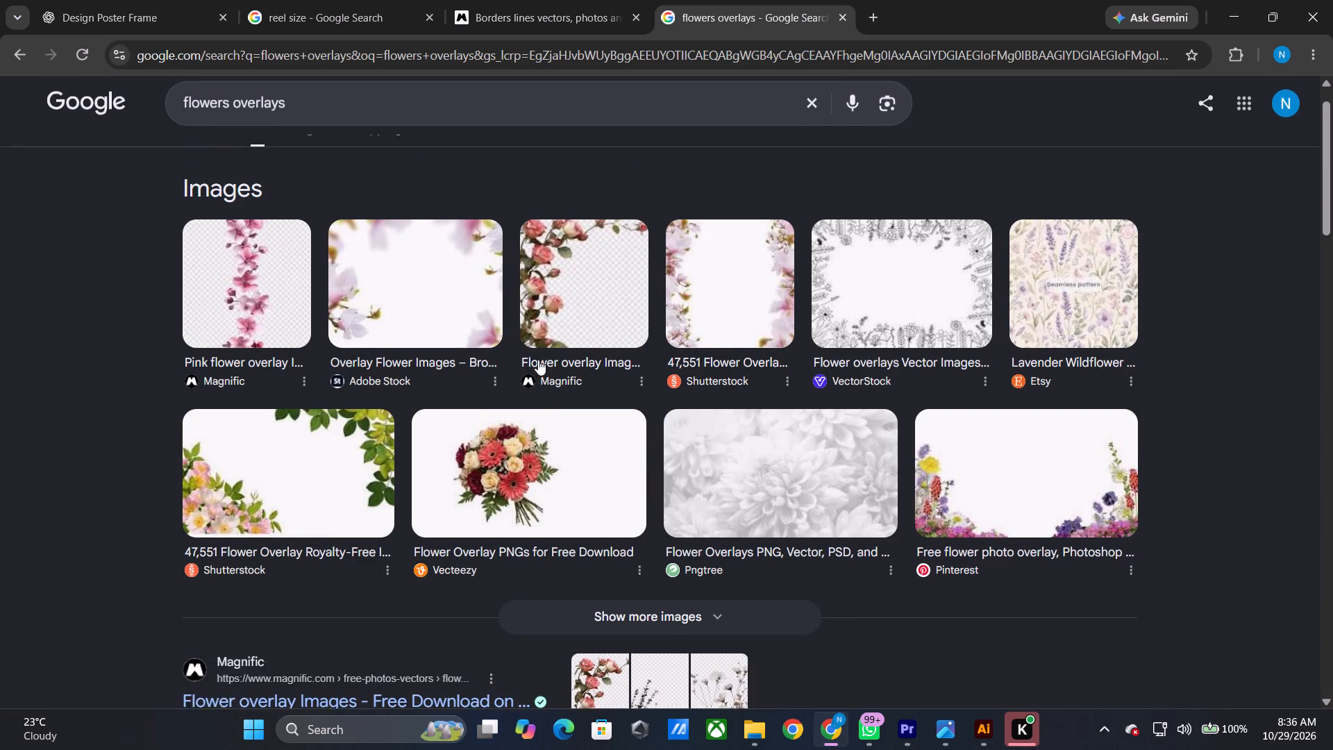
scroll(538, 360, down, 1)
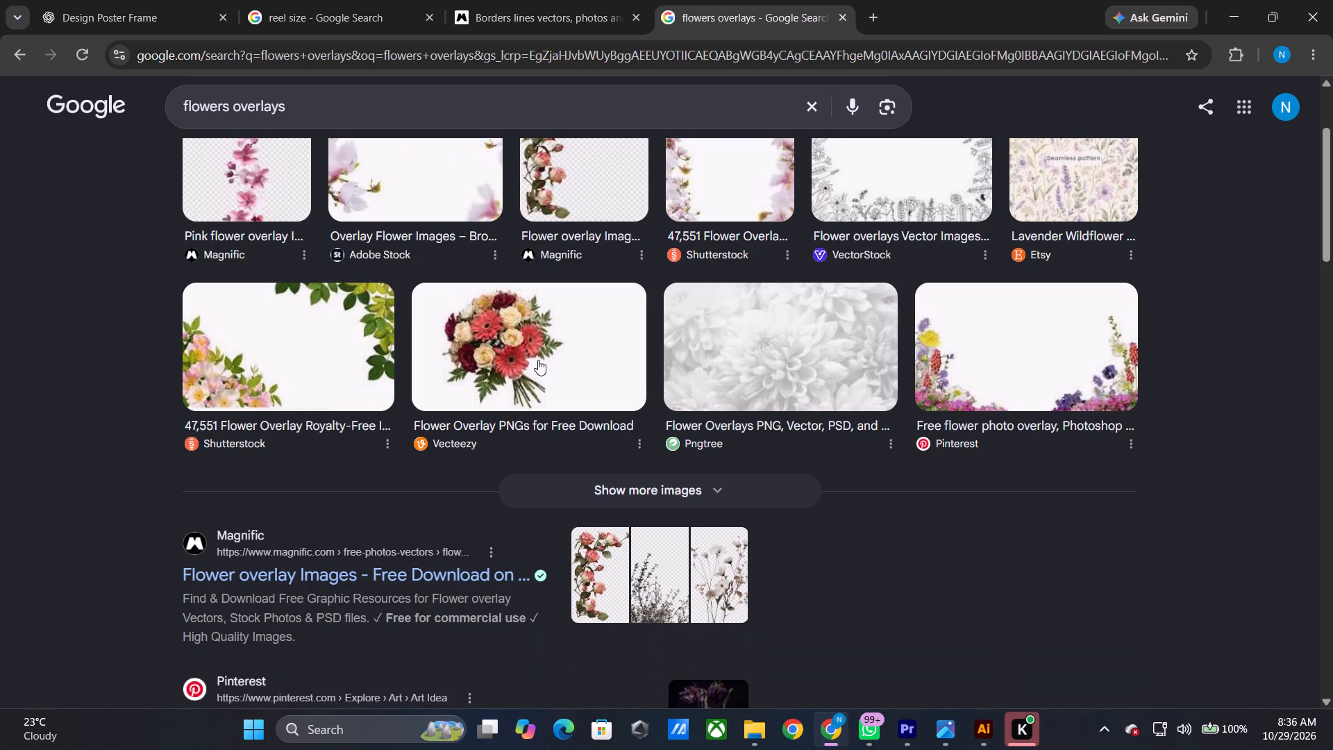
click(698, 370)
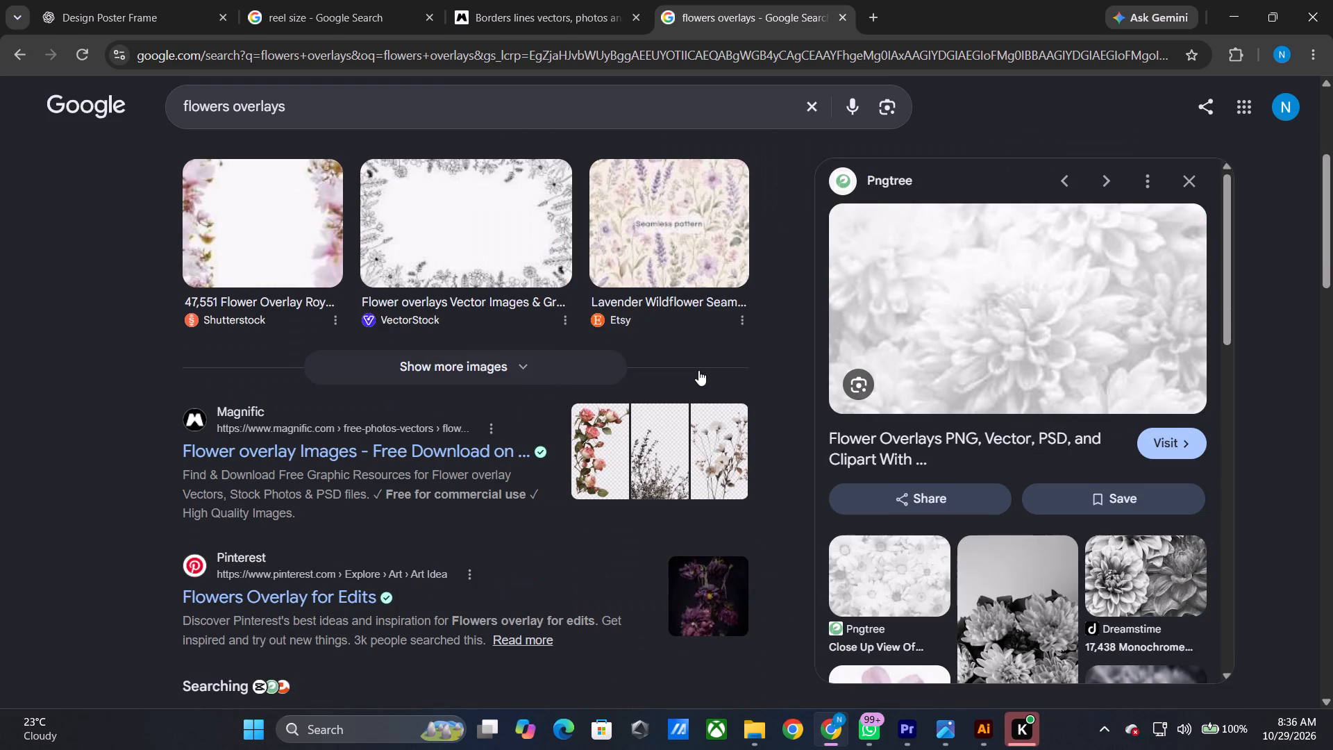
scroll(996, 414, down, 1)
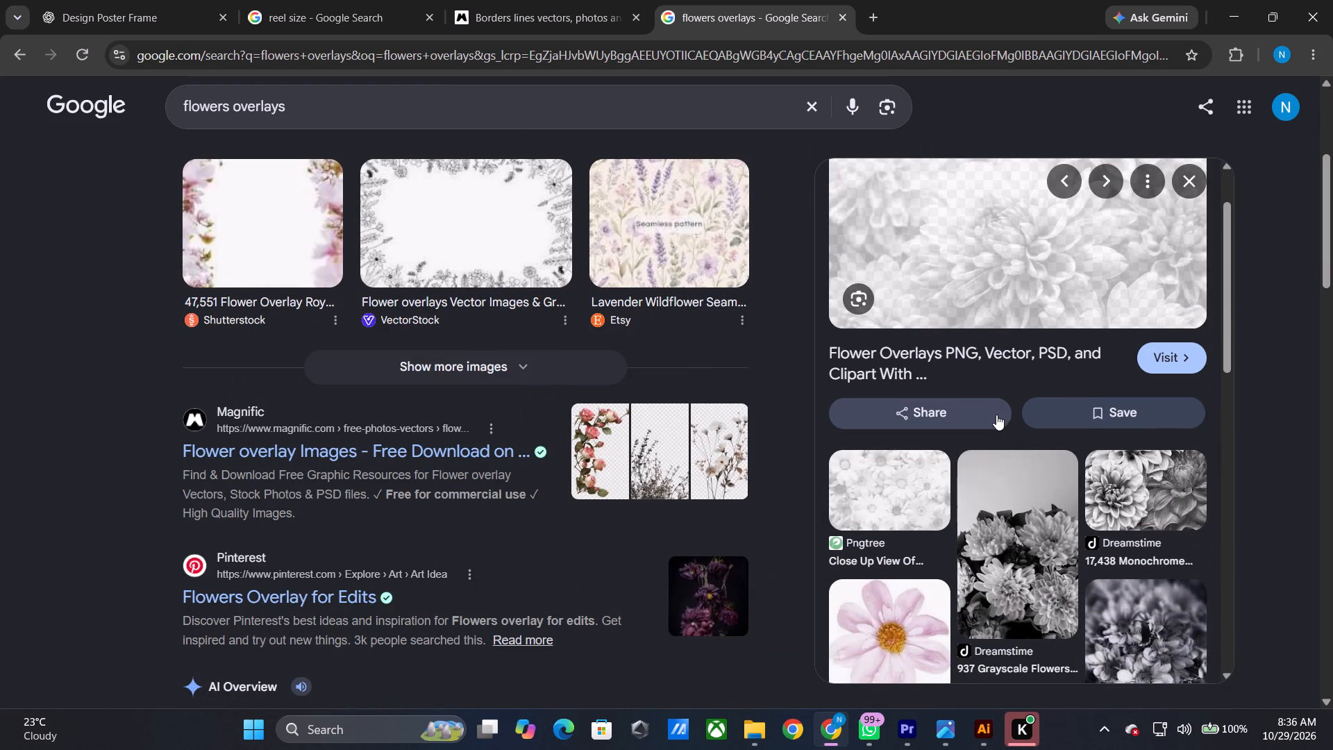
scroll(996, 415, up, 1)
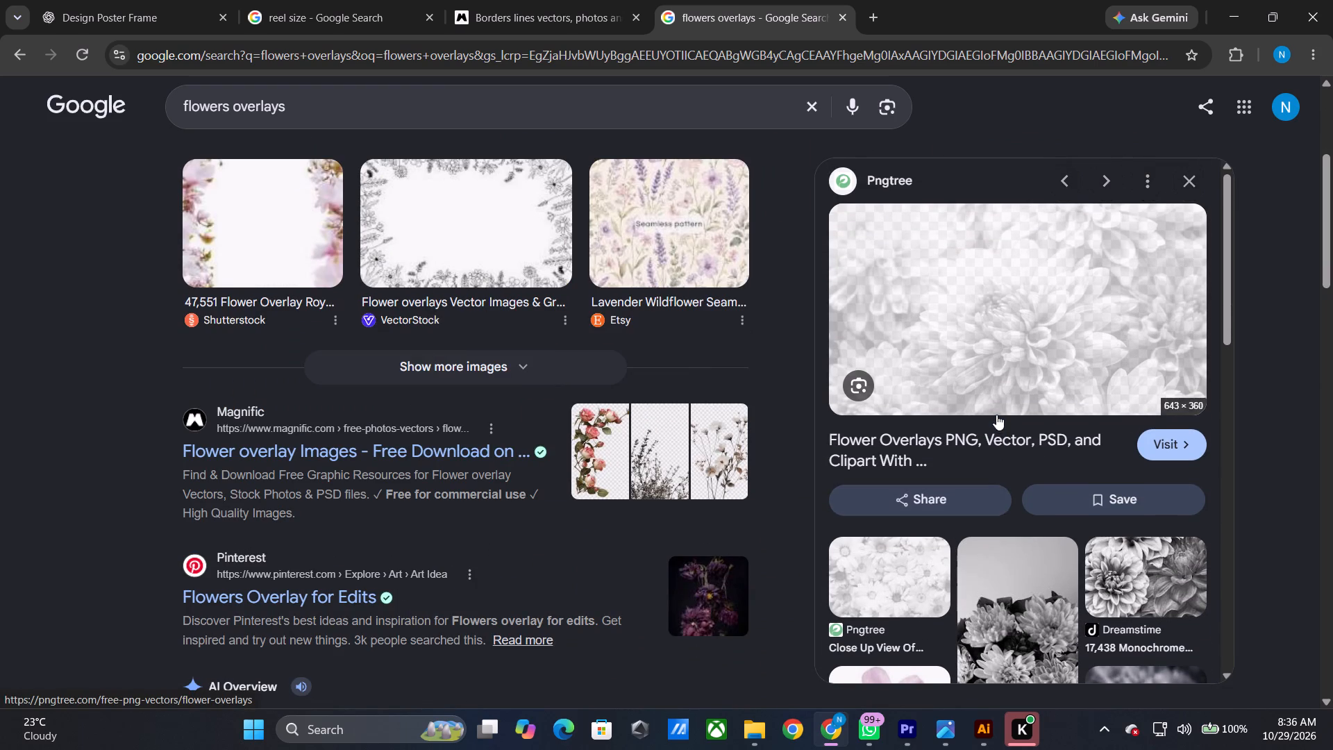
scroll(996, 415, down, 2)
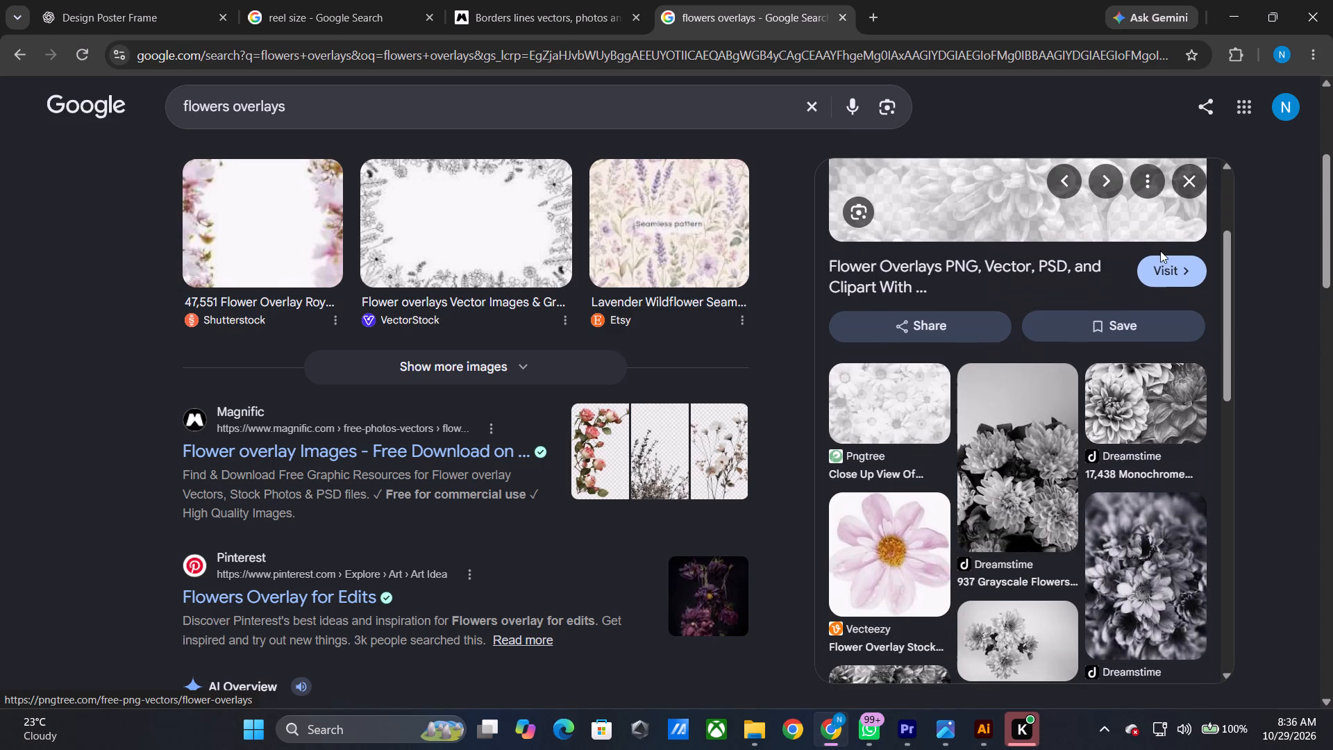
click(1156, 267)
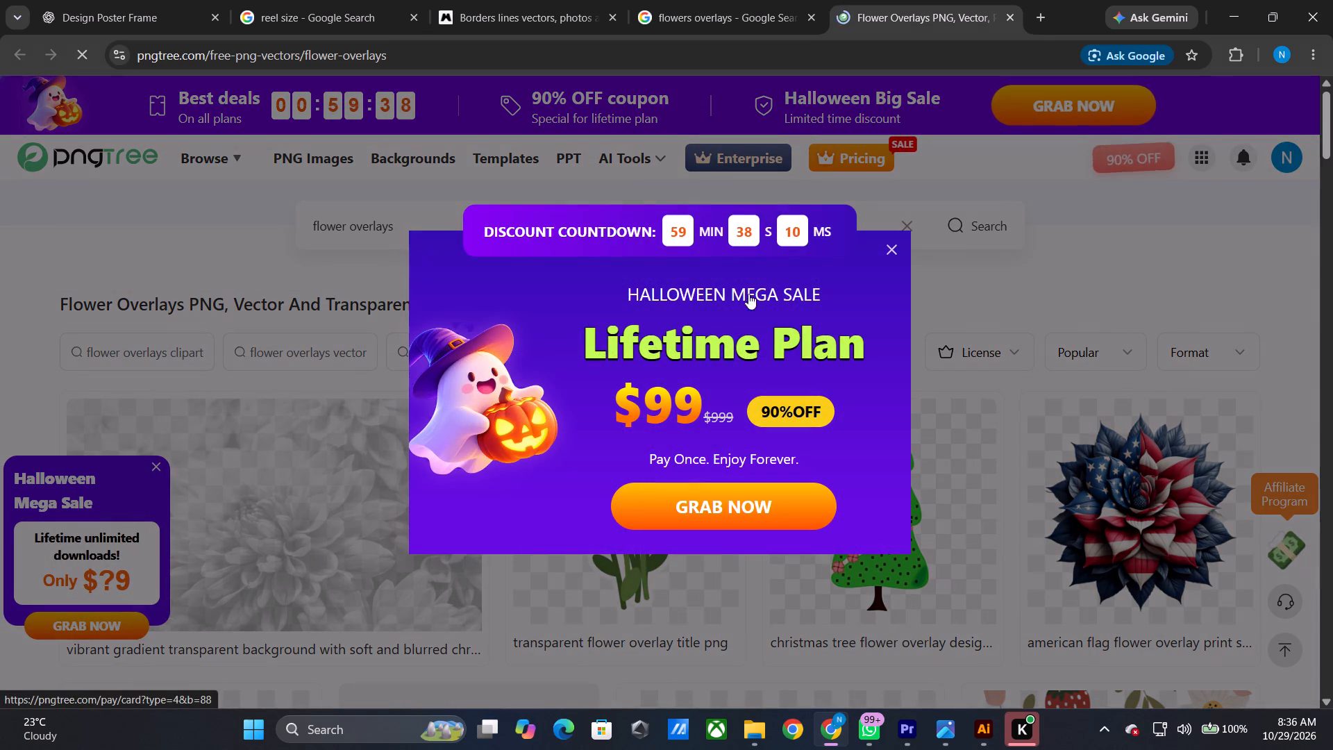
Dismiss the Pngtree offers and start the free PNG download of the soft blurred chrysanthemum flowers overlay.
click(882, 251)
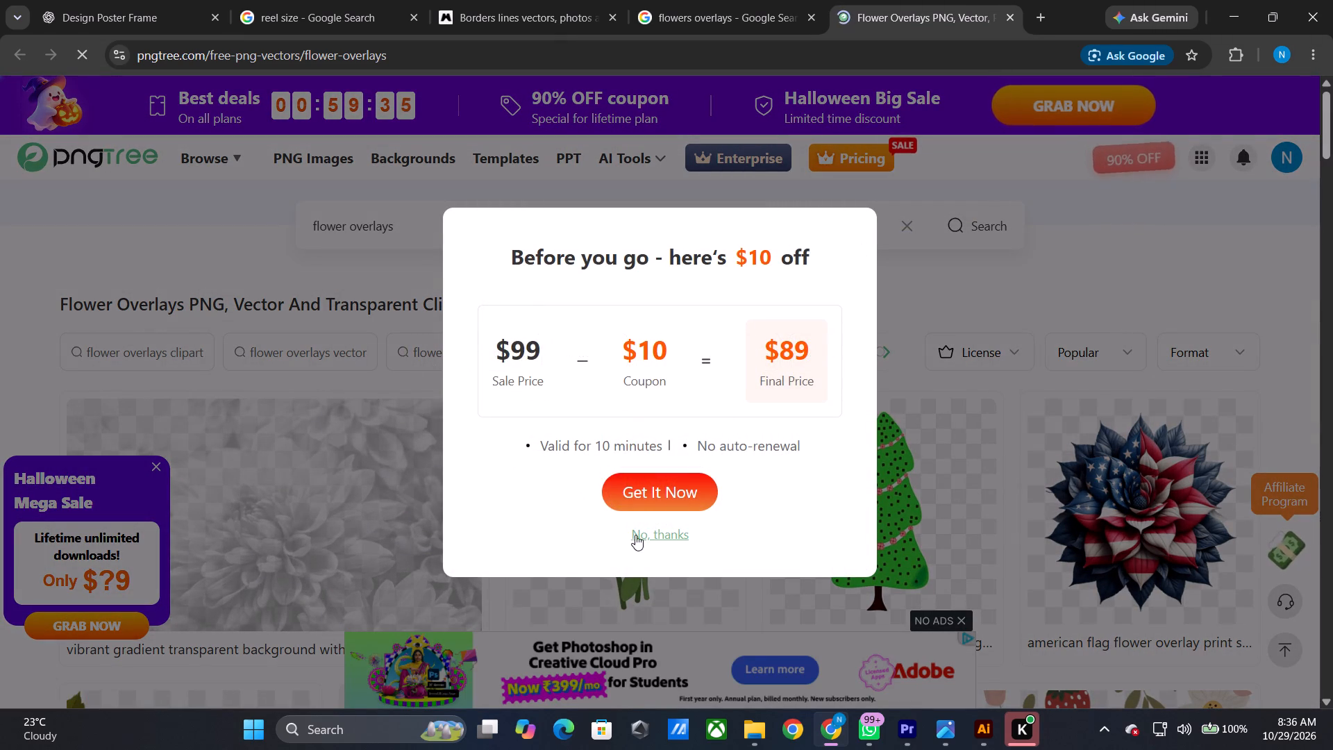
click(635, 535)
scroll(620, 473, down, 4)
scroll(451, 351, up, 2)
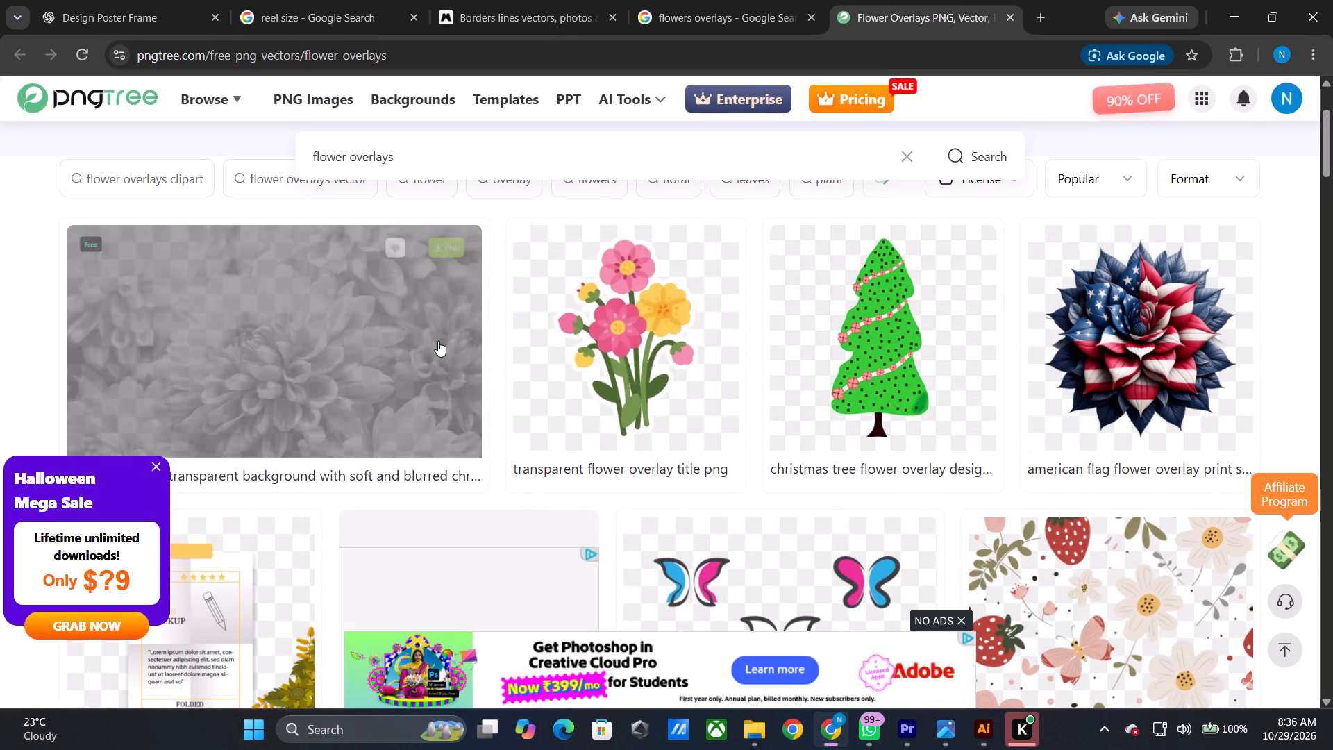
click(437, 341)
click(1068, 432)
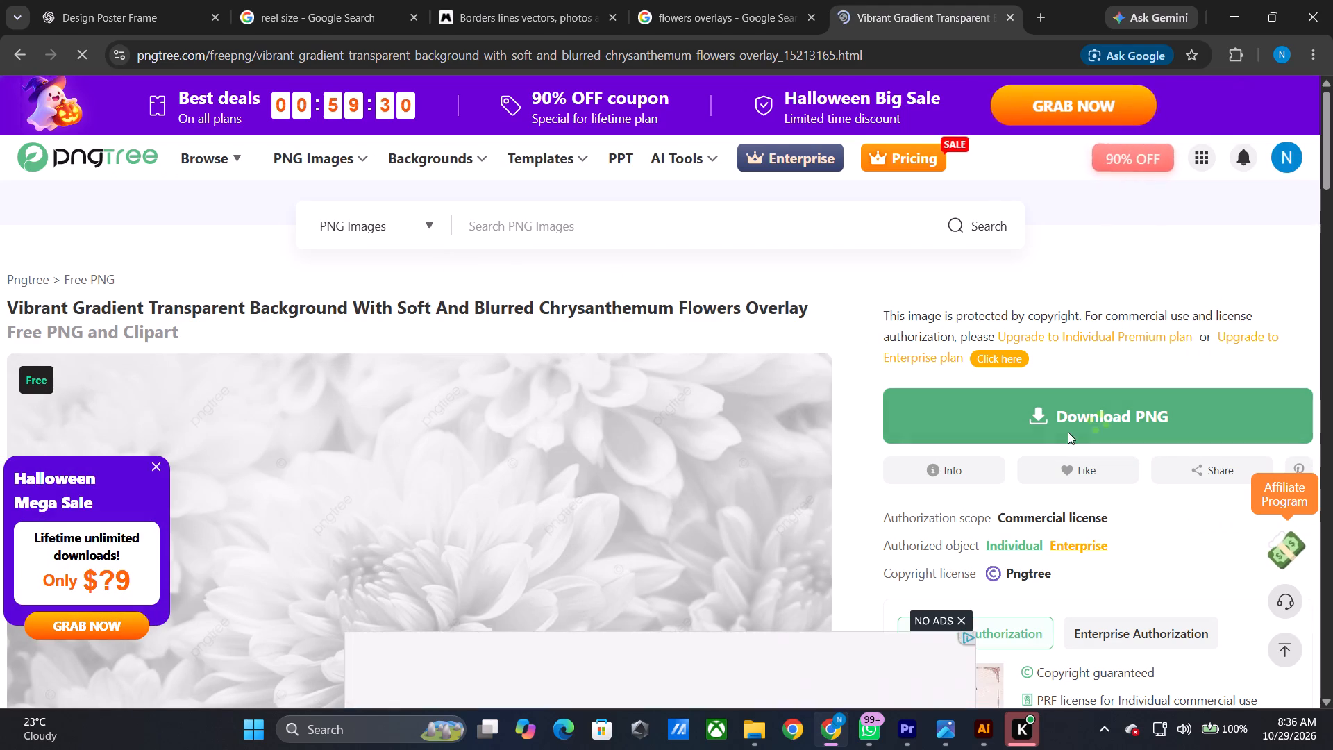
click(644, 606)
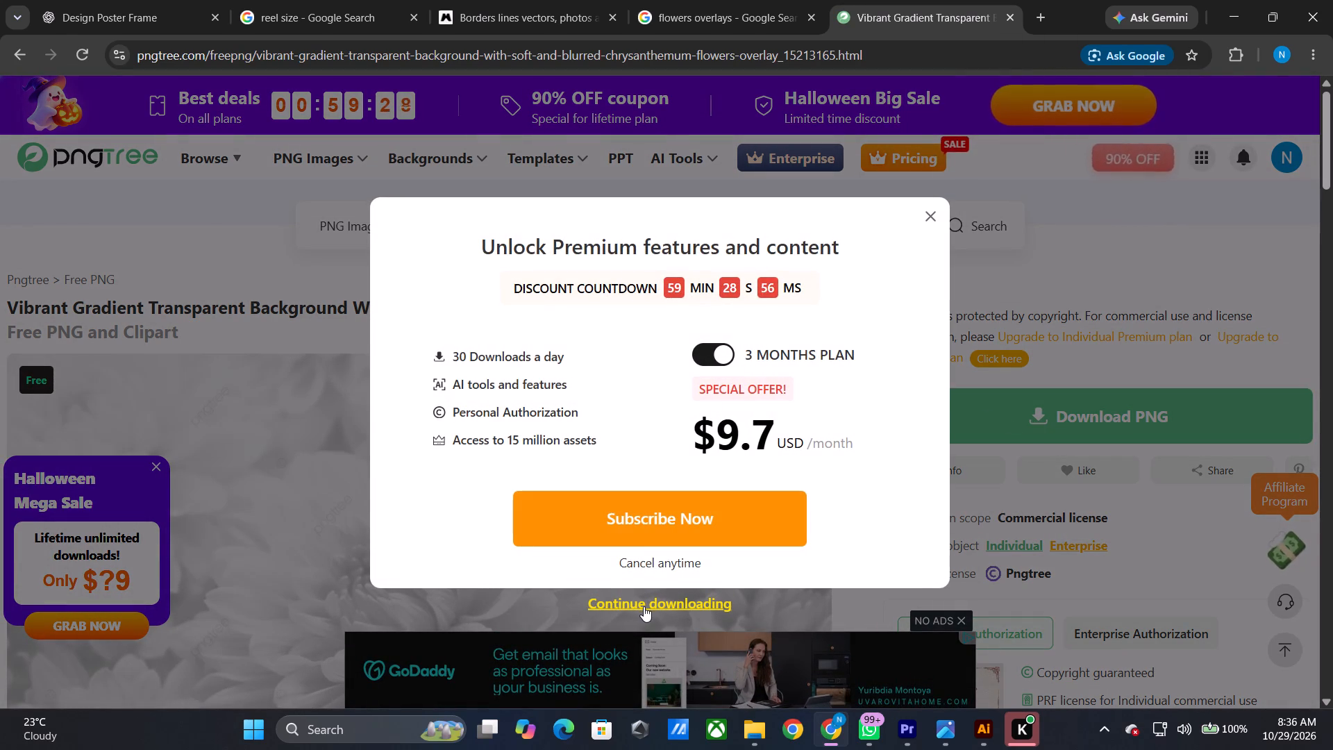
click(594, 383)
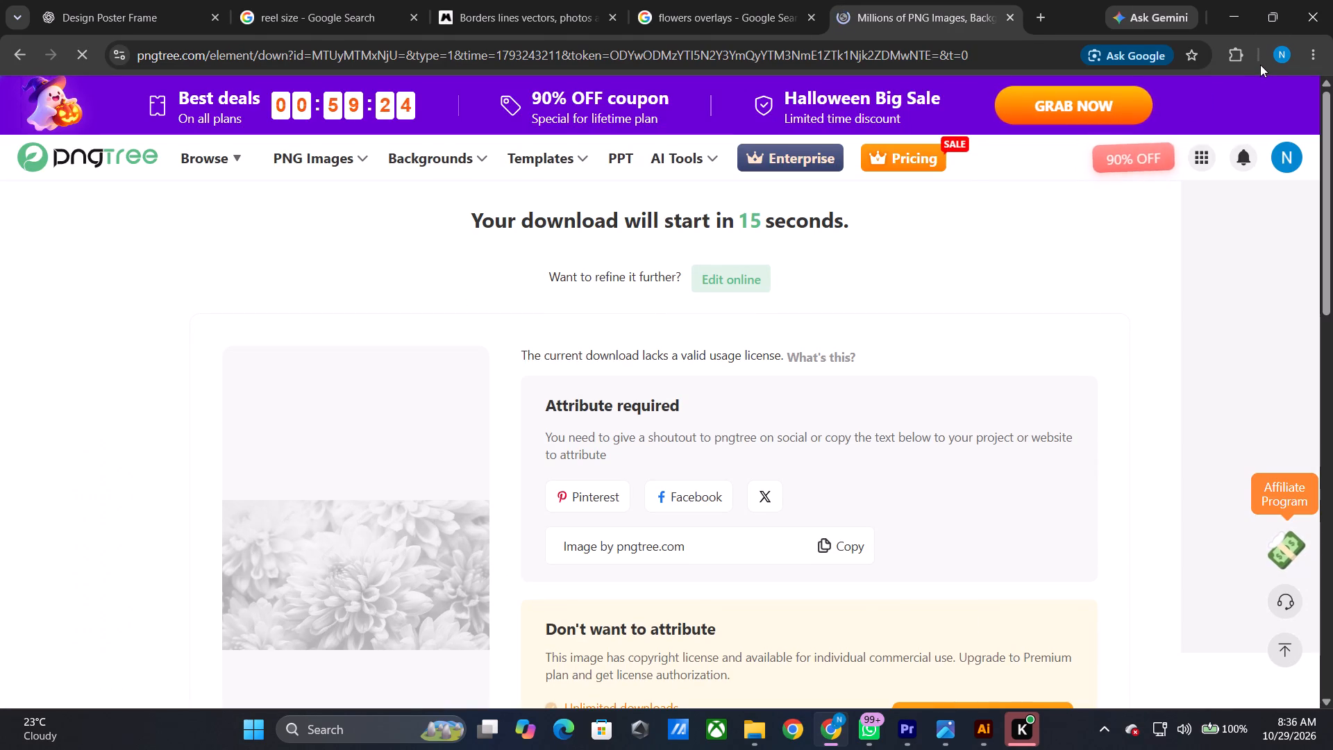
Switch to Premiere and place the marked range of DSC_0137.MOV, video only, on V1 directly after the existing clips in Sequence 04.
click(1236, 6)
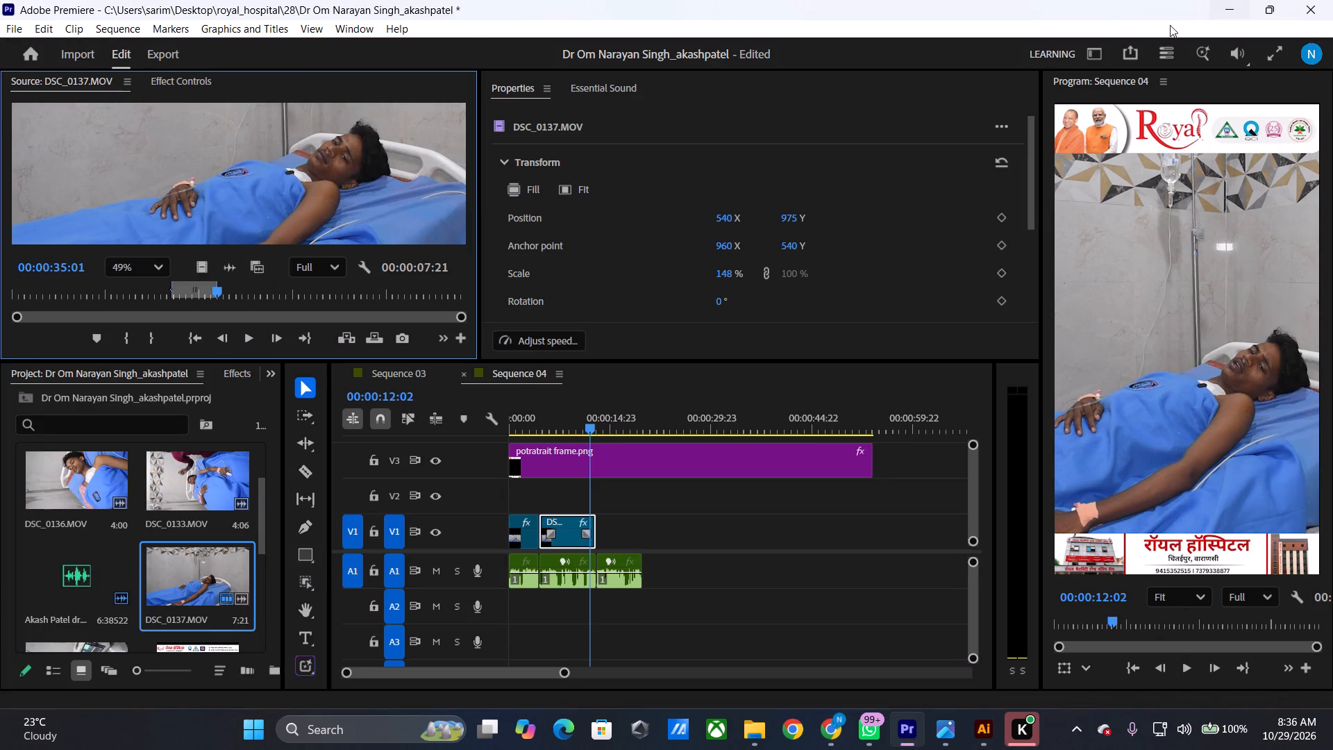
drag(205, 270, 442, 464)
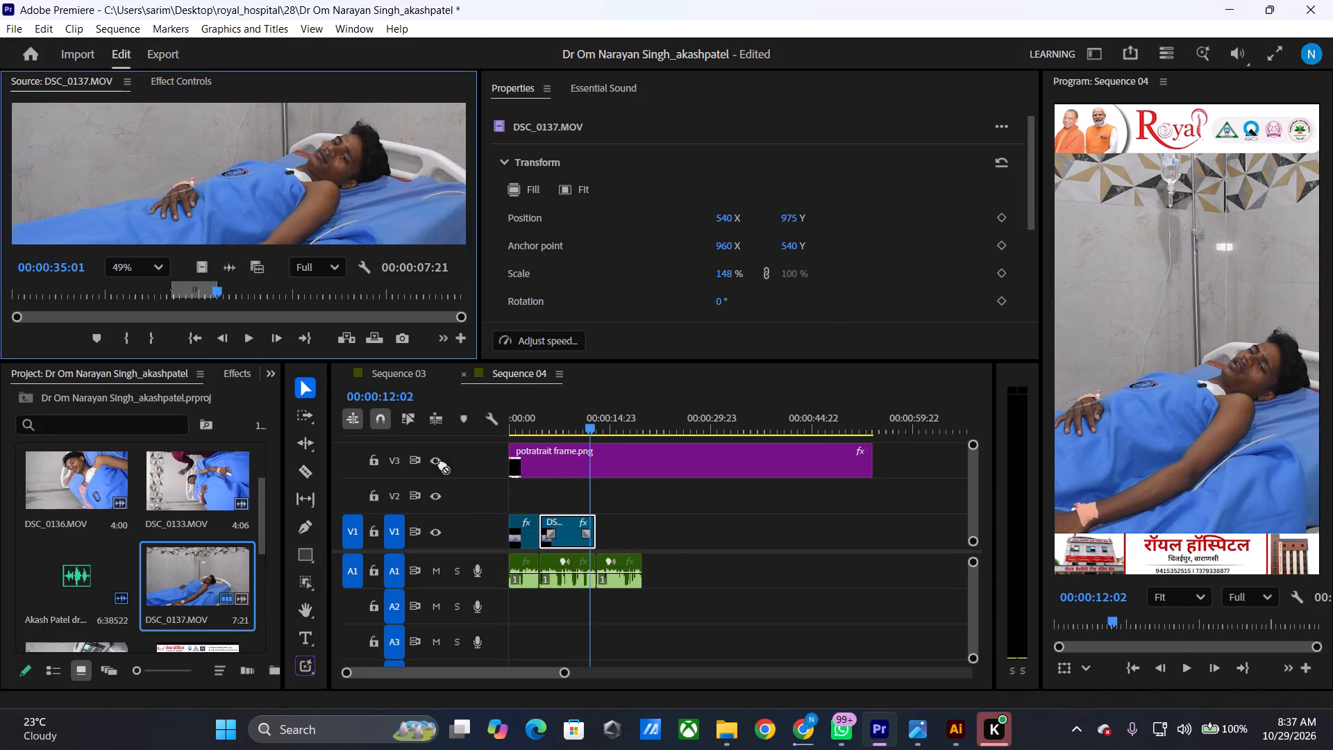
drag(442, 464, 604, 526)
Play through the added DSC_0137.MOV clip on V1 and trim its end to align with the end of the A1 audio.
click(594, 420)
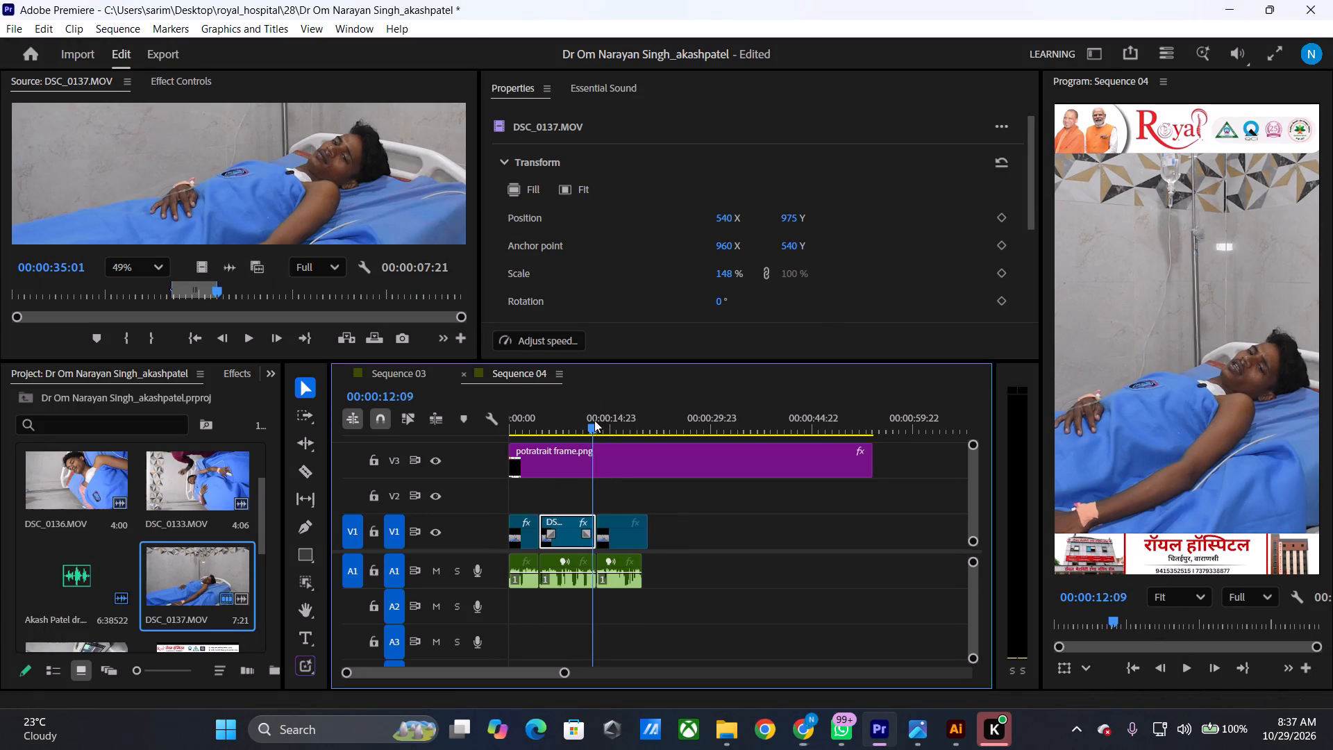
key(space)
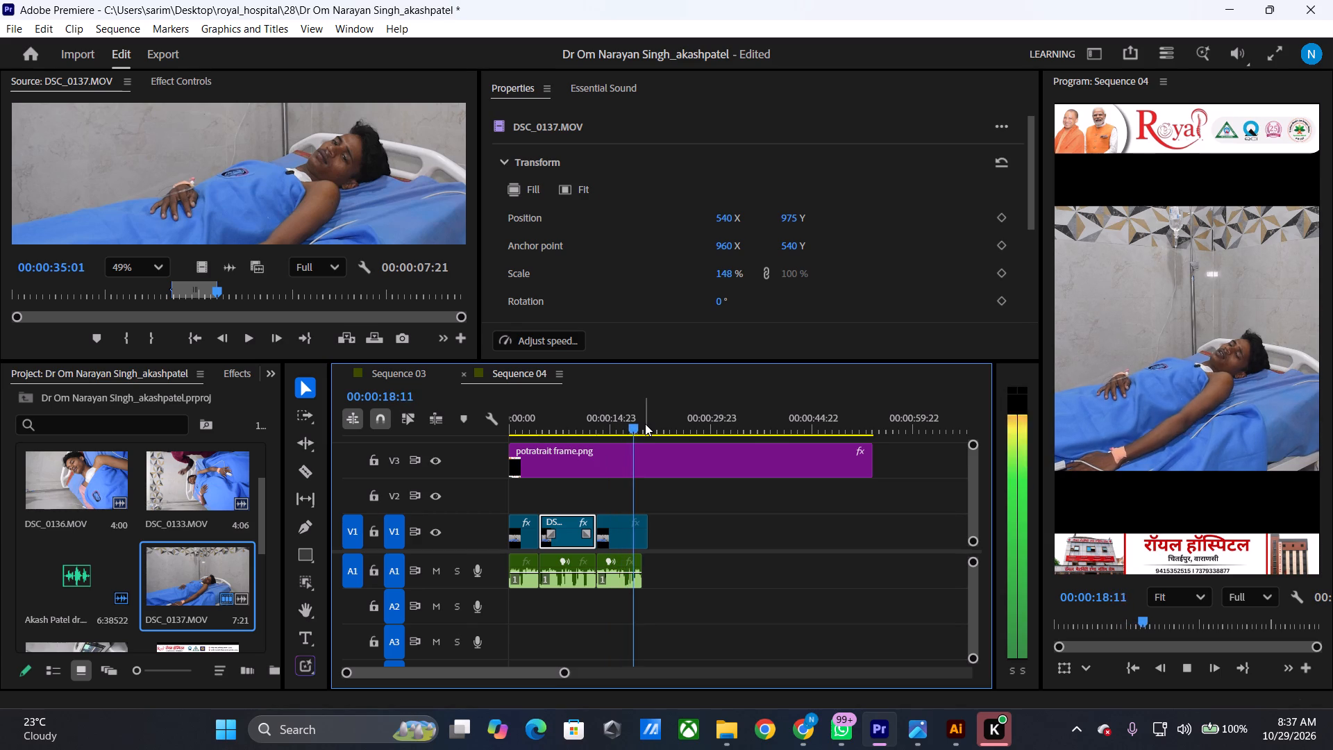
key(space)
drag(642, 424, 632, 424)
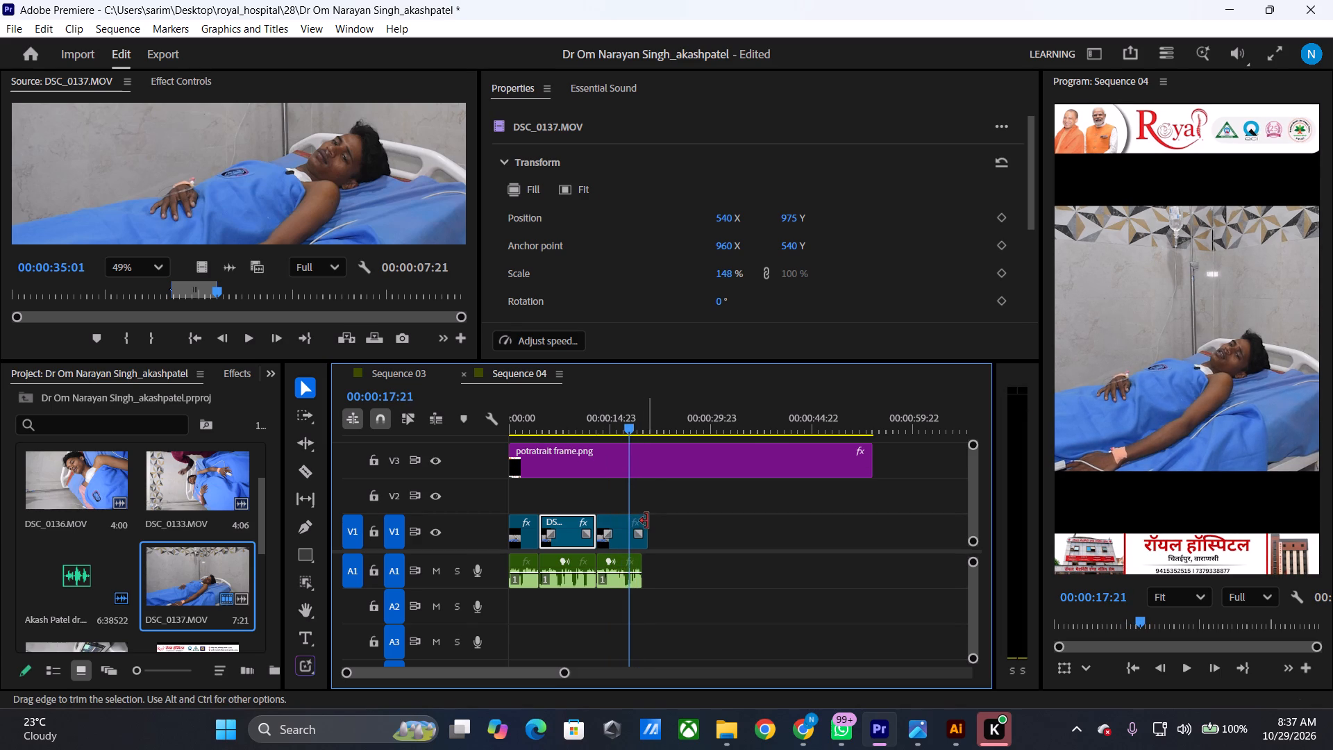
drag(647, 522, 640, 517)
Play the end of Sequence 04 to check the trimmed clip against the audio.
click(624, 425)
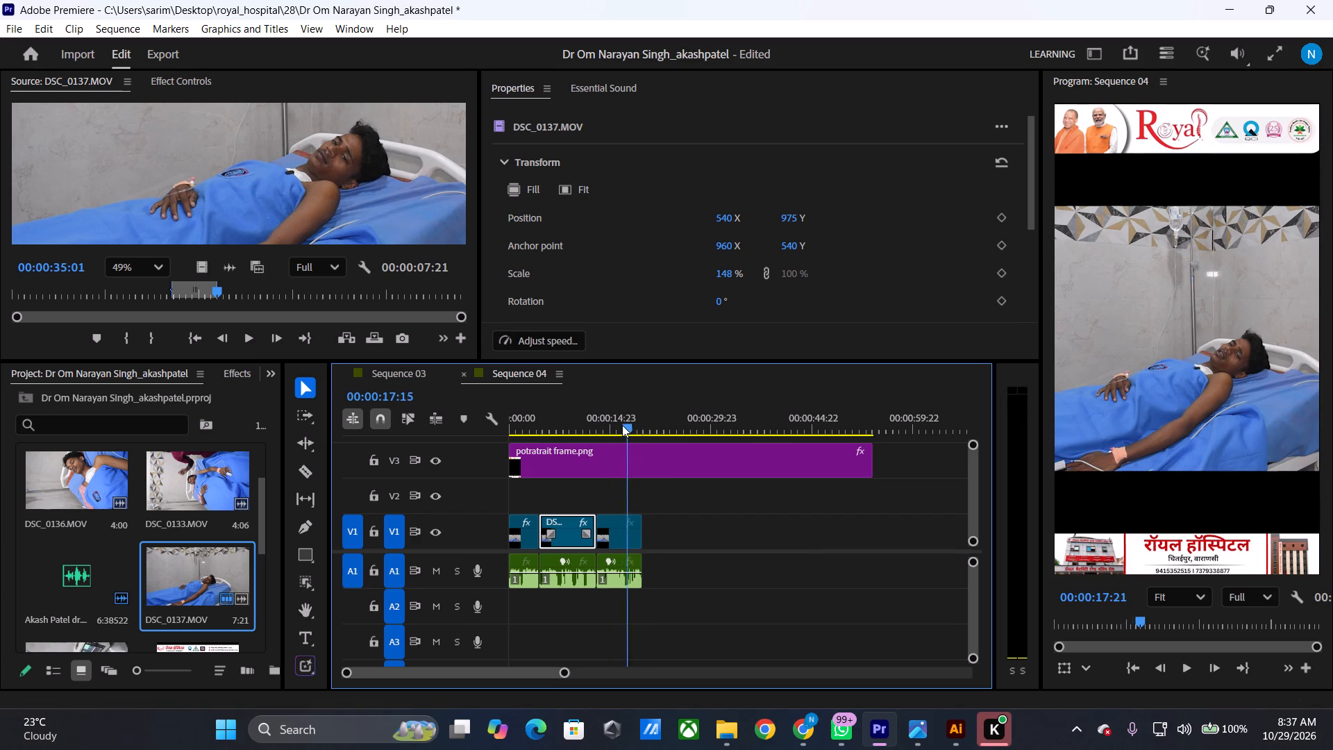
key(space)
key(space)
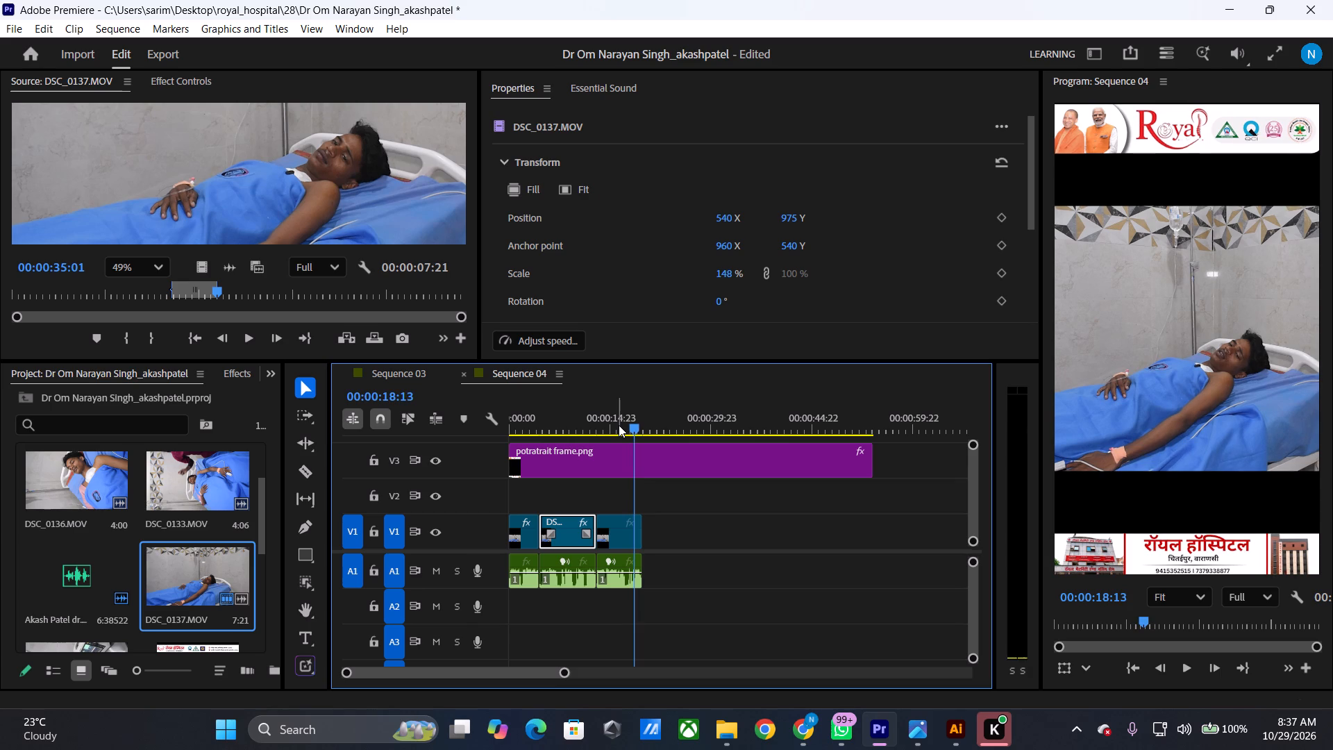
key(space)
key(space)
key(space)
key(space)
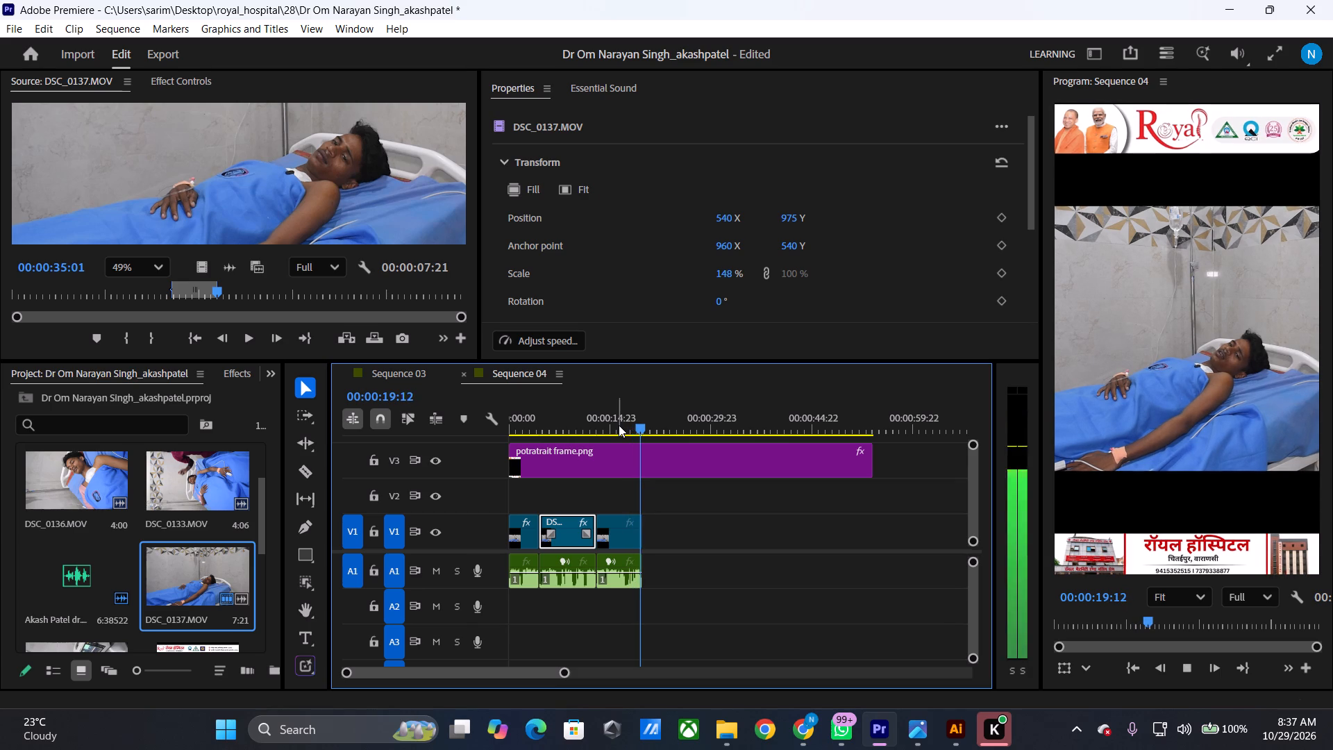
Open the patient's mp4 audio in the Source monitor and mark the range from 00;00;49;13 to 00;00;54;00.
double_click(64, 581)
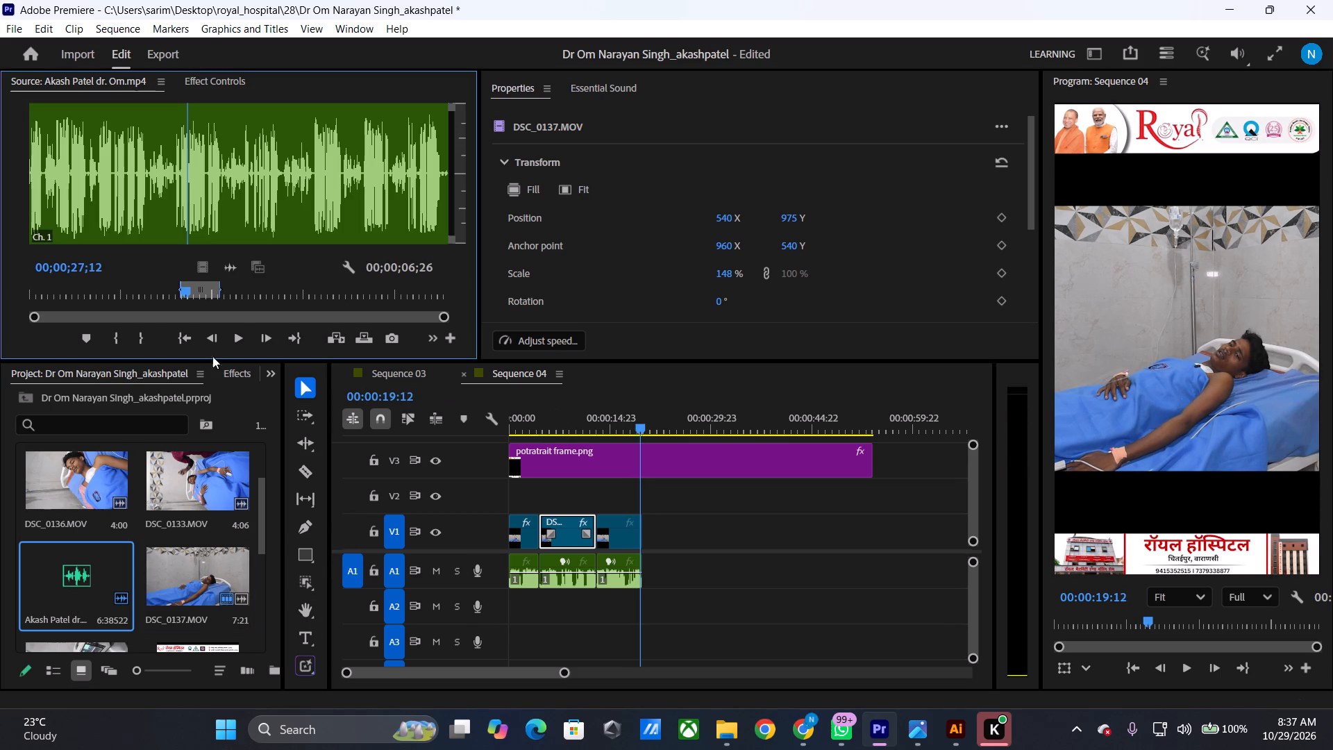
drag(242, 291, 218, 300)
key(space)
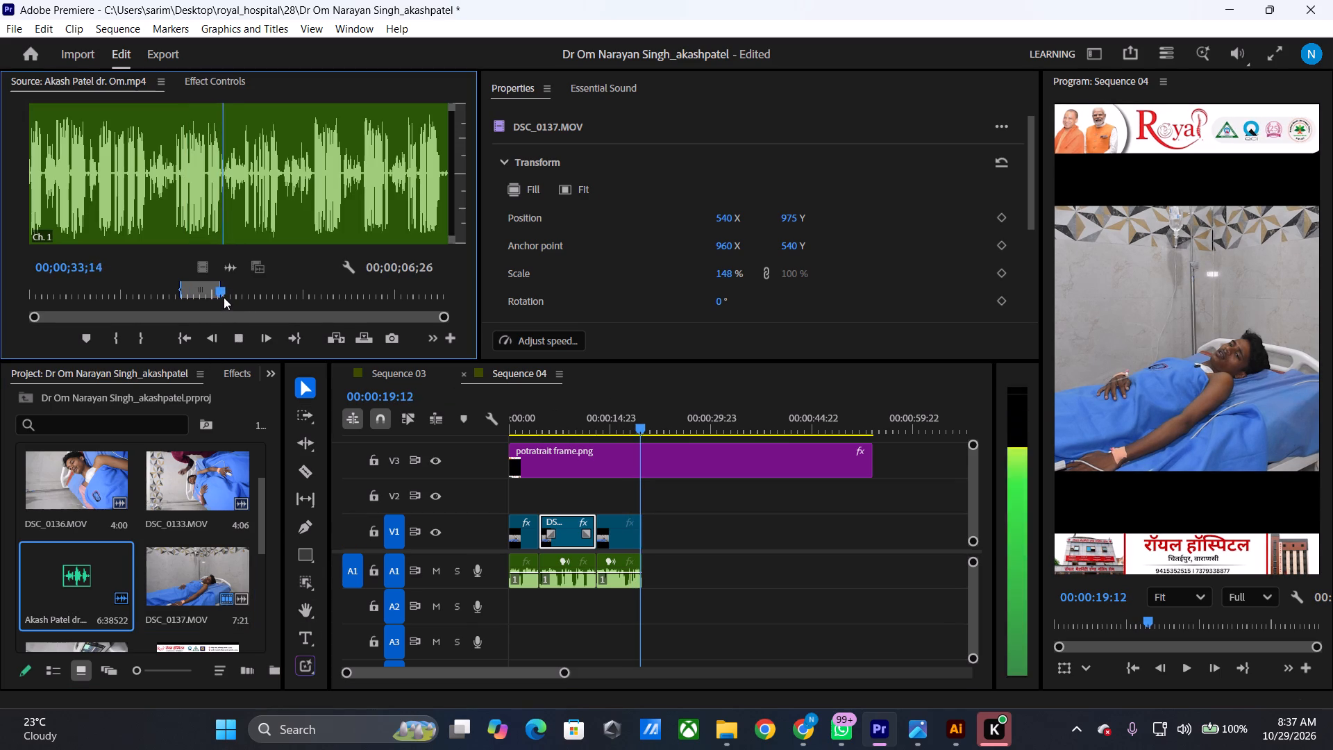
drag(225, 297, 232, 298)
key(space)
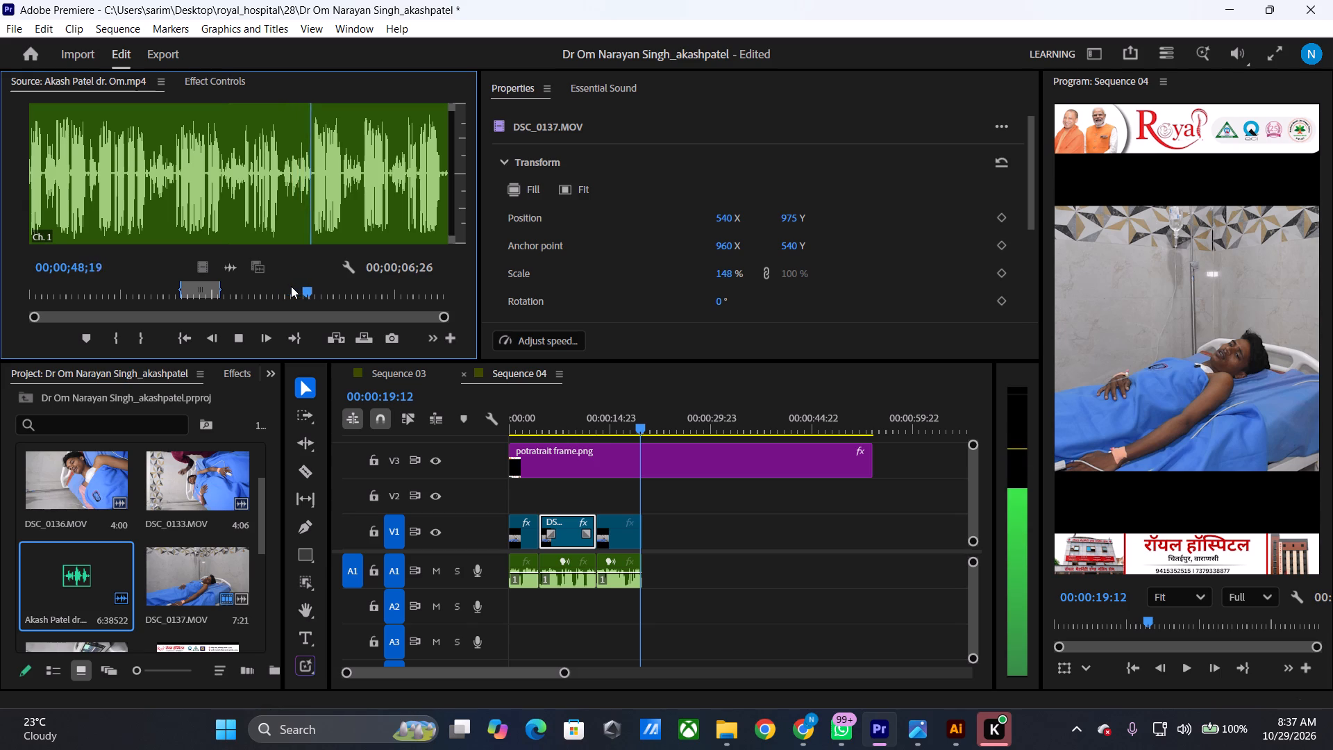
key(space)
key(space)
key(space)
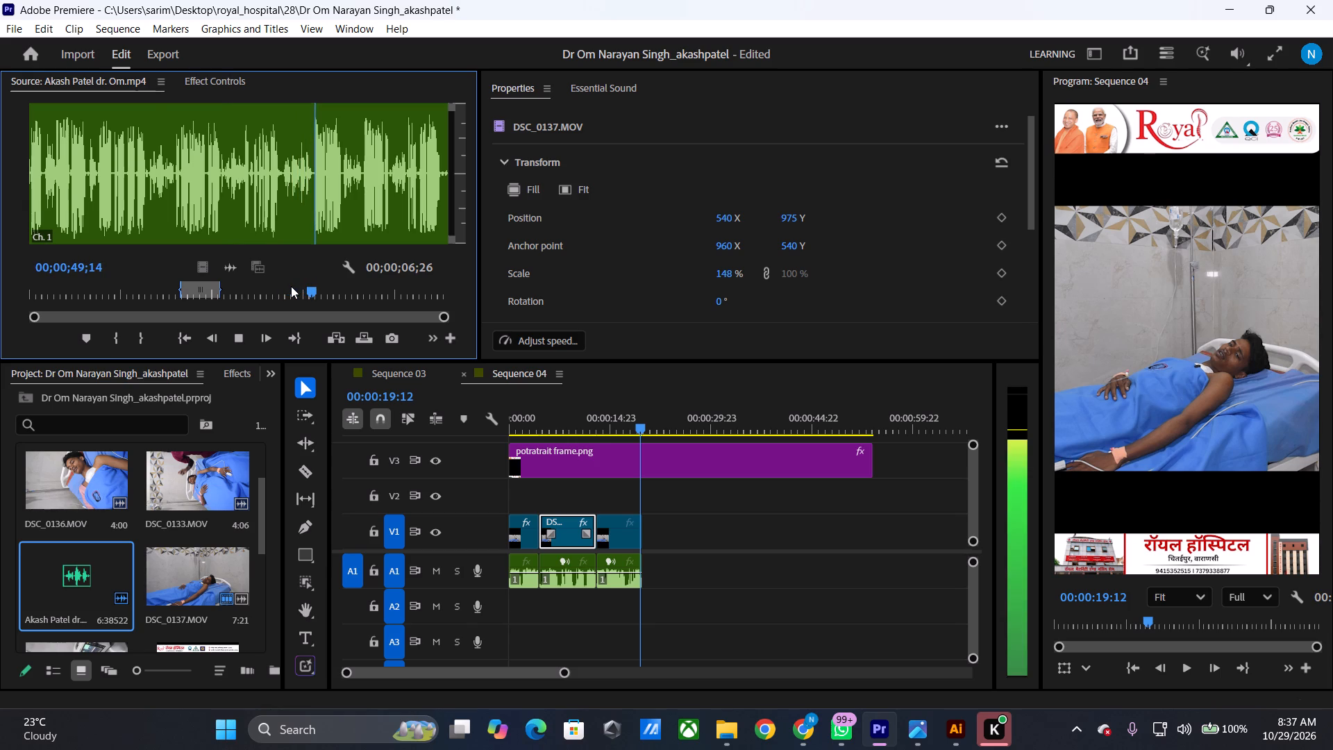
text(i)
key(Left)
key(Left)
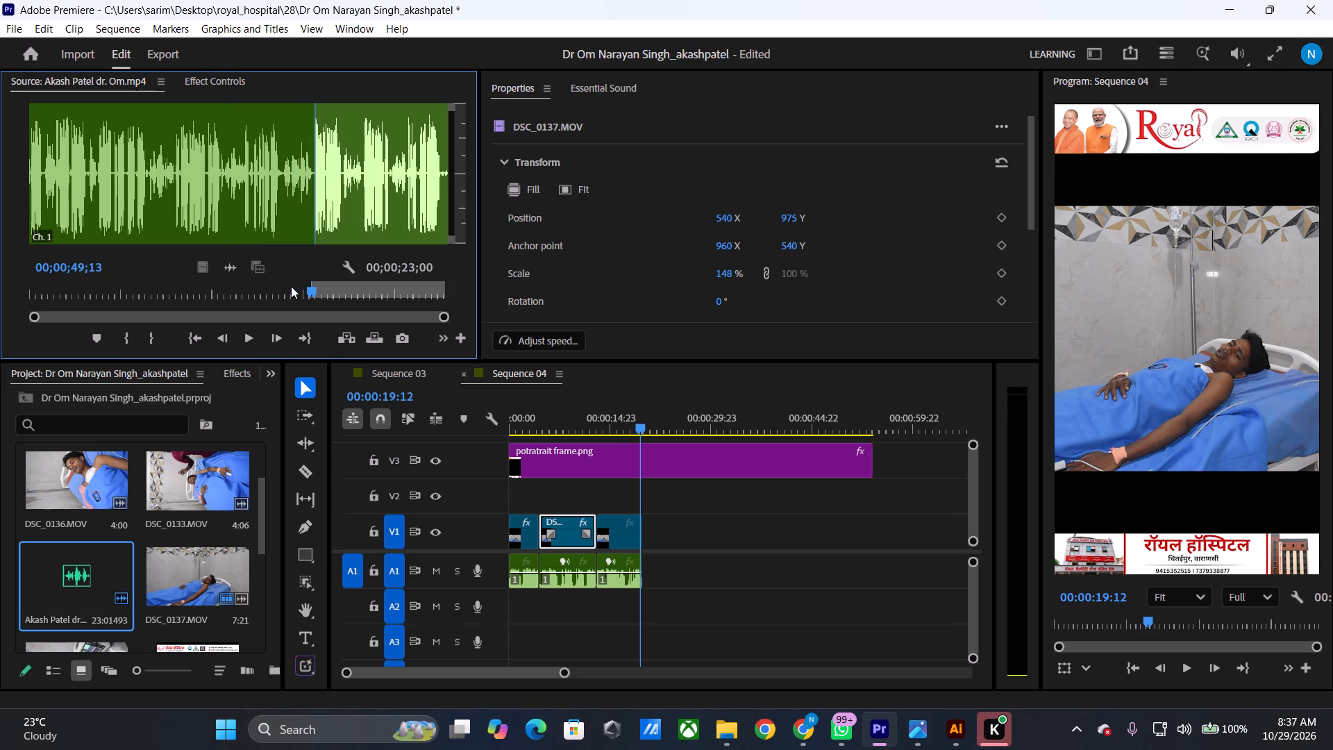
text(i)
key(space)
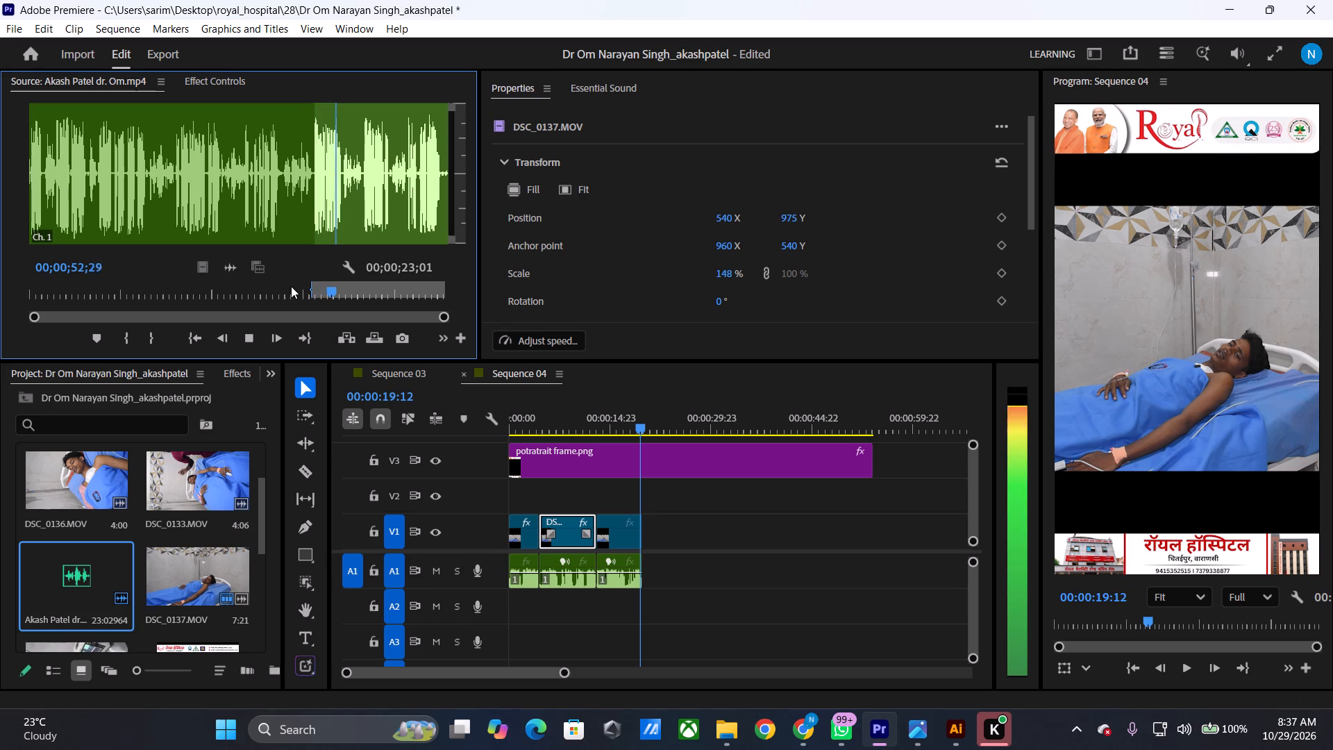
key(space)
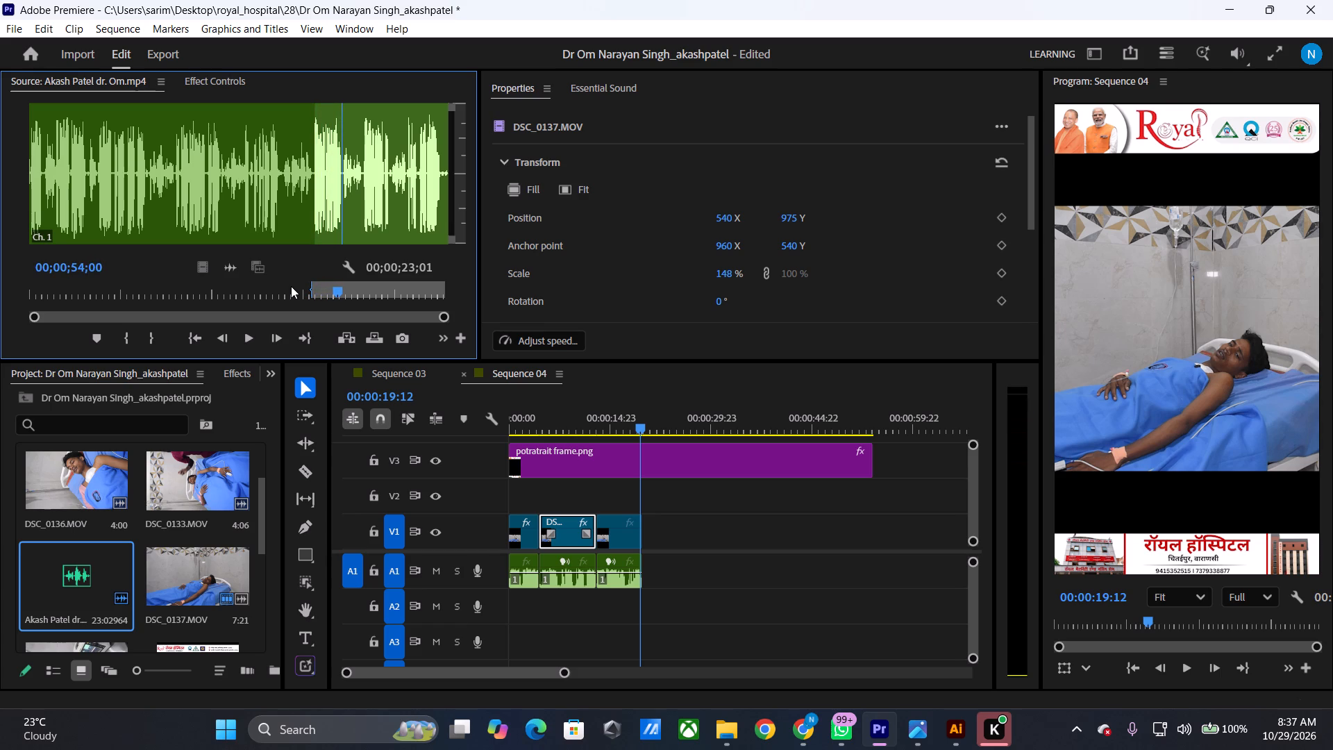
key(o)
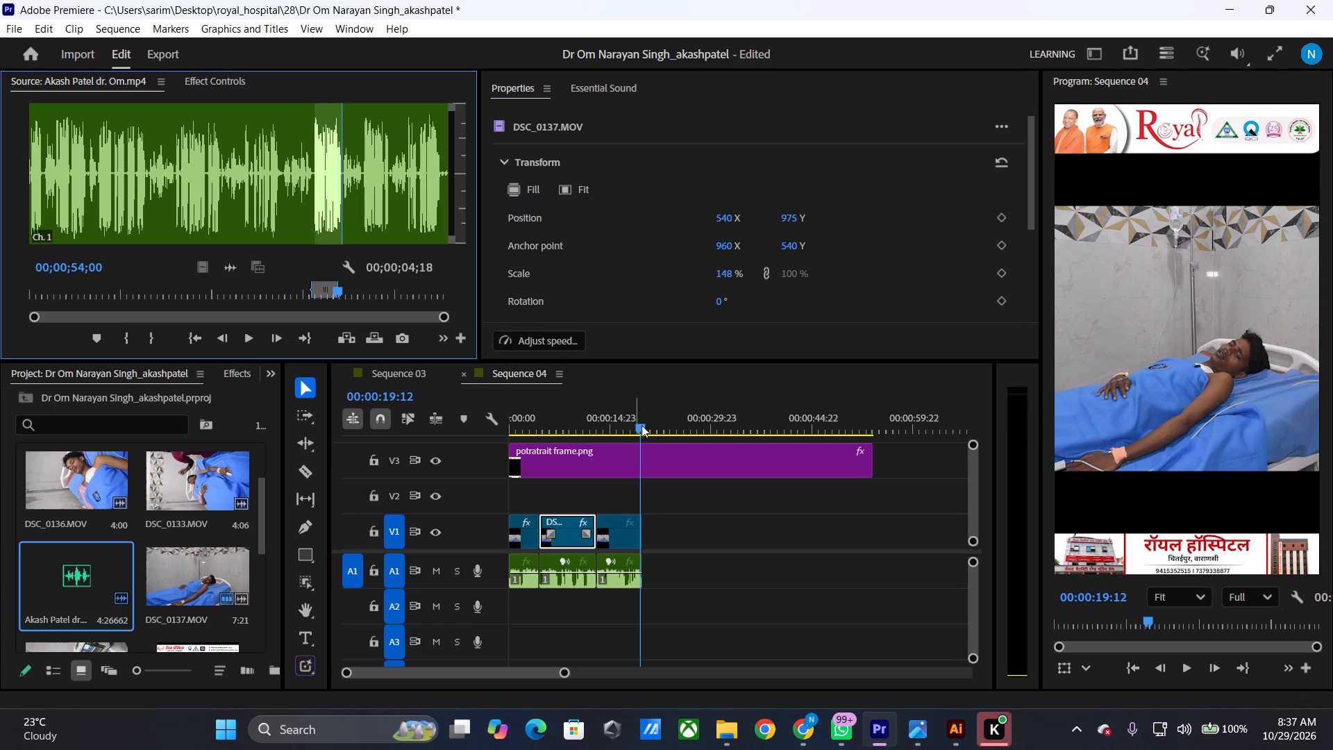
Place the marked audio range on A1 of Sequence 04 directly after the existing audio clips.
drag(642, 425, 625, 419)
drag(233, 272, 653, 572)
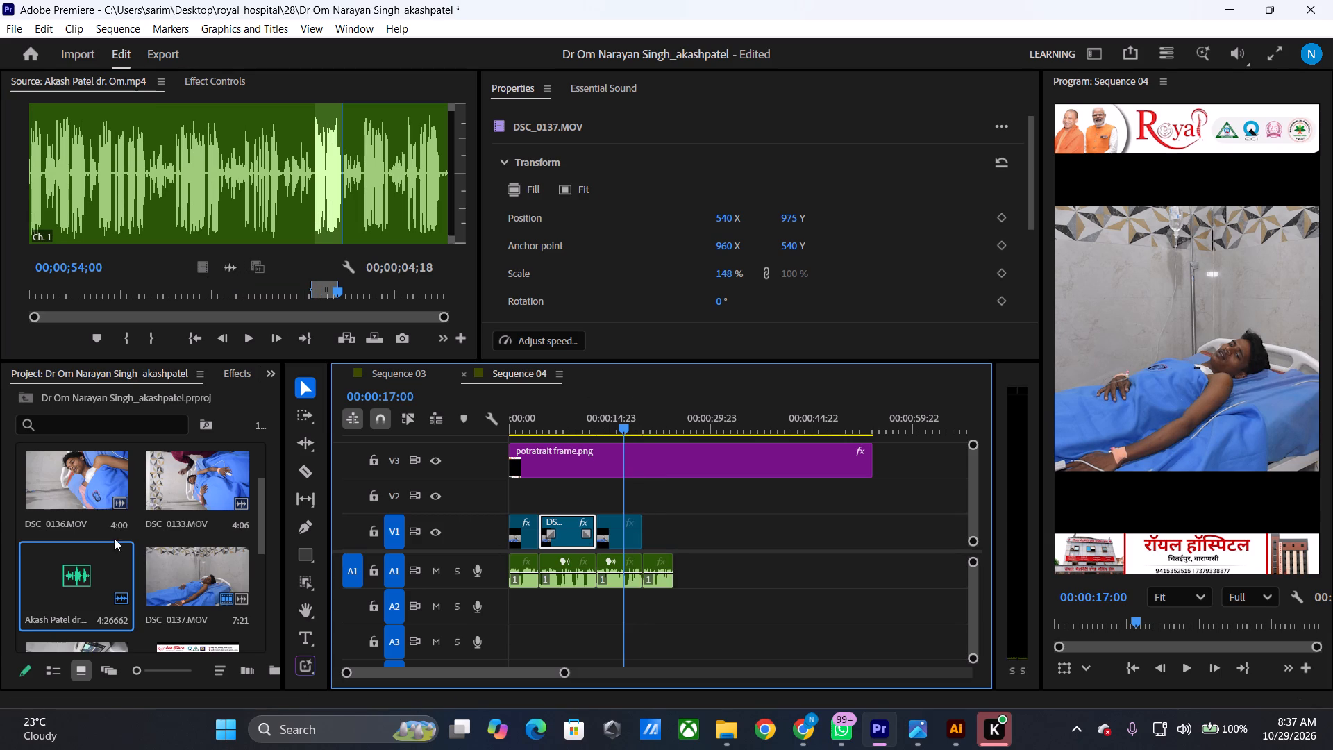
Recheck the start of the audio range, and mark the matching range in DSC_0137.MOV from 00:00:50:28 to 00:00:55:28.
drag(335, 292, 305, 290)
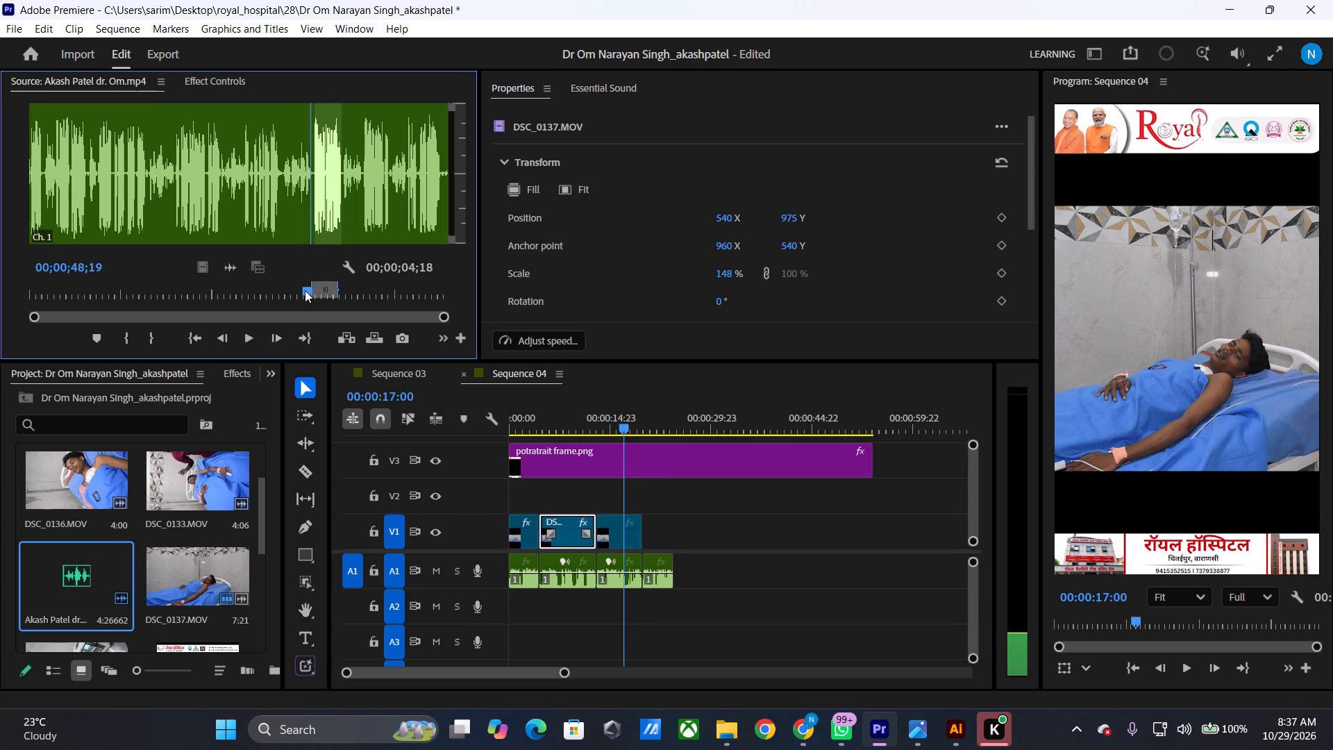
drag(305, 290, 310, 294)
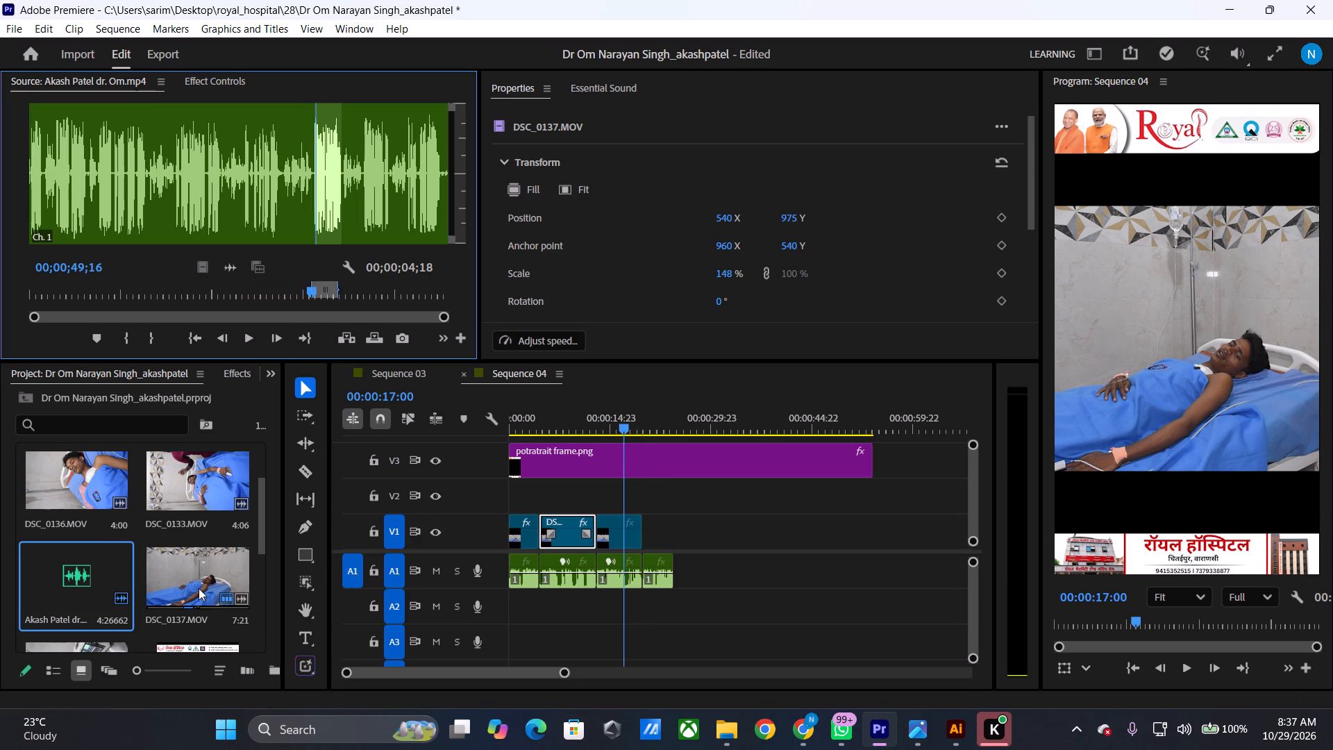
double_click(199, 588)
drag(310, 292, 304, 292)
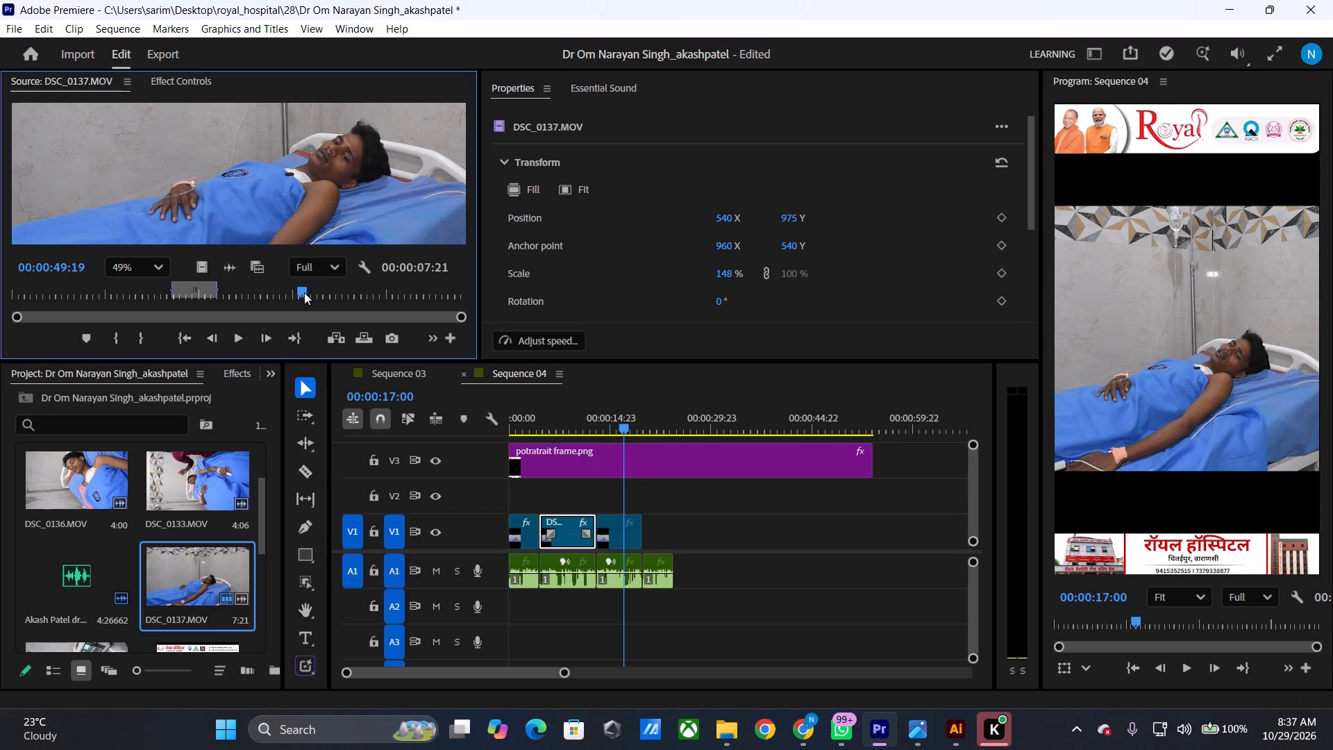
drag(304, 292, 297, 294)
key(space)
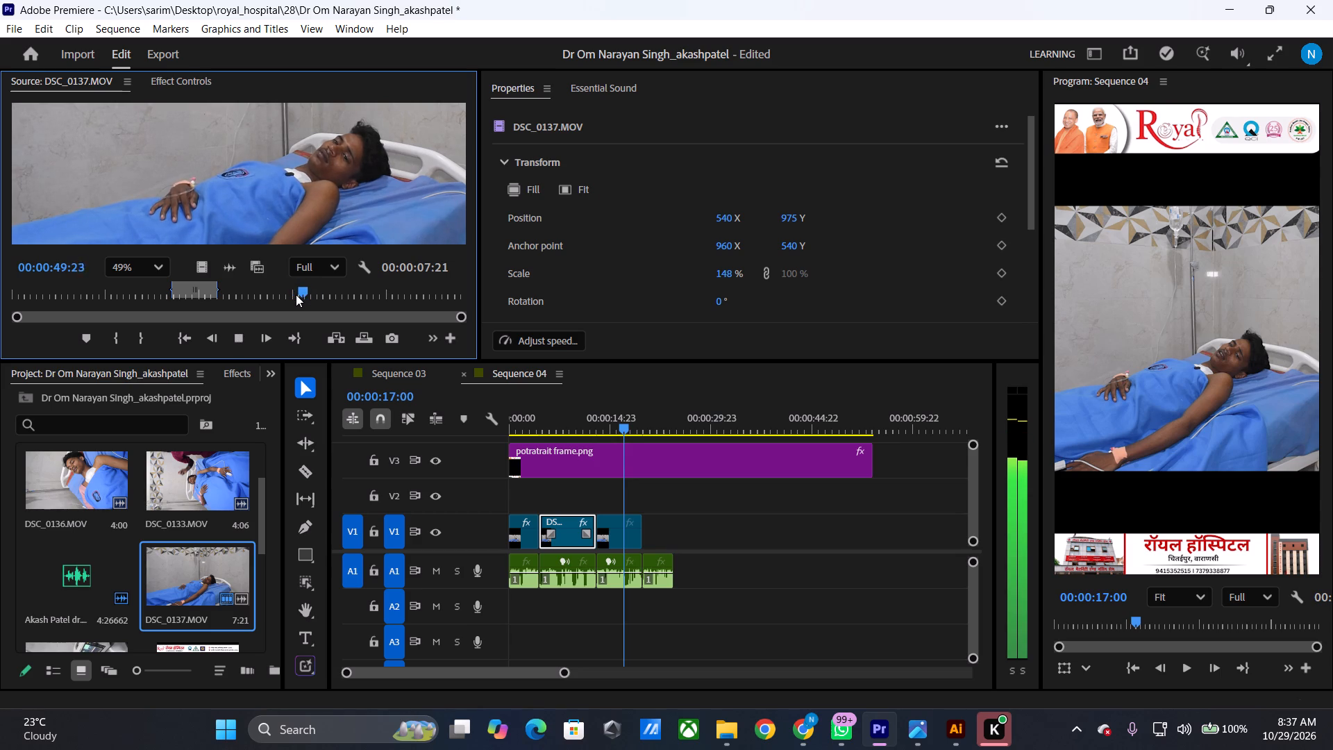
key(space)
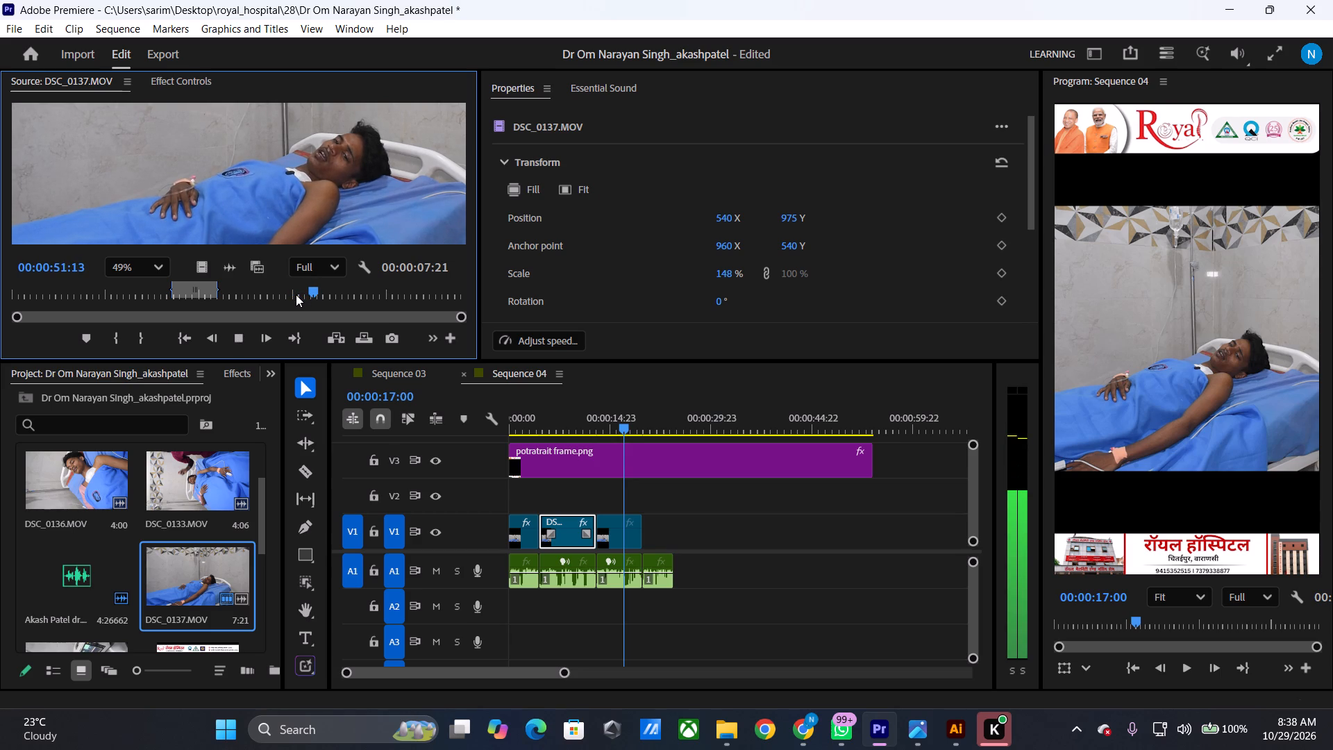
key(Left)
key(Left)
key(Left)
key(Left)
key(Left)
key(Left)
key(Left)
key(Left)
key(Left)
key(Left)
key(Left)
key(Left)
key(Left)
key(Left)
key(Left)
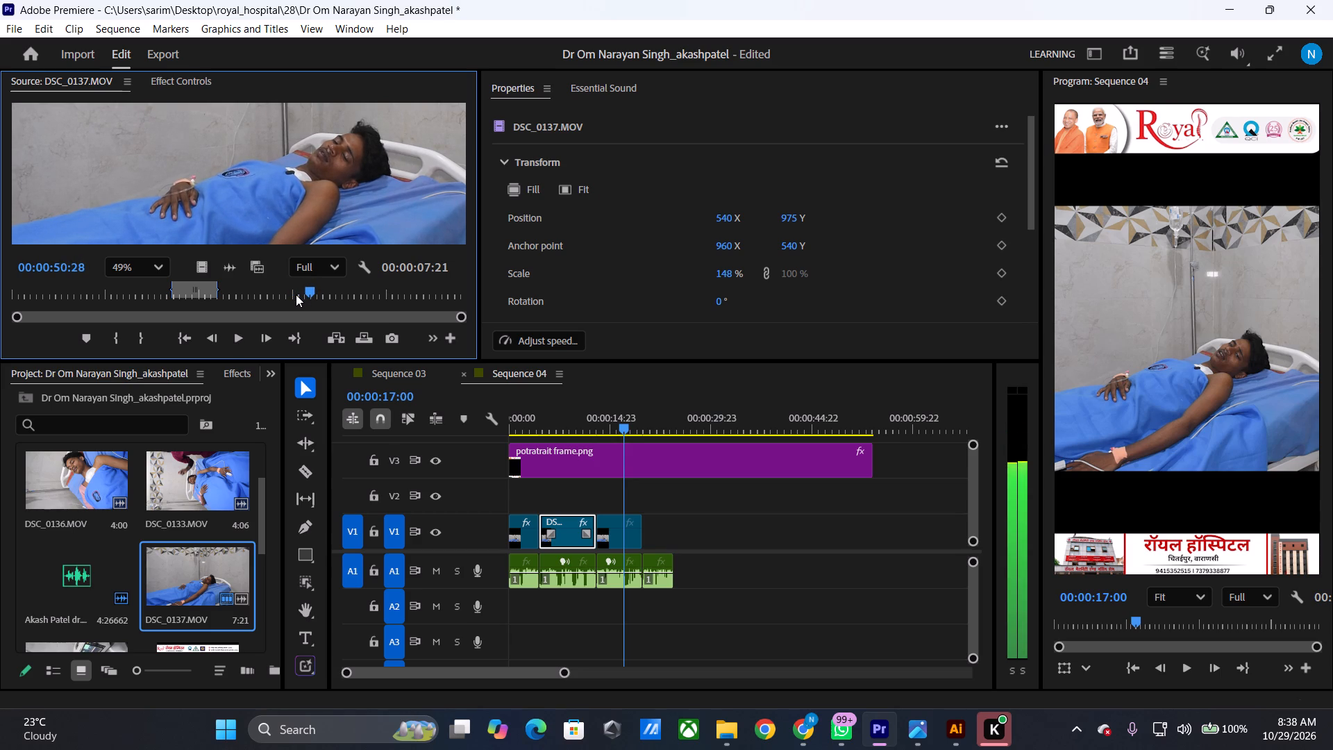
text(i)
key(space)
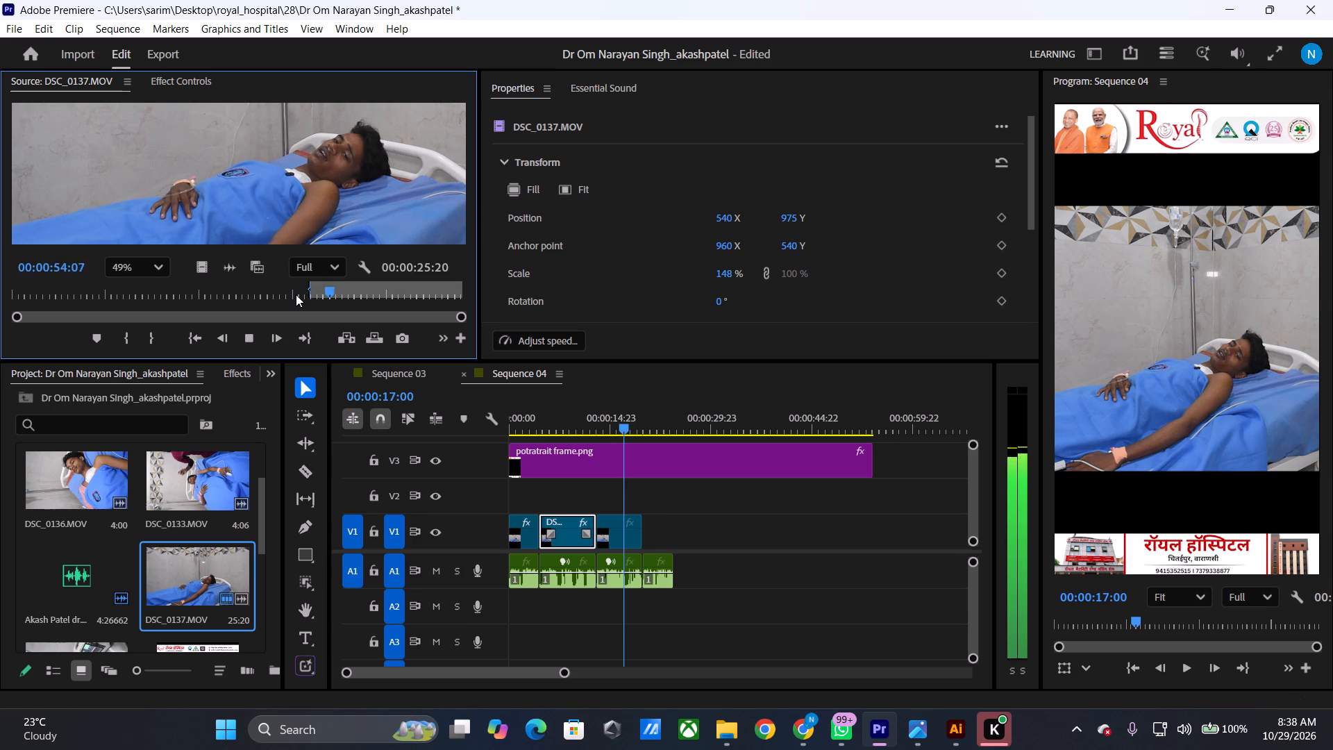
key(space)
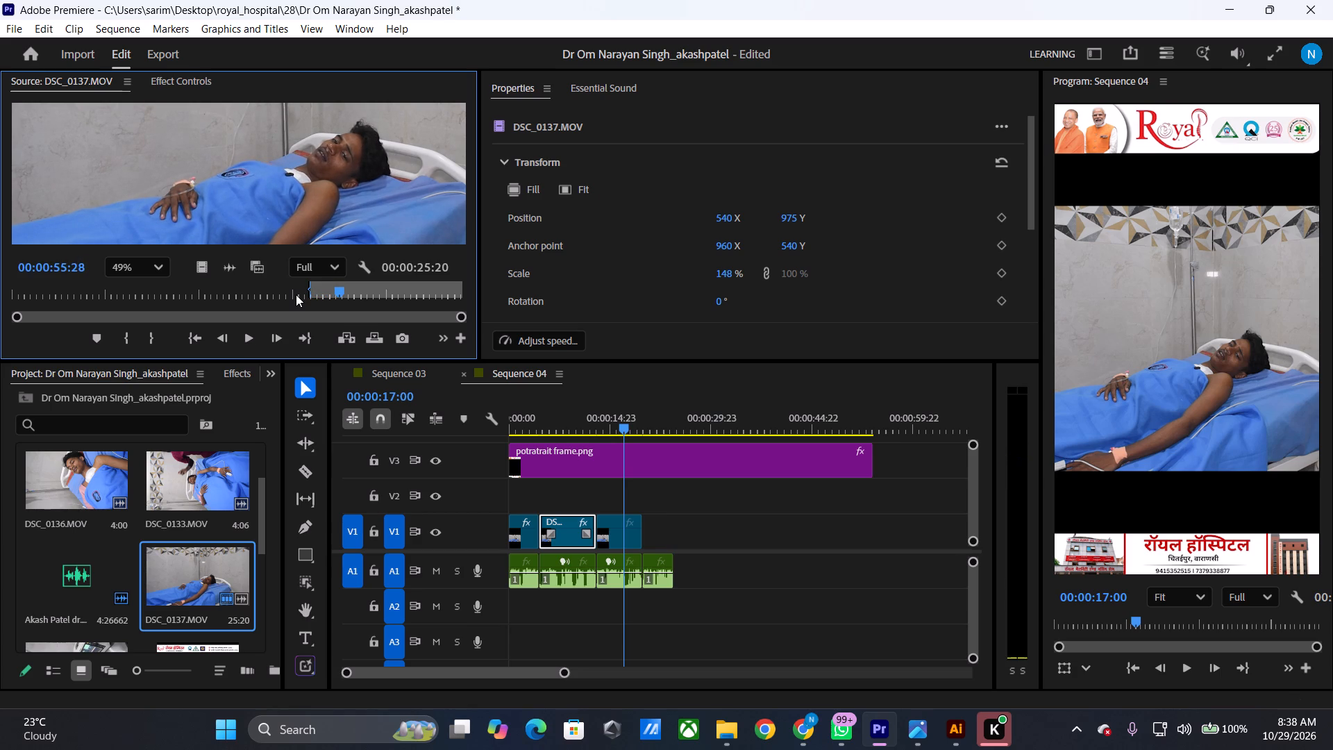
key(o)
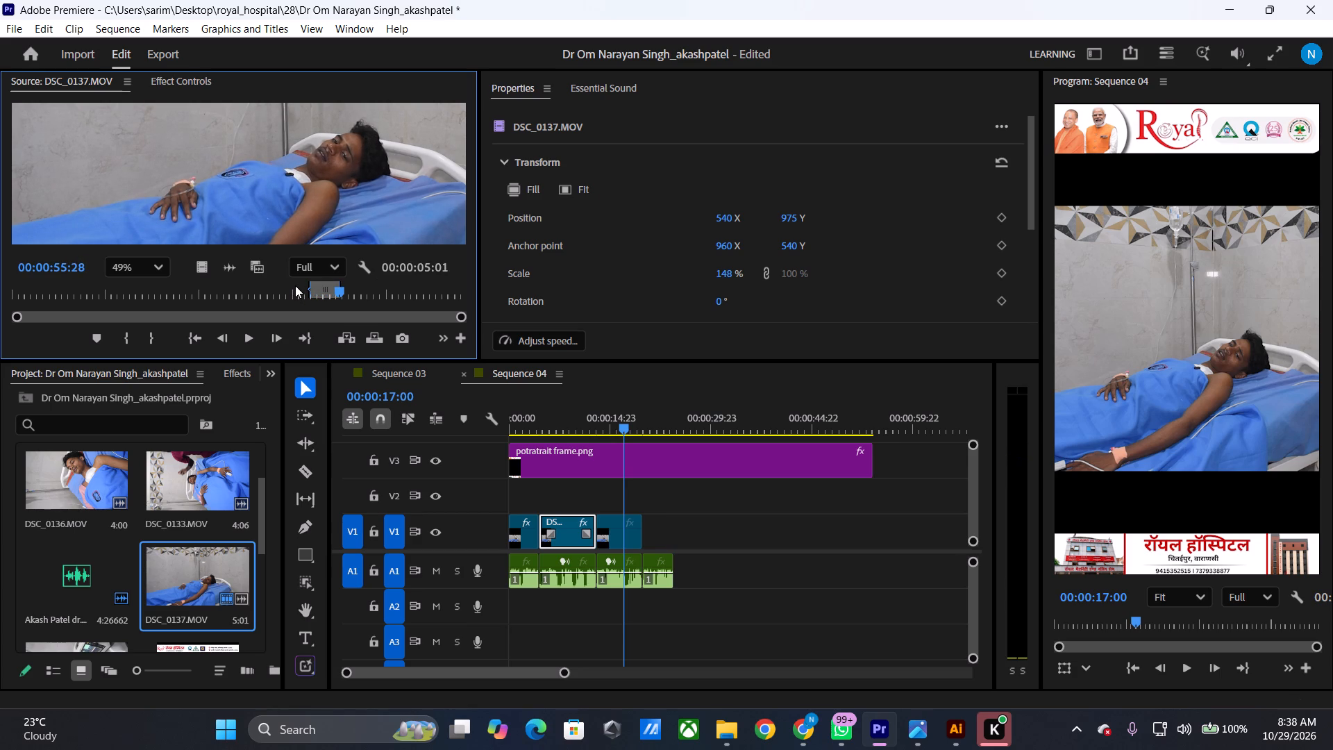
key(space)
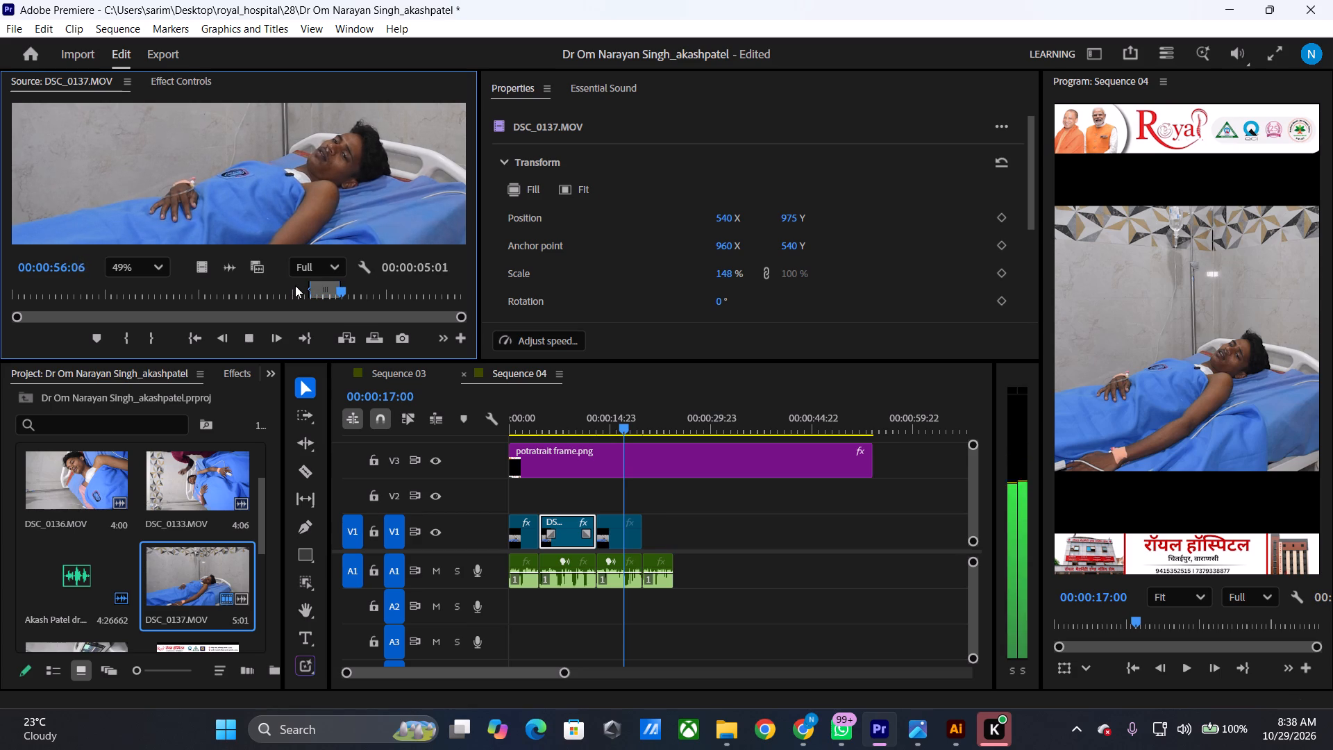
key(space)
key(space)
key(space)
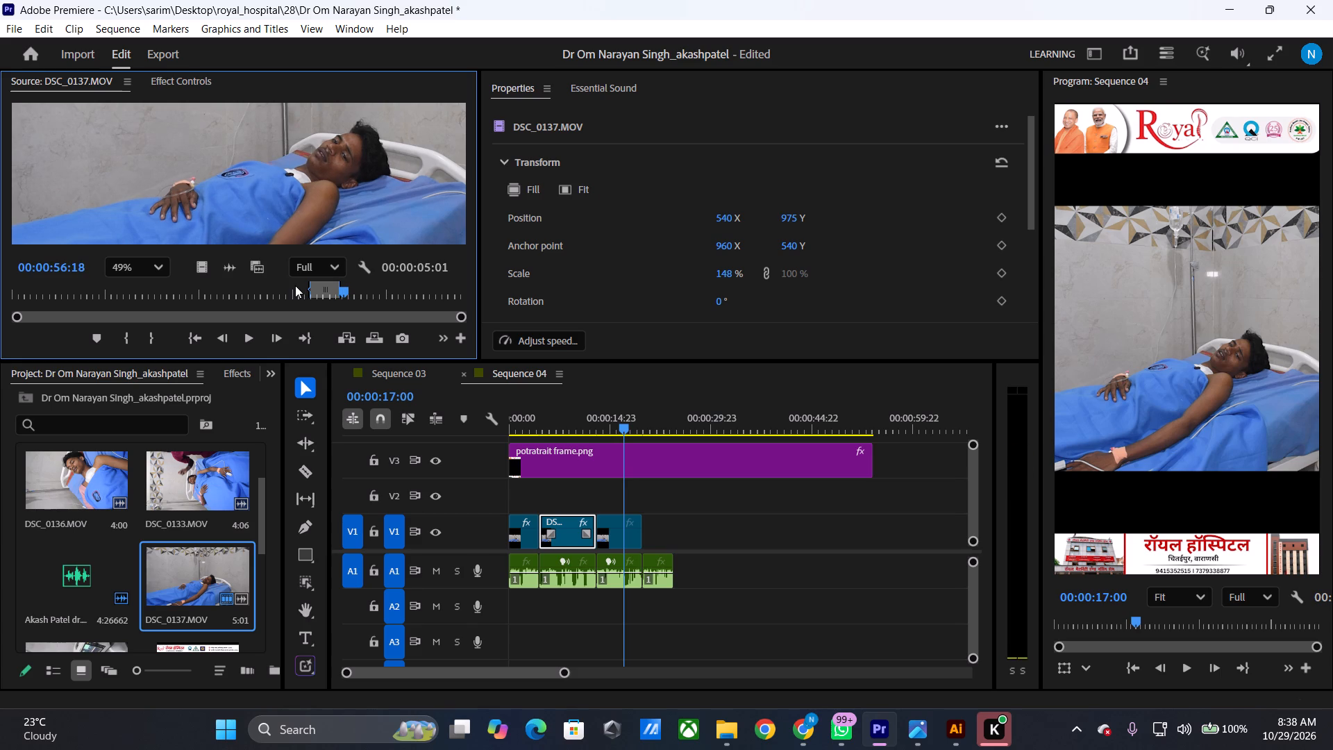
Locate the downloaded Pngtree flower PNG through Chrome, place it in the Illustrator banner document and embed it.
click(812, 723)
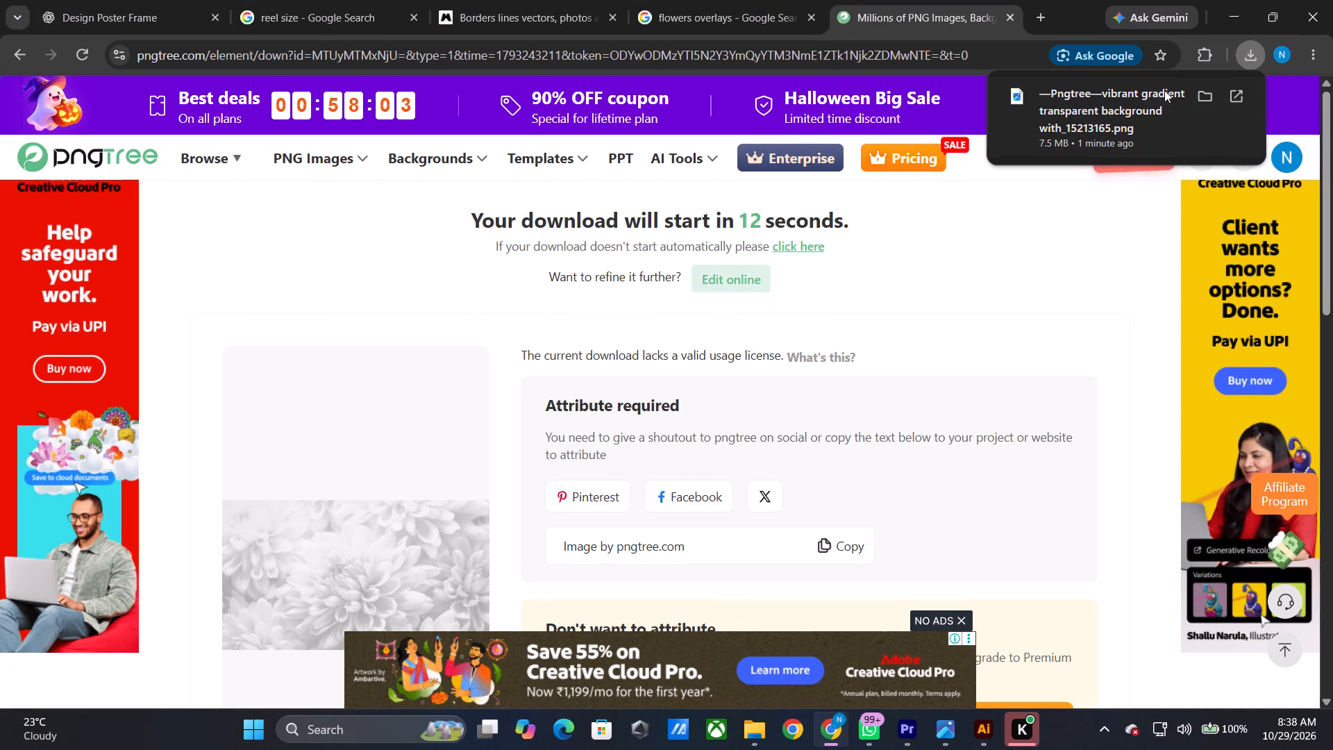
click(1197, 101)
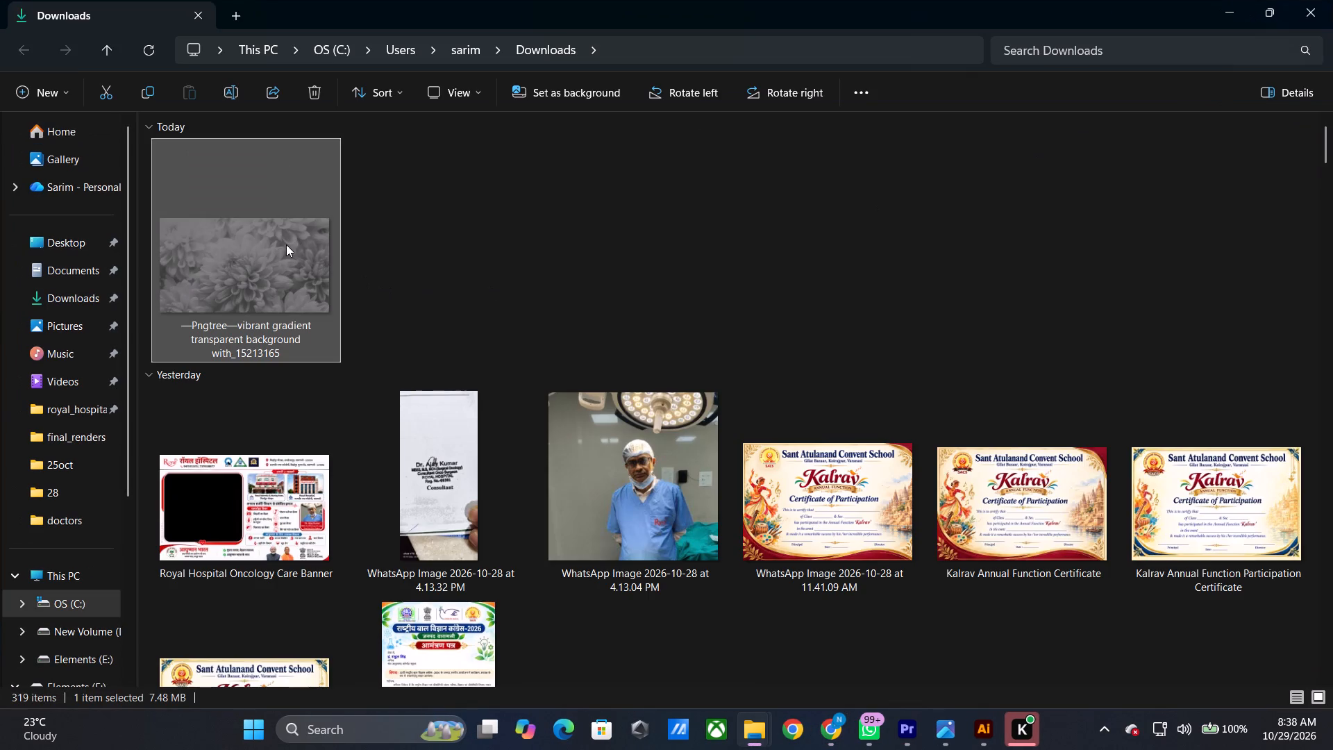
drag(271, 252, 973, 710)
drag(973, 710, 573, 473)
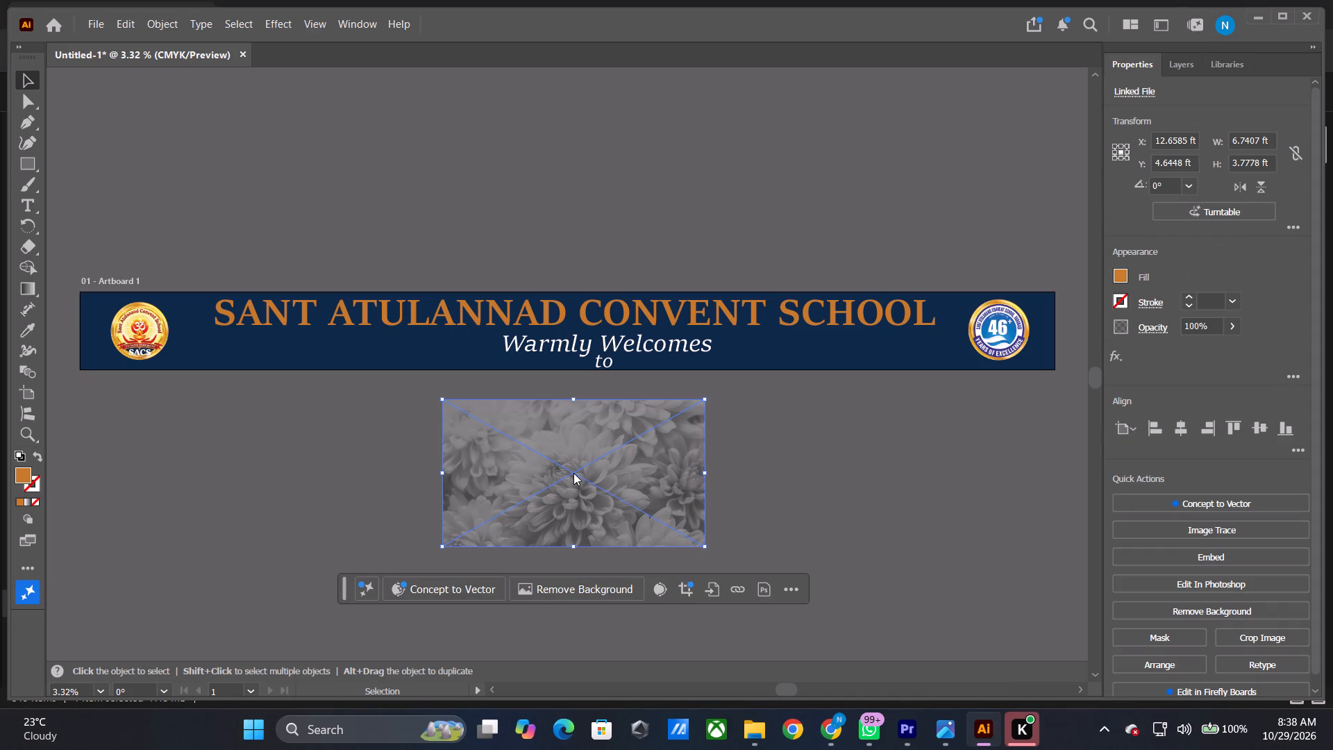
click(1168, 557)
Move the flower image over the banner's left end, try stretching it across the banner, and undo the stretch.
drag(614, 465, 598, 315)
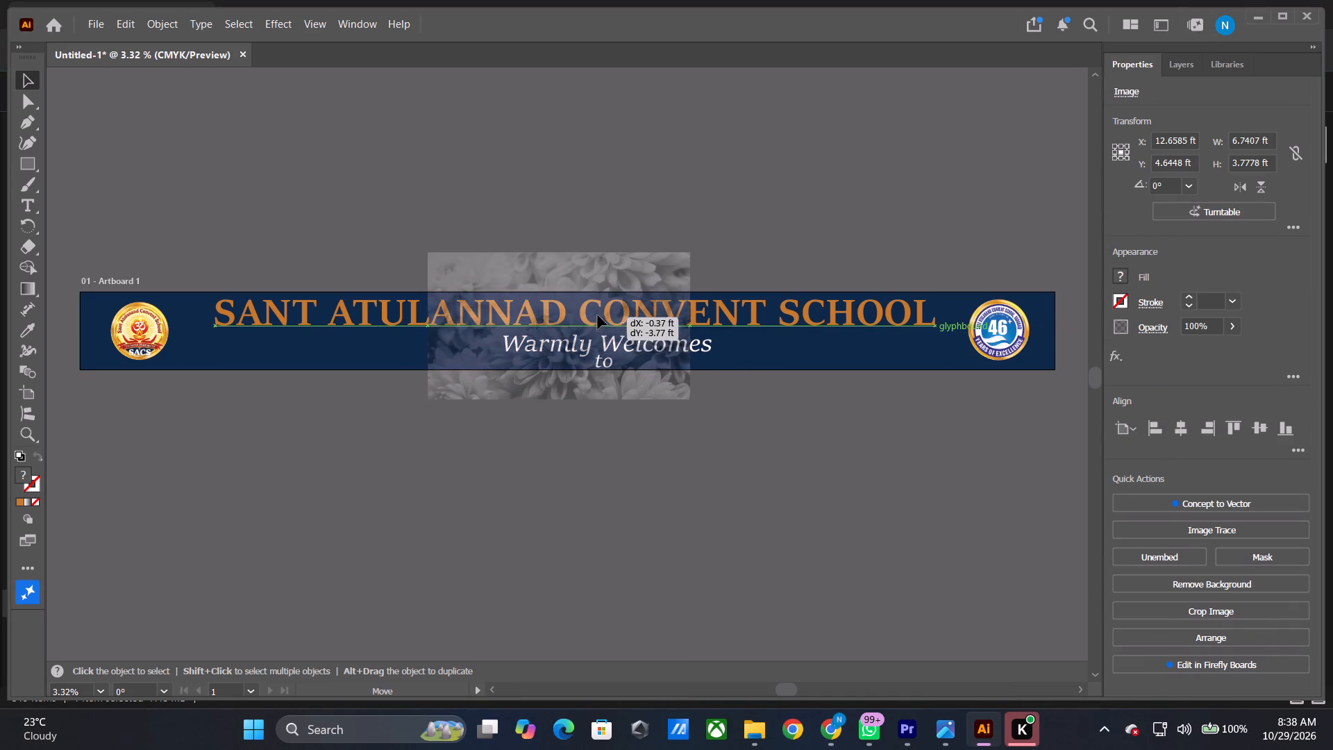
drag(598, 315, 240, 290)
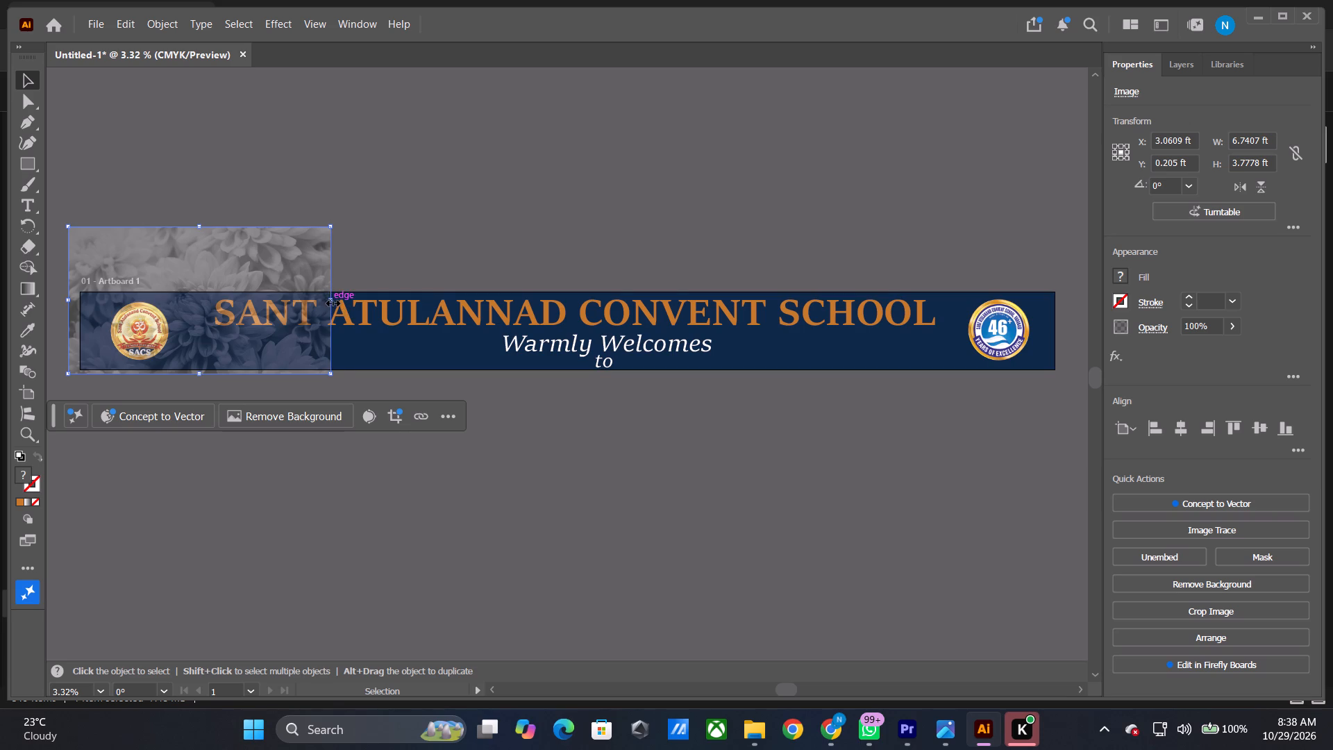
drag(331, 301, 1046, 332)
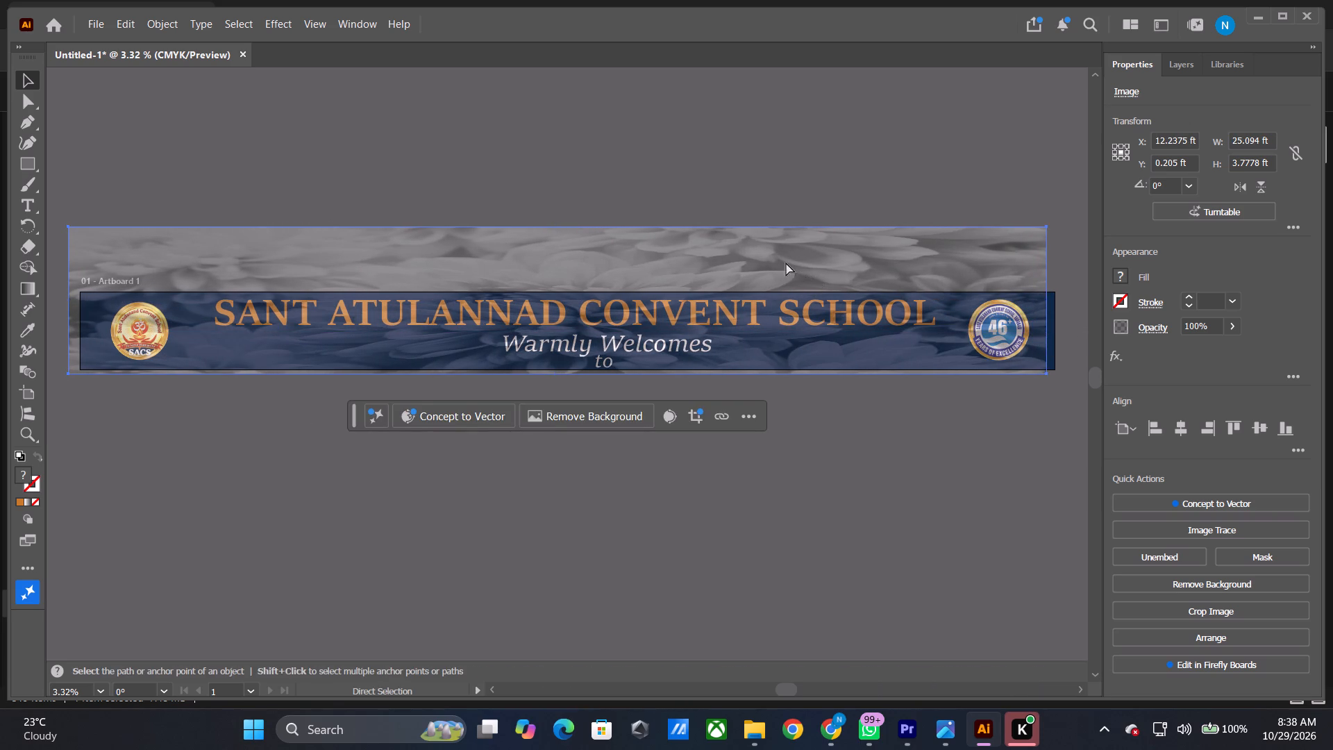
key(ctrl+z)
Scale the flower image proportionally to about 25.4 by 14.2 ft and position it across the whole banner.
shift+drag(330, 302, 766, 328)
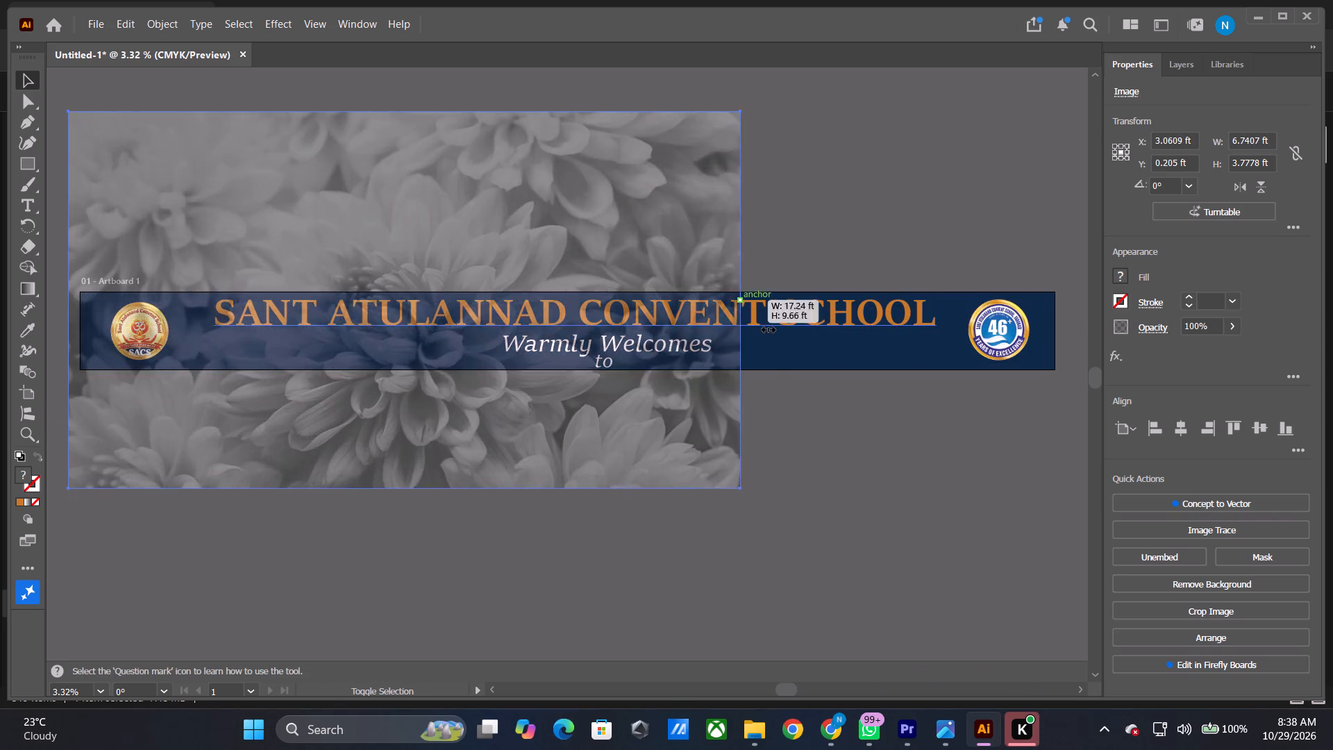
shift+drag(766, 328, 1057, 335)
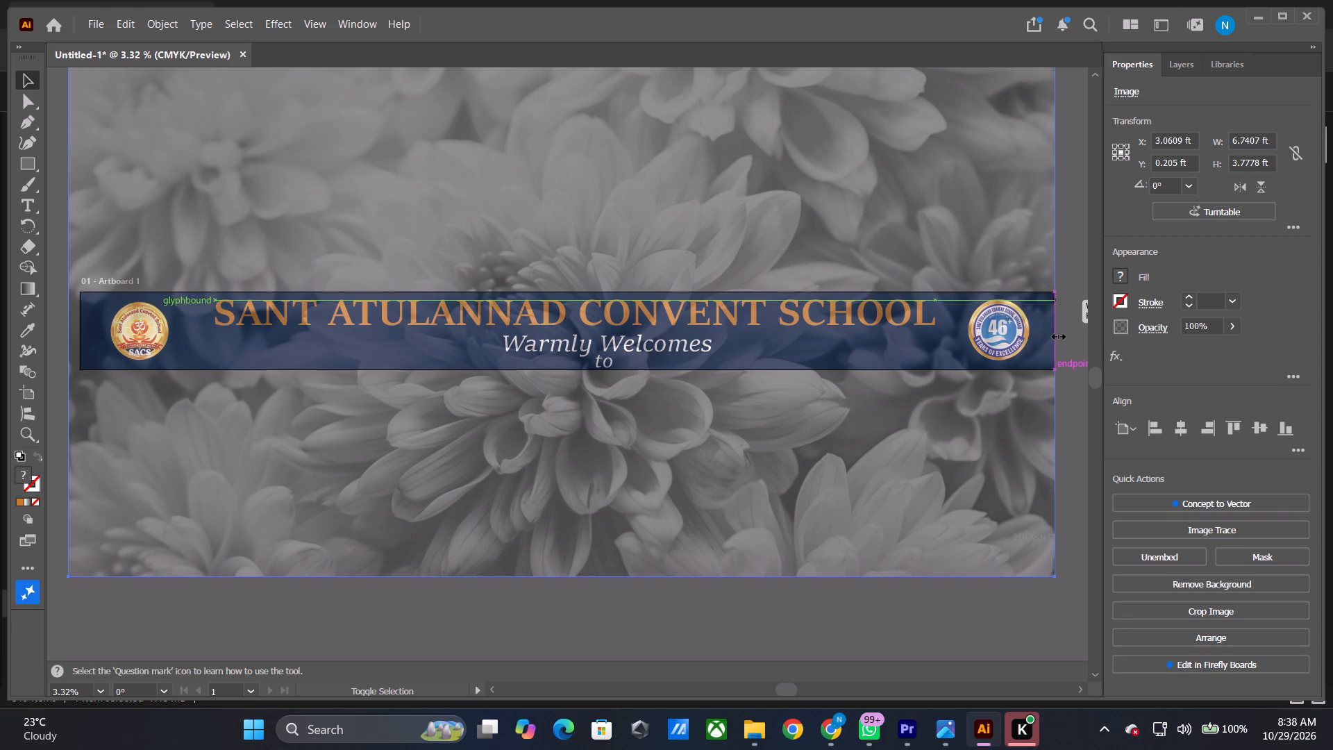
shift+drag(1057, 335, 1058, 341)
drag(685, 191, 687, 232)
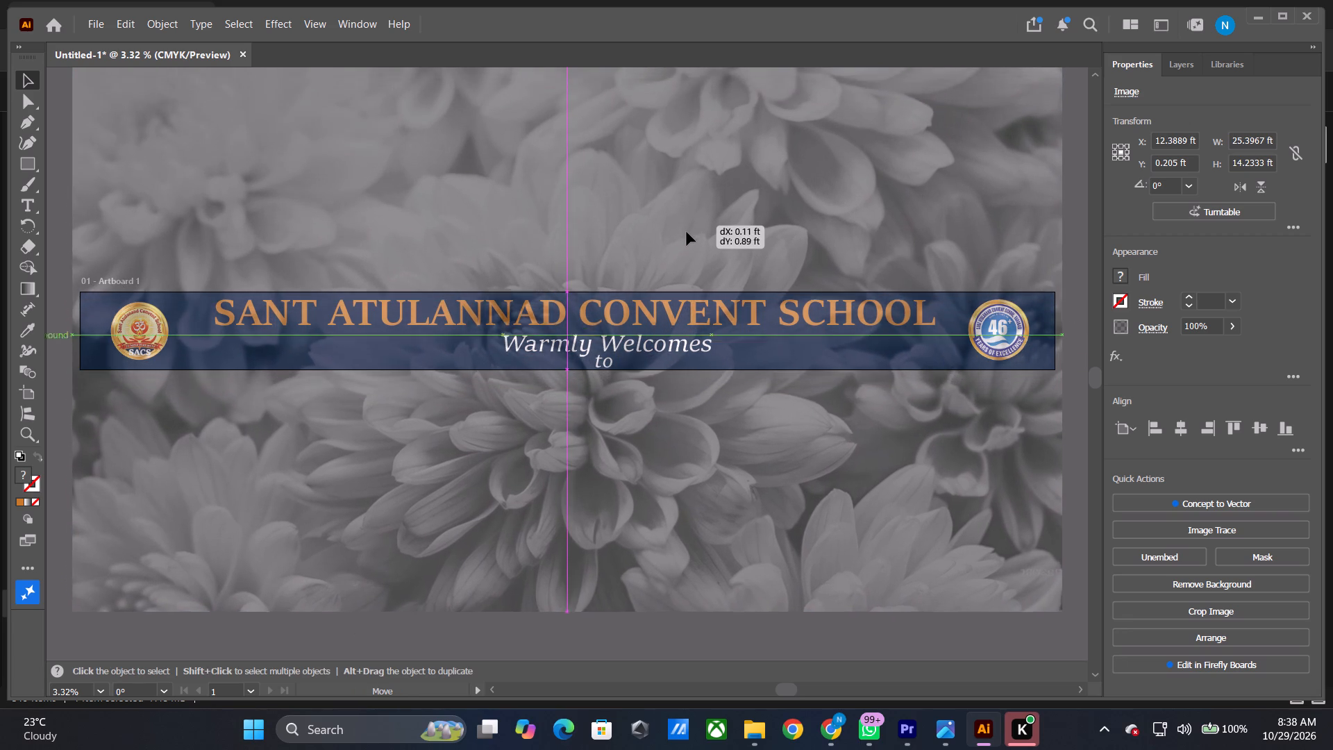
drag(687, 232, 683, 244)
Scale the flower image down proportionally to about 6.33 by 3.55 ft and position it over the banner's right end, around the 46 logo.
alt+shift+scroll(684, 244, down, 3)
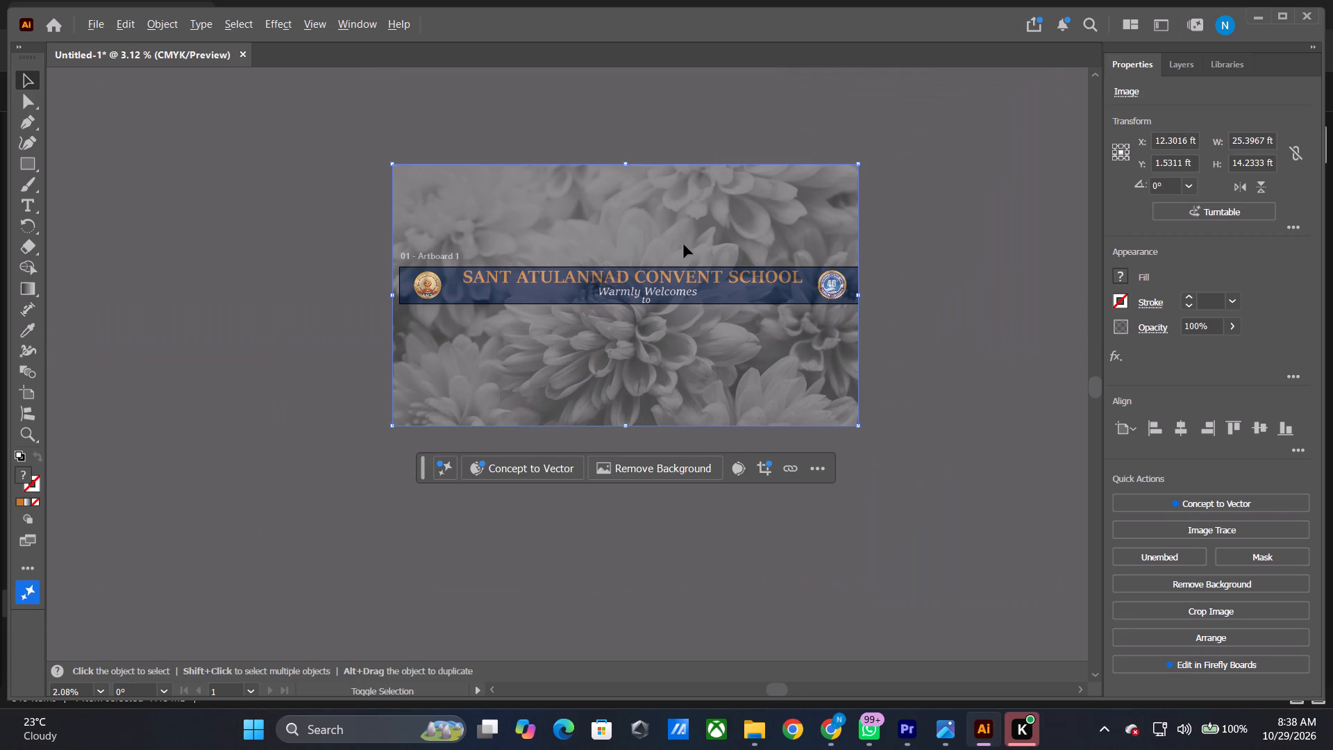
shift+drag(395, 162, 625, 294)
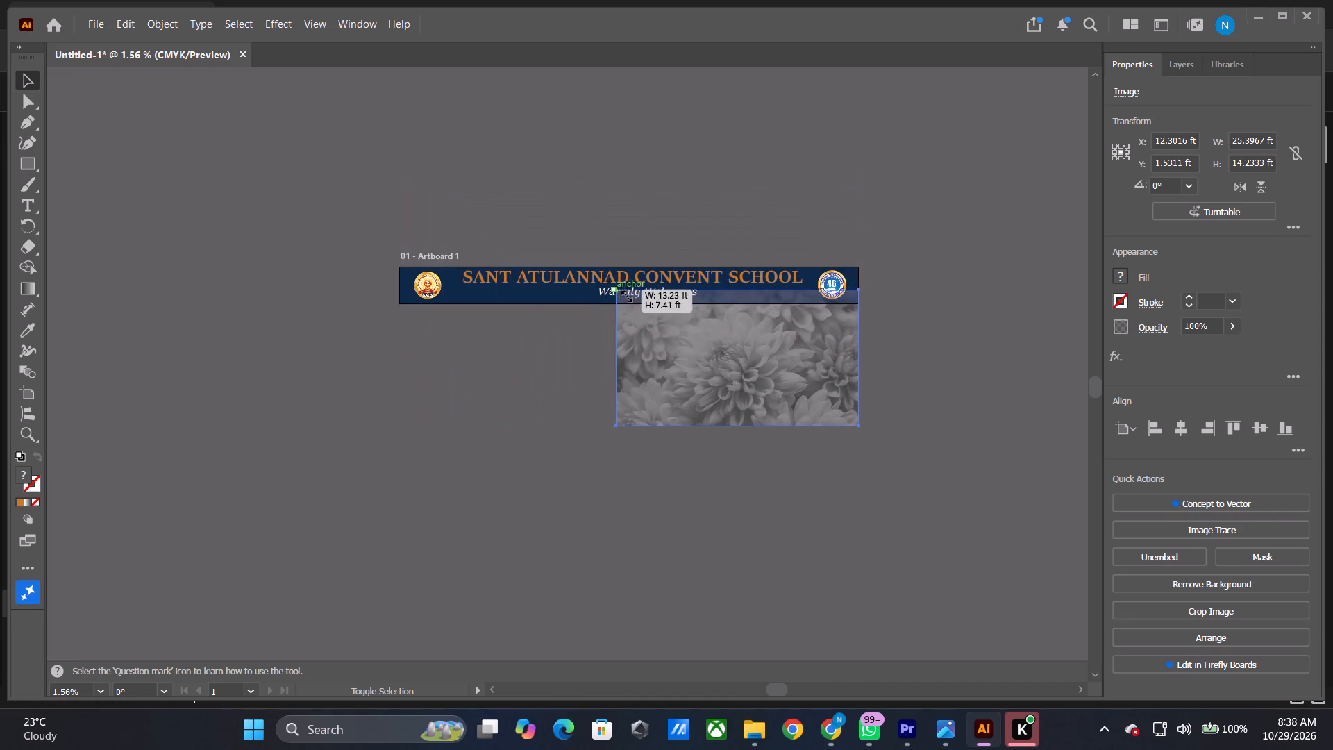
shift+drag(625, 294, 742, 358)
drag(805, 387, 807, 274)
alt+shift+scroll(807, 274, up, 3)
drag(810, 306, 891, 306)
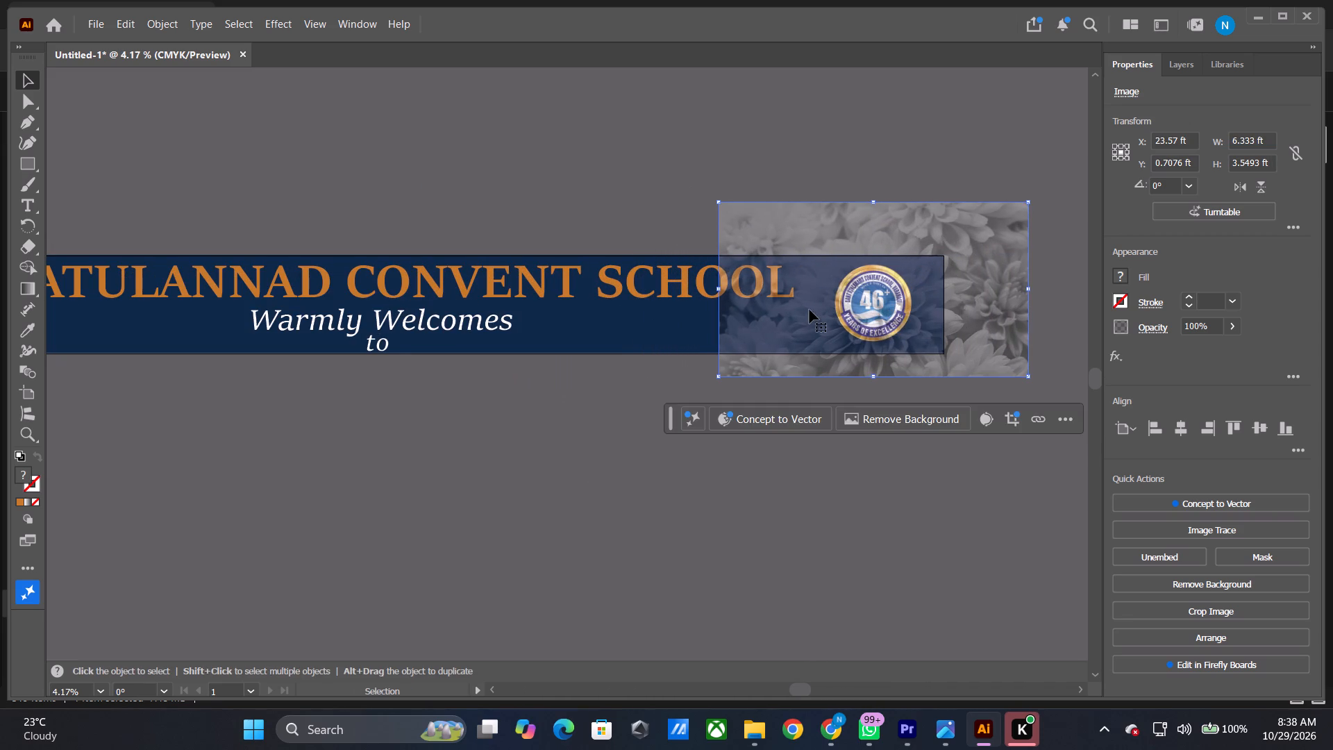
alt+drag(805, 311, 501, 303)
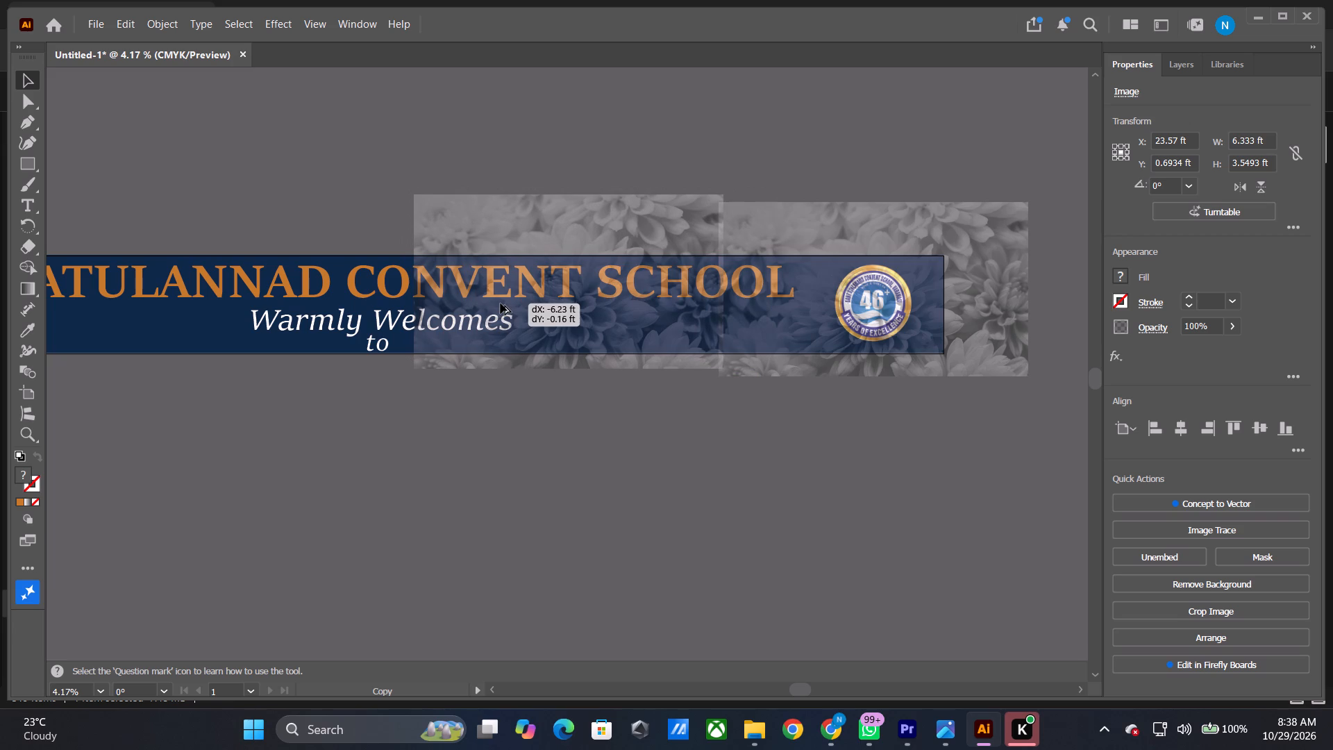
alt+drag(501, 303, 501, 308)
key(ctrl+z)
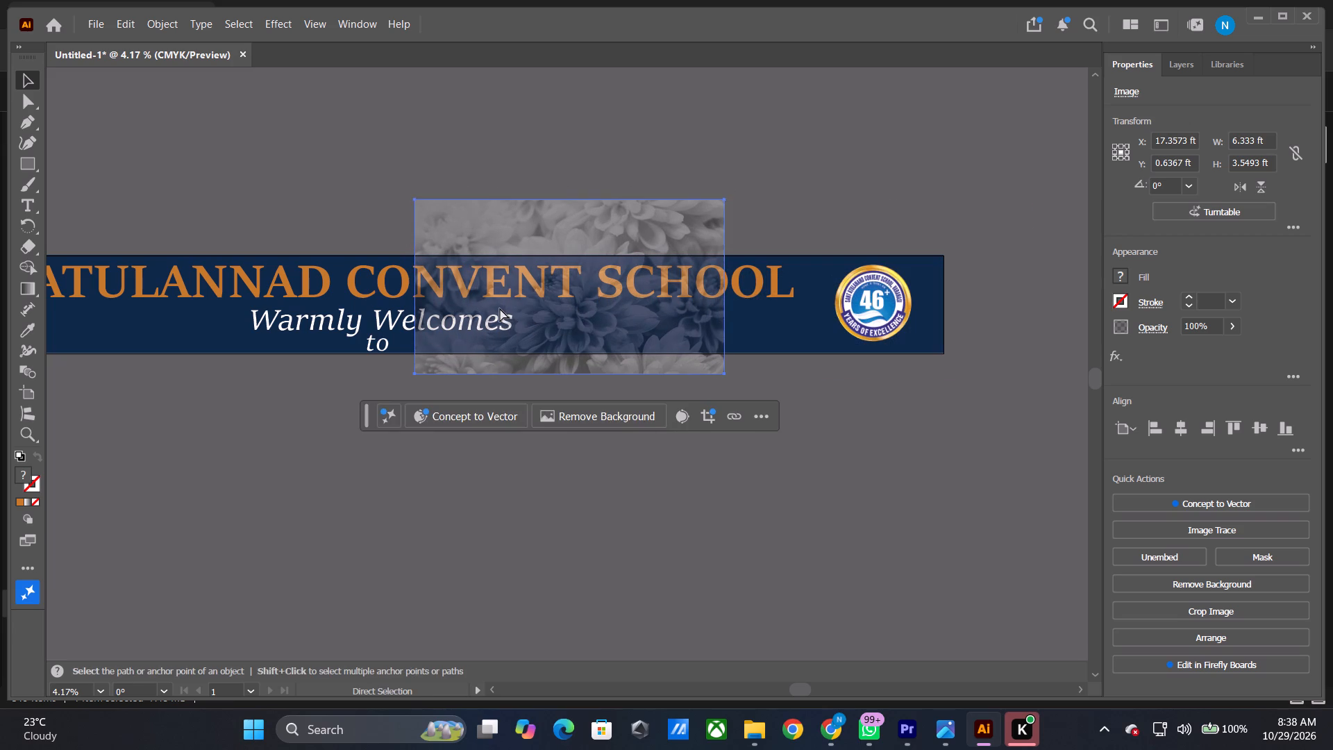
Duplicate the flower image twice, edge to edge, from the banner's right end toward the start of the school name.
alt+drag(777, 340, 528, 336)
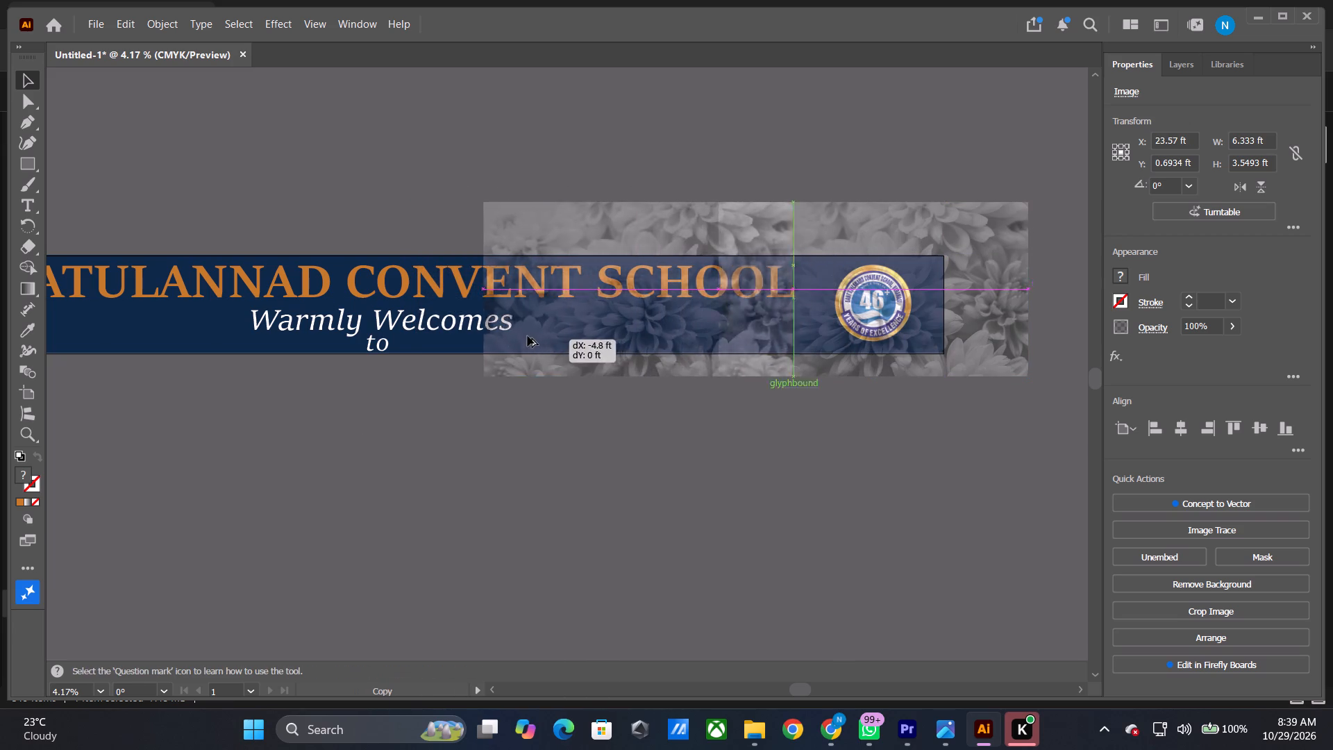
alt+drag(528, 336, 468, 339)
click(791, 451)
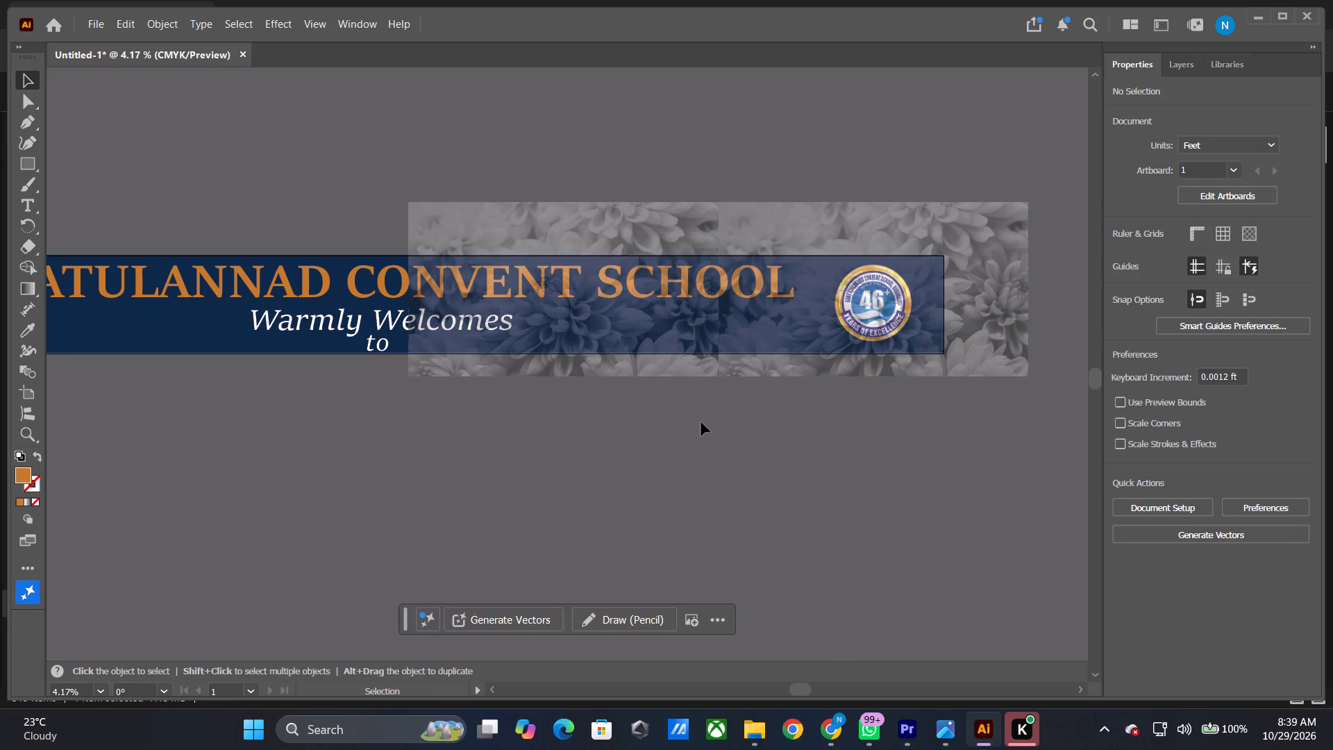
click(710, 332)
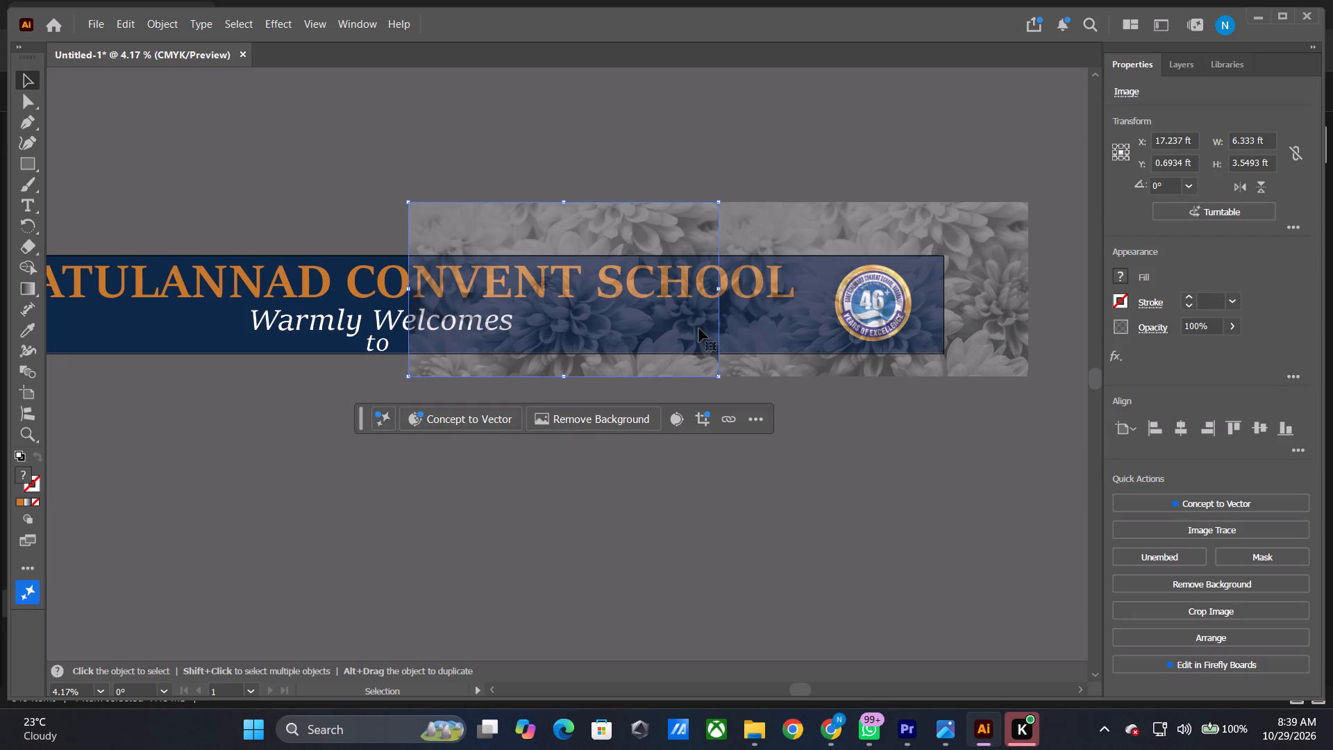
alt+drag(697, 328, 380, 328)
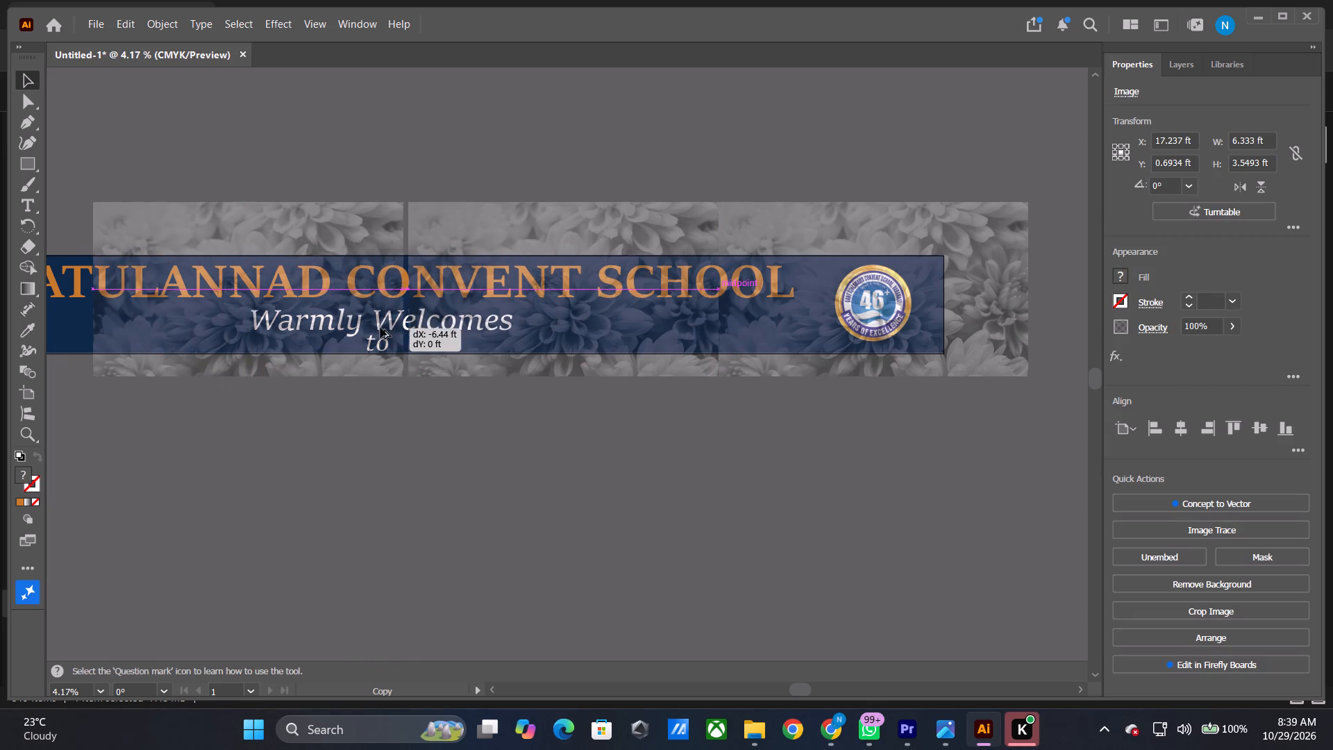
alt+drag(380, 328, 389, 327)
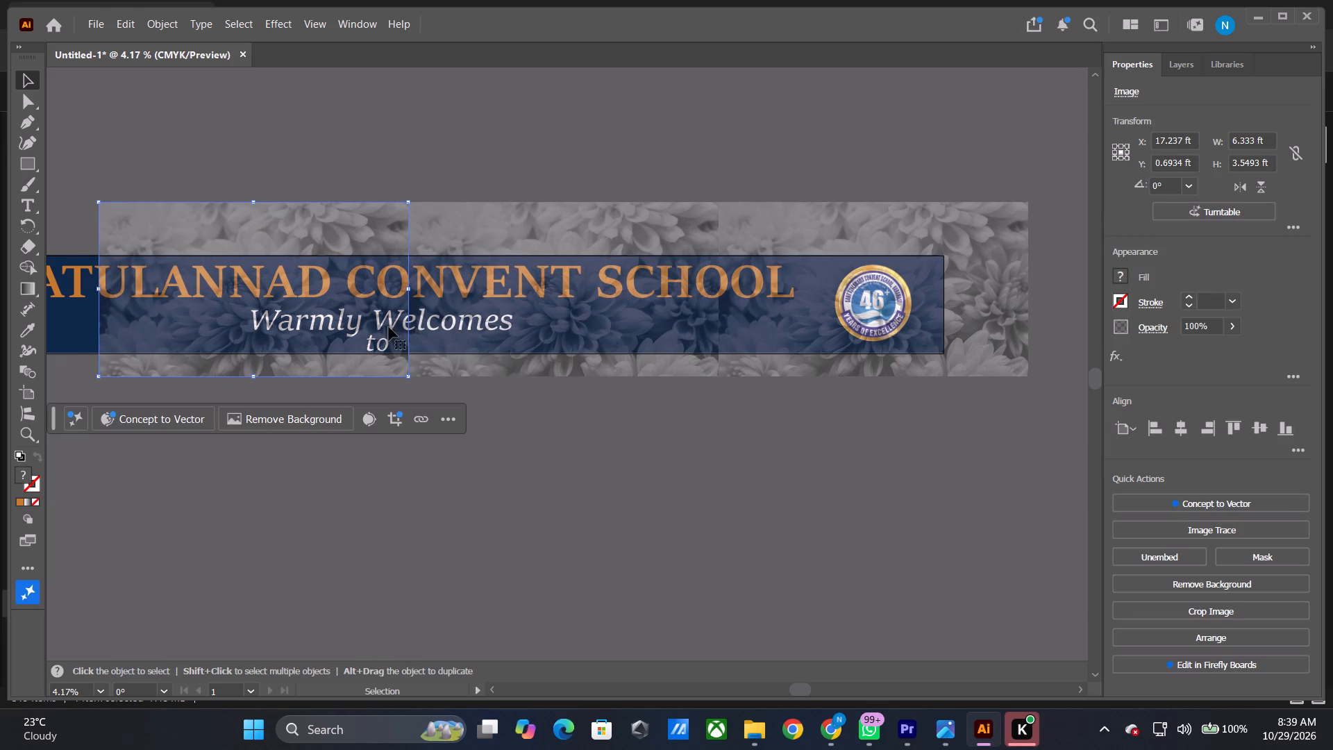
Place another copy of the flower image over the banner's left end, around the SACS logo.
scroll(417, 332, down, 1)
key(space)
key(space)
key(space)
key(space)
key(space)
key(space)
key(space)
key(space)
key(space)
key(space)
key(space)
key(space)
key(space)
key(space)
drag(329, 463, 656, 495)
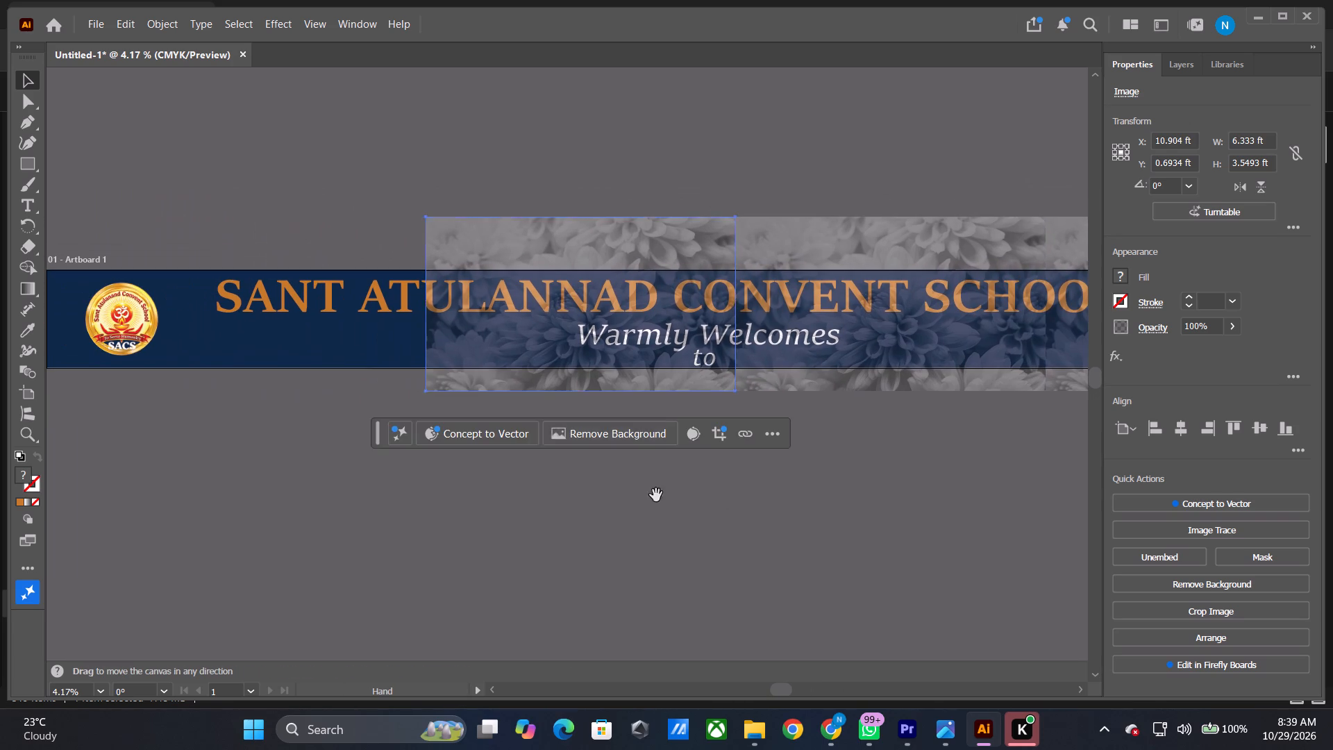
alt+drag(573, 335, 190, 331)
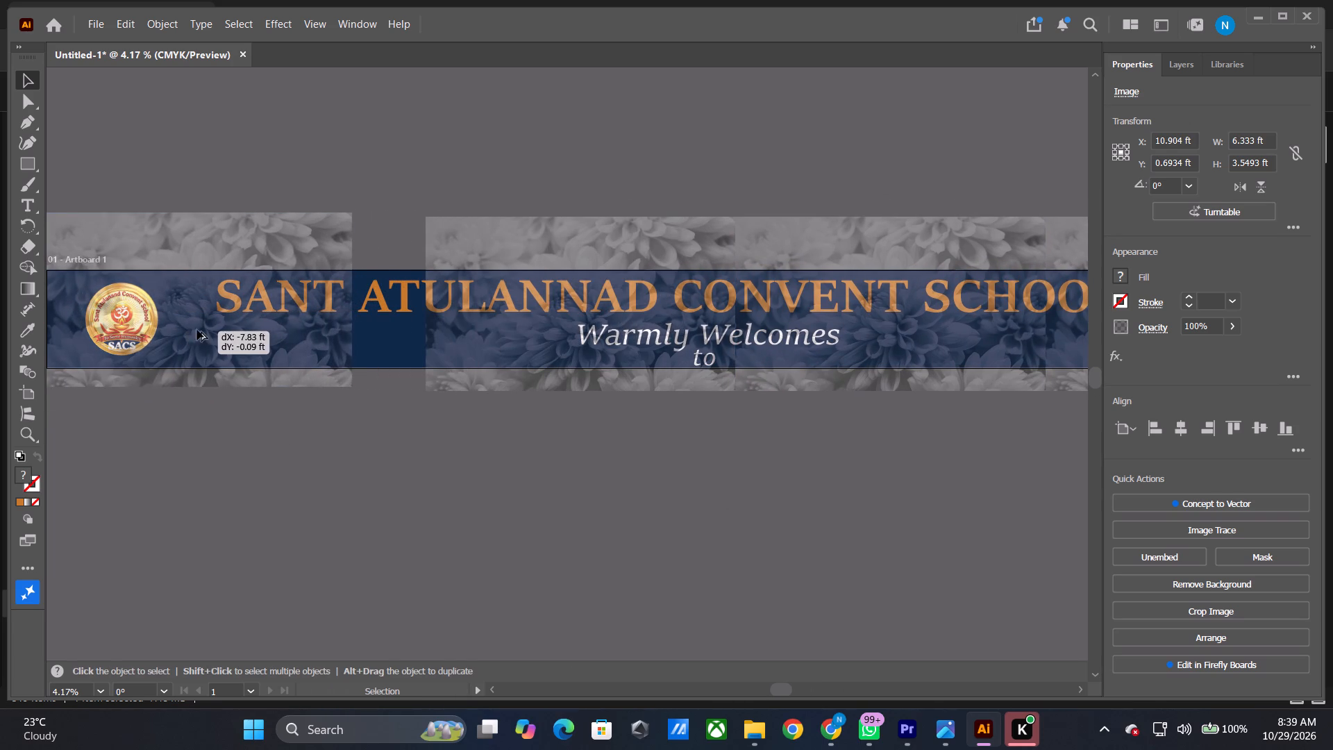
Stretch the leftmost flower copy to about 8.26 ft wide so that it reaches the neighbouring copy.
scroll(297, 344, down, 2)
drag(351, 266, 436, 266)
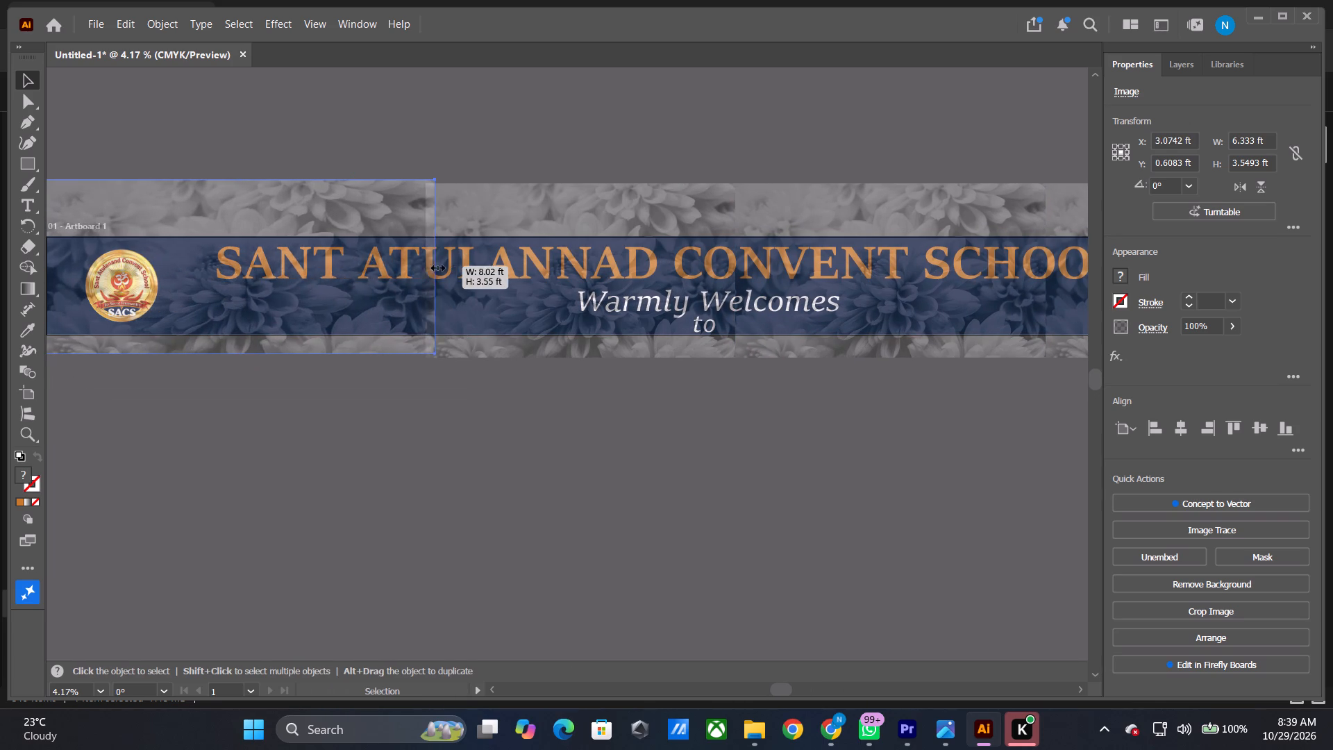
drag(436, 266, 446, 267)
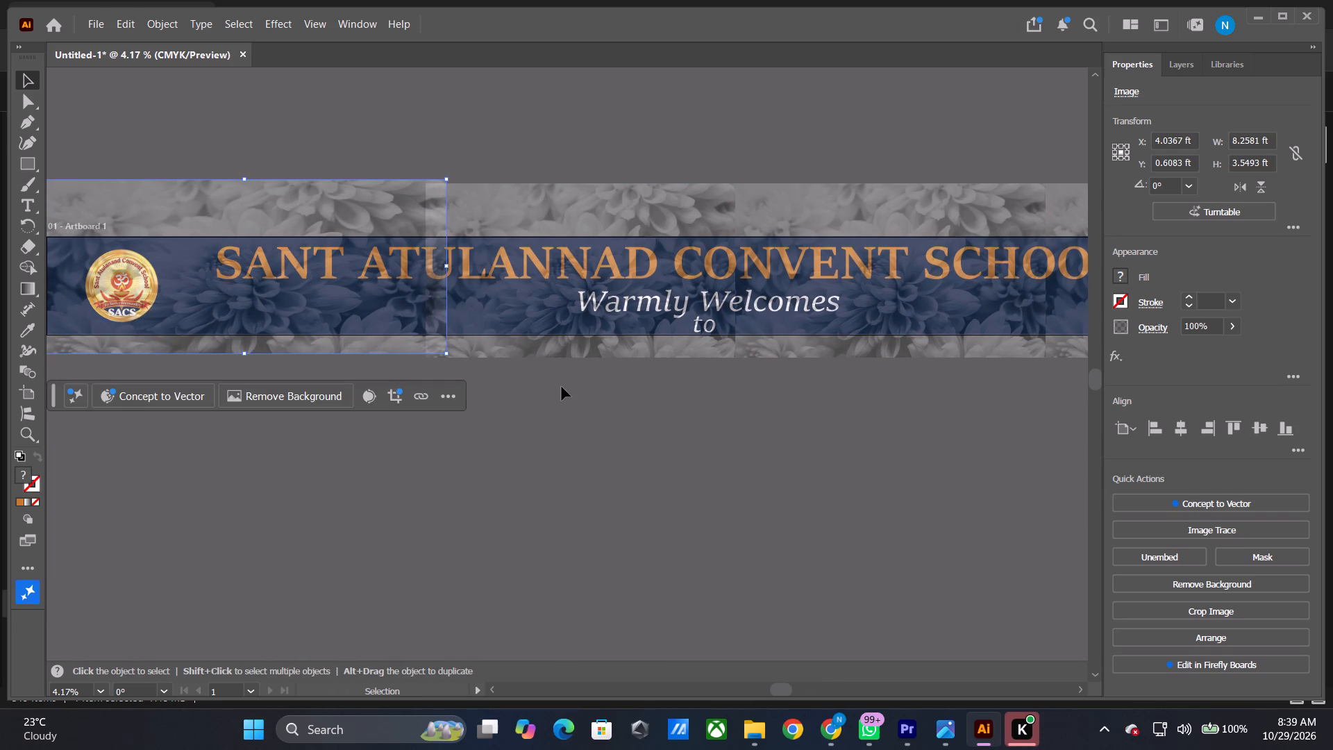
Select all four flower images, send them to the back, and bring them one level forward, between the navy background and the text.
scroll(562, 387, down, 1)
alt+shift+scroll(562, 387, down, 2)
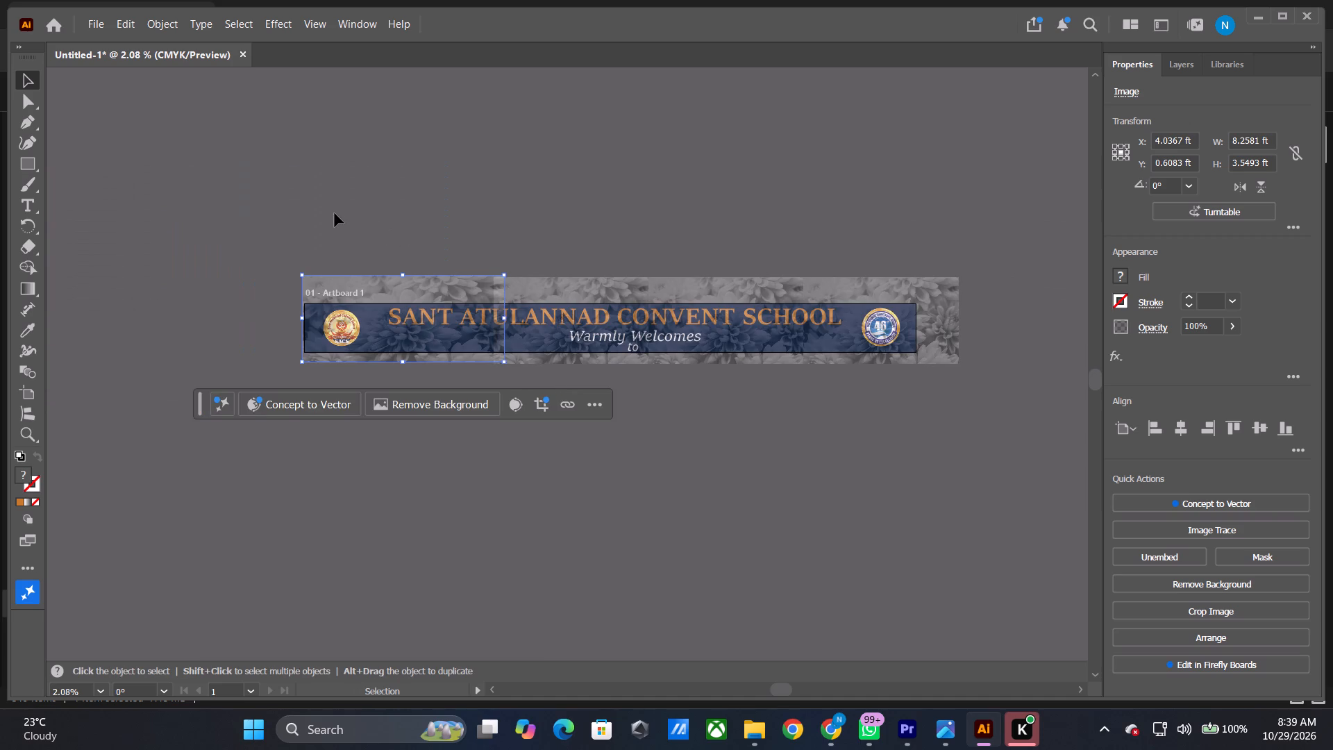
drag(337, 217, 847, 291)
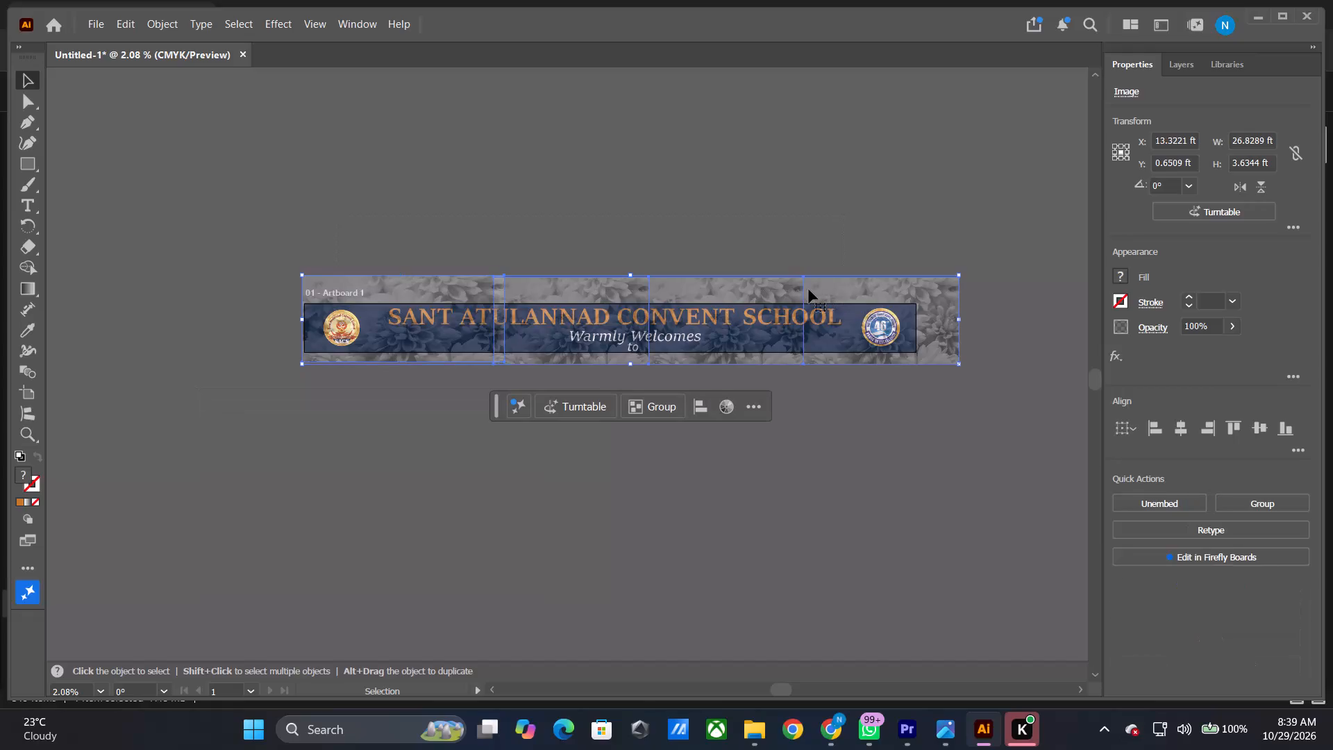
right_click(809, 290)
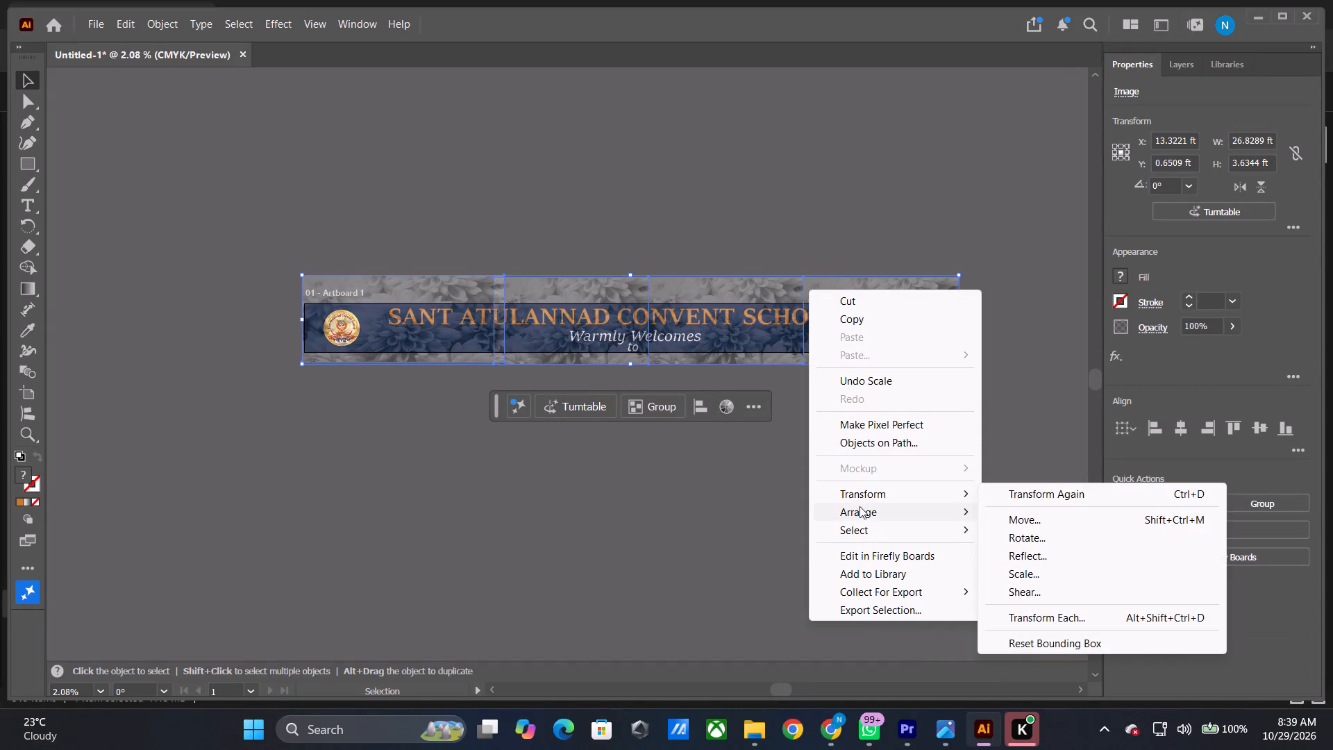
click(1038, 573)
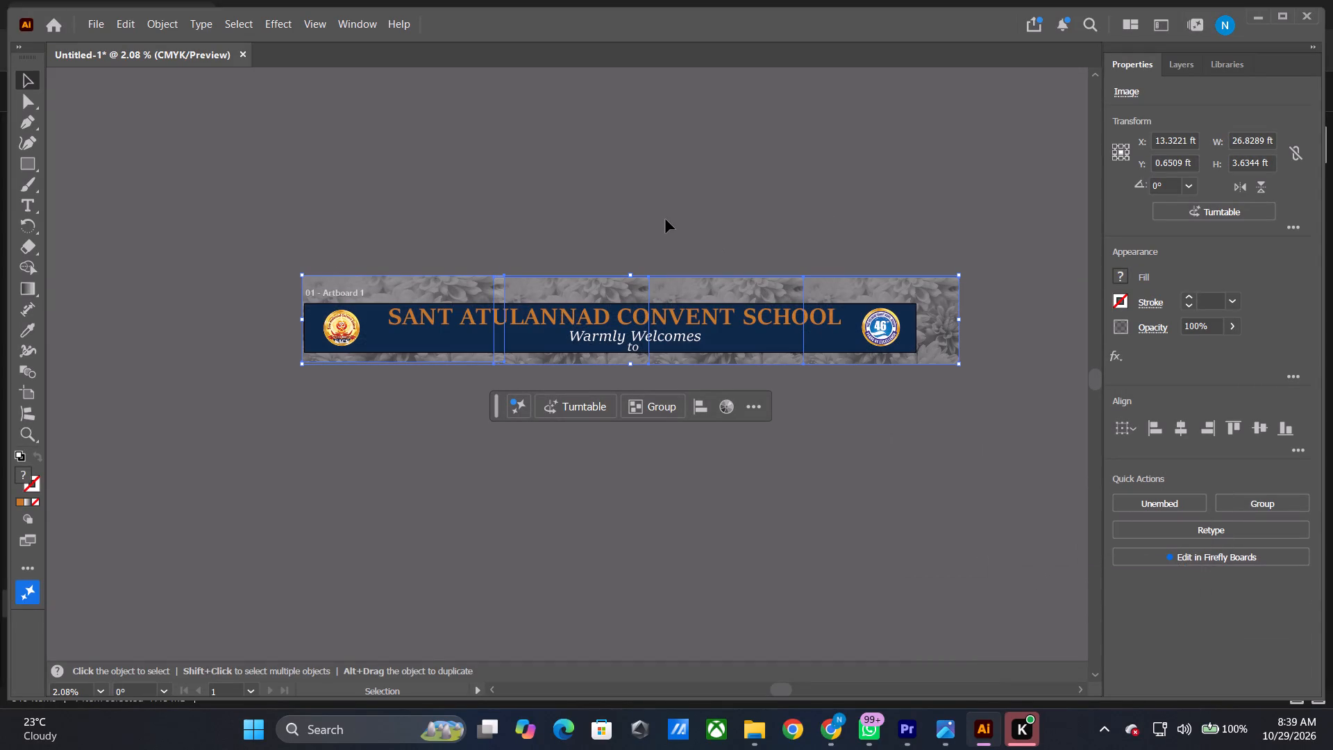
right_click(662, 222)
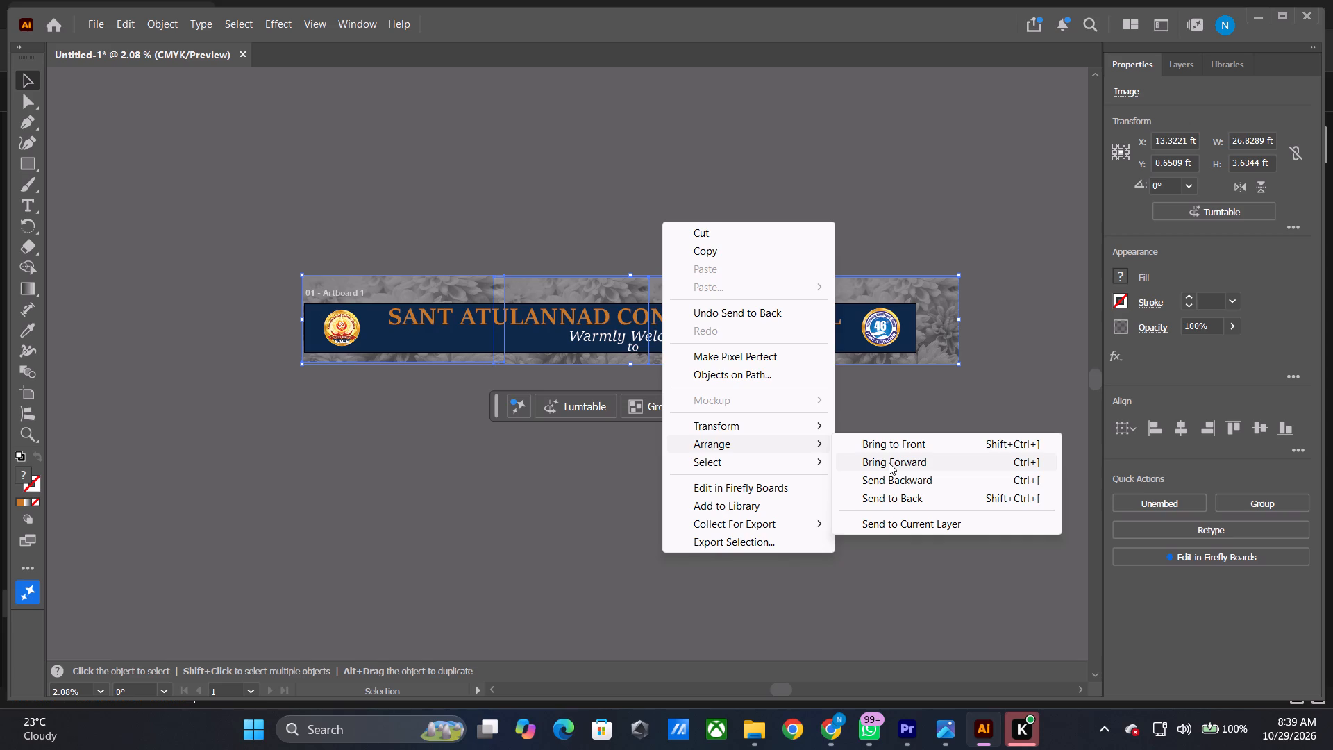
click(889, 462)
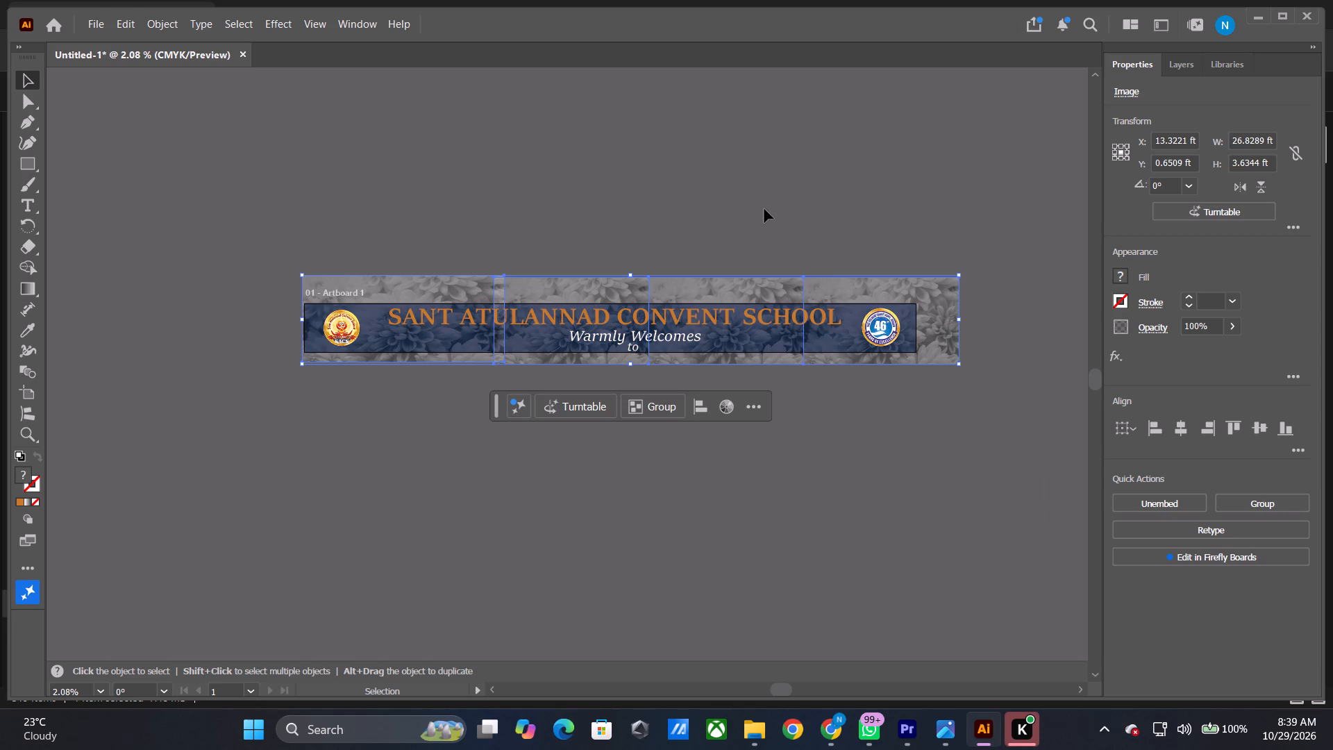
click(764, 209)
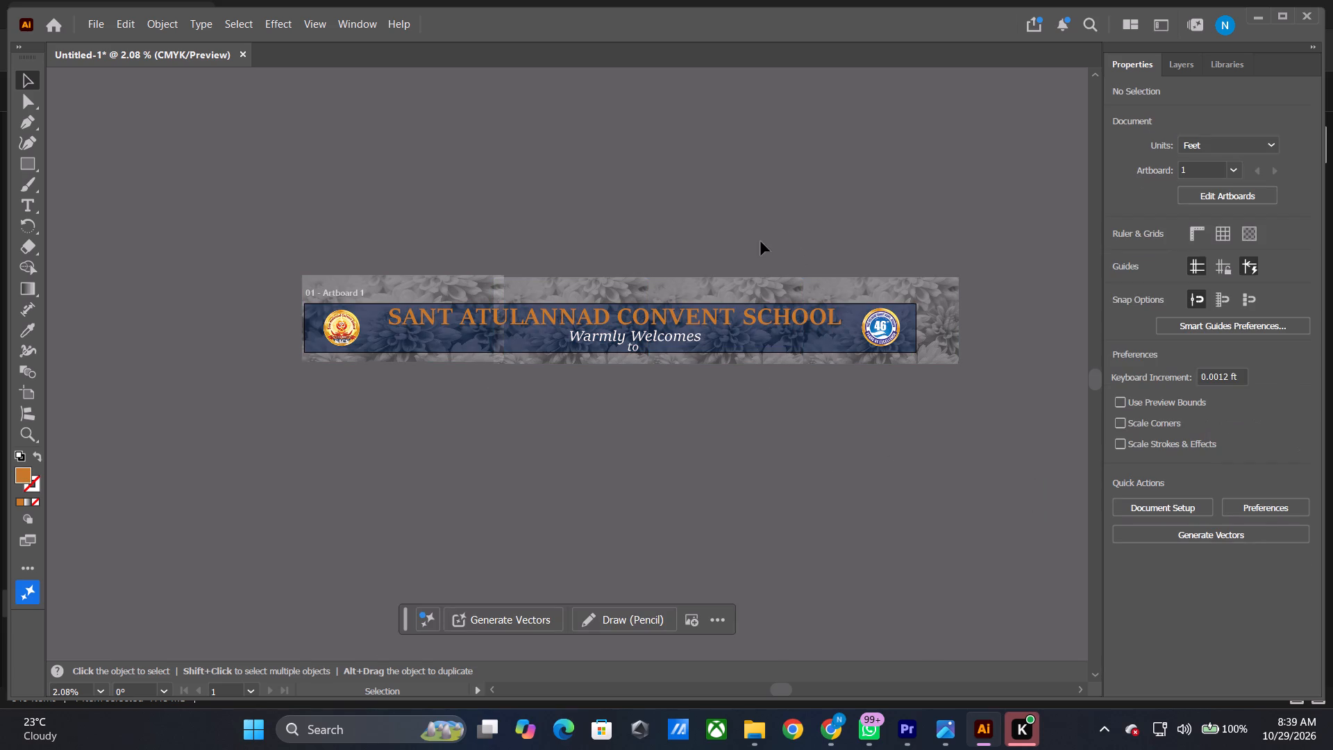
Select the four flower images across the banner together again.
click(756, 318)
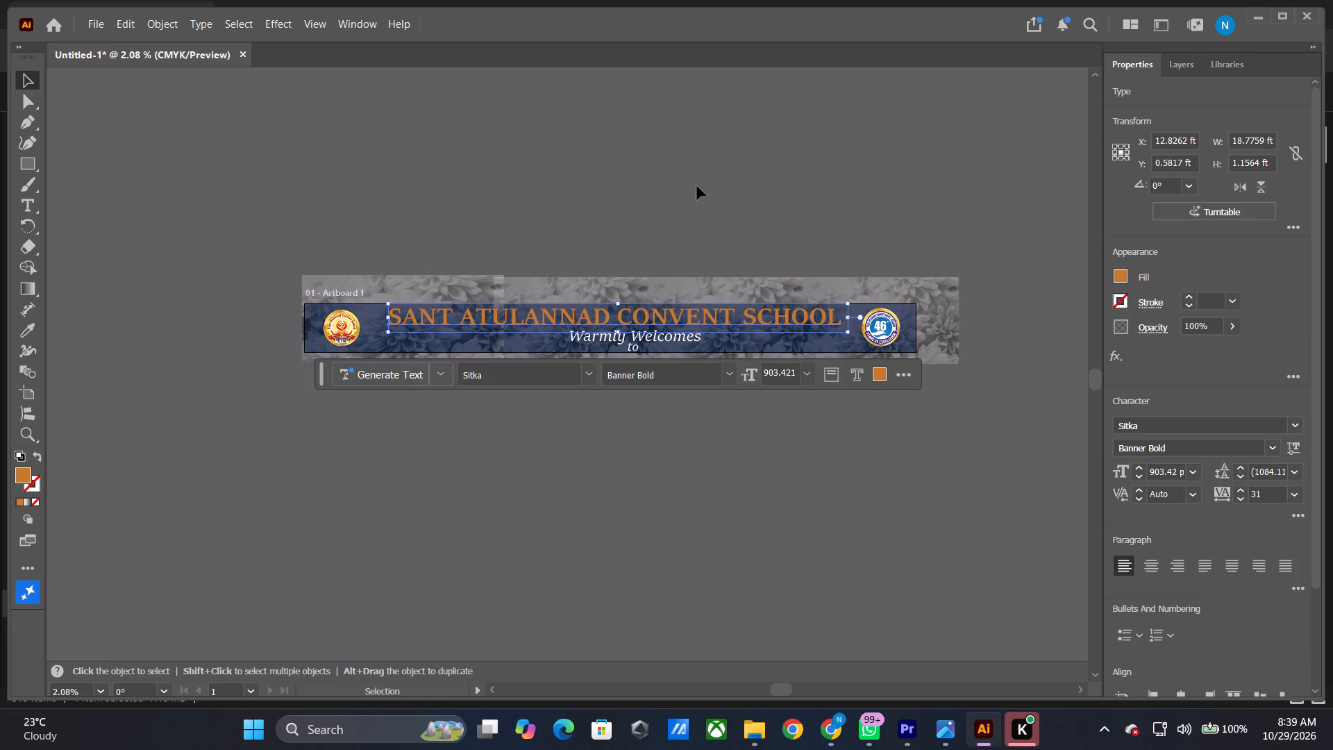
click(697, 186)
drag(276, 237, 876, 265)
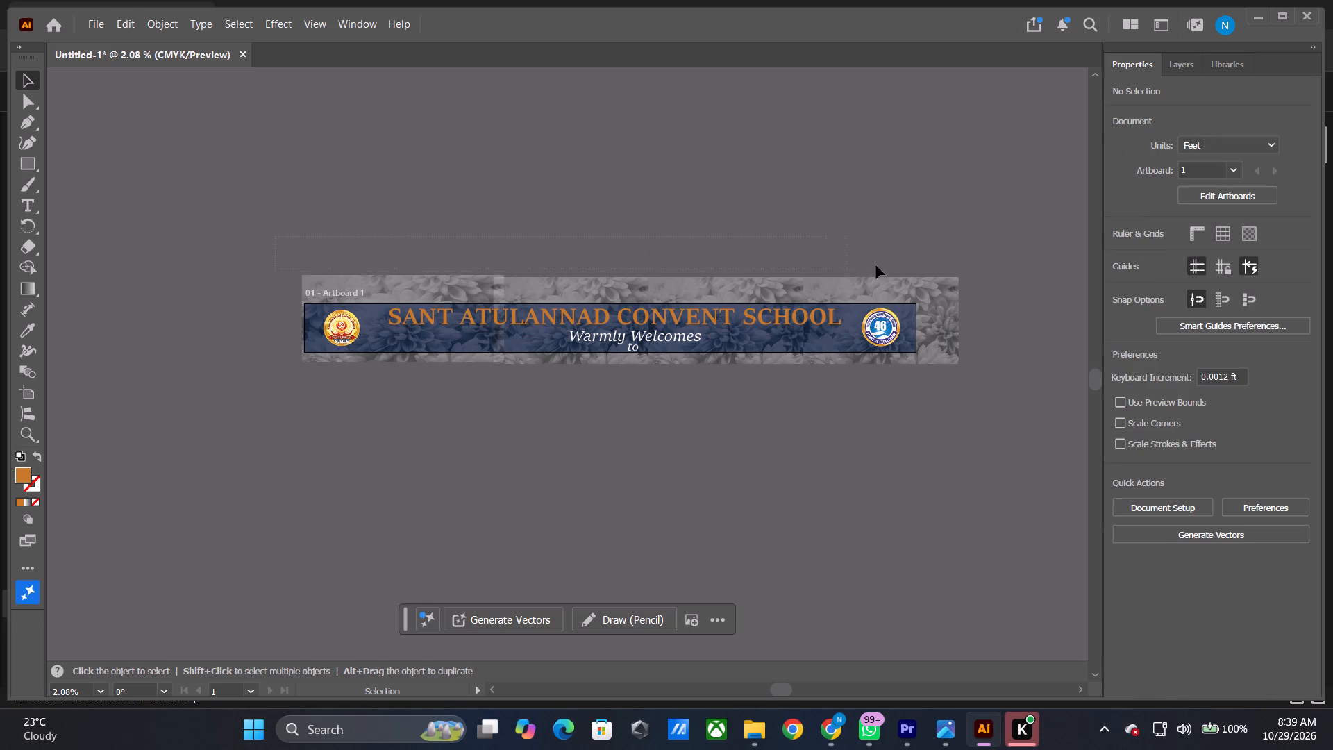
drag(876, 265, 905, 288)
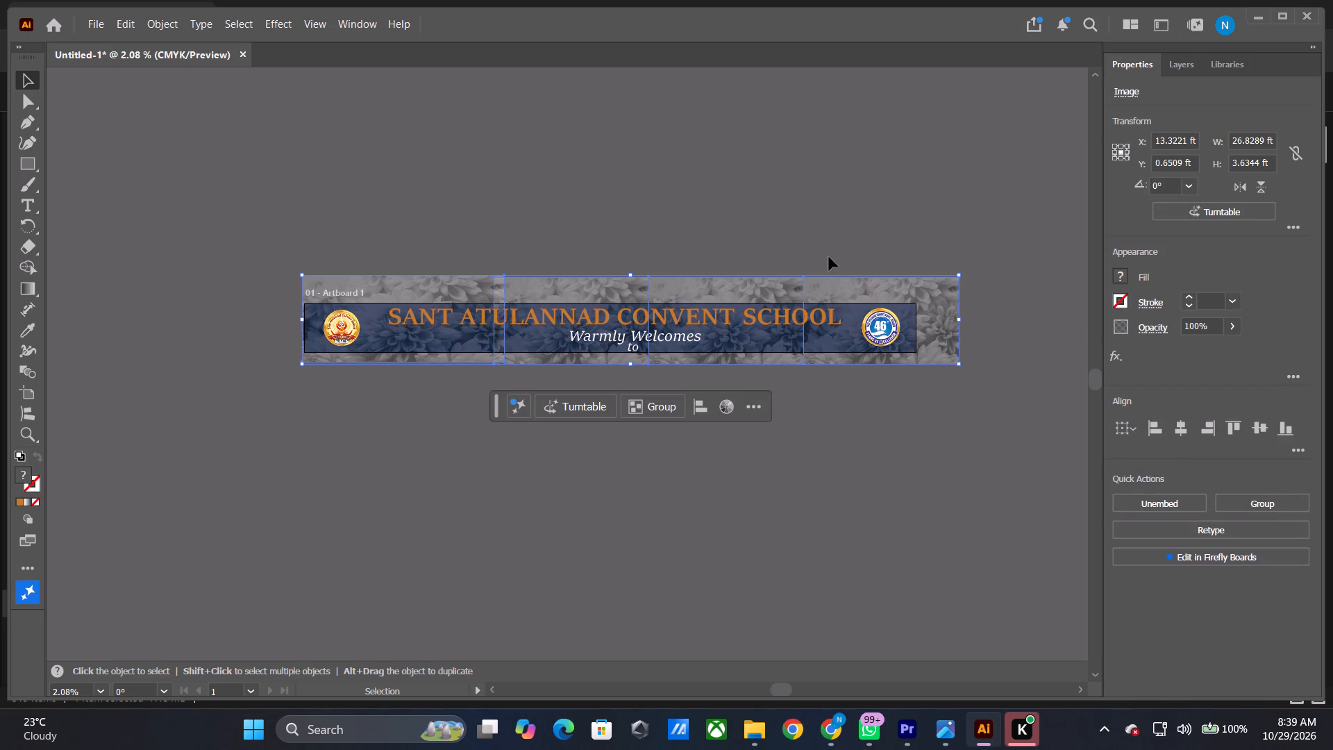
Switch to the ChatGPT chat in Chrome, open the newest Kalrav poster with the achievements section and download it.
click(837, 744)
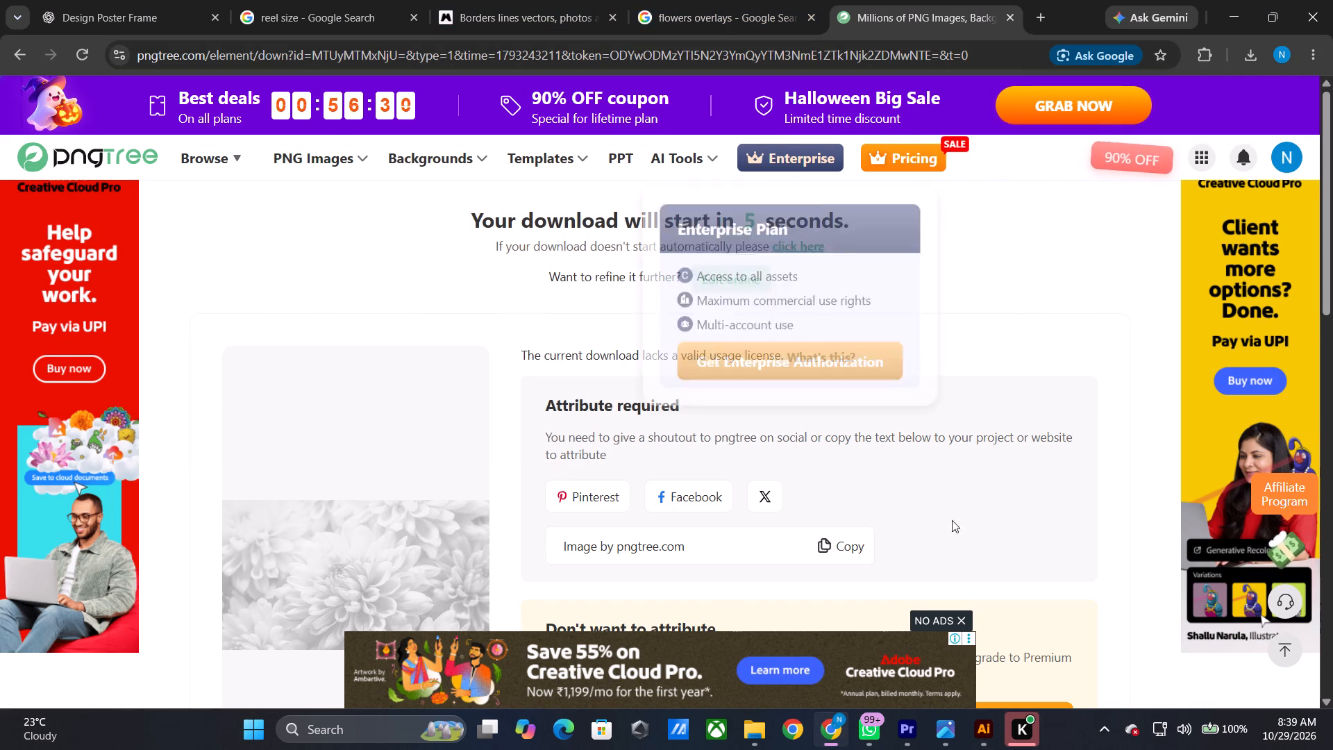
click(834, 722)
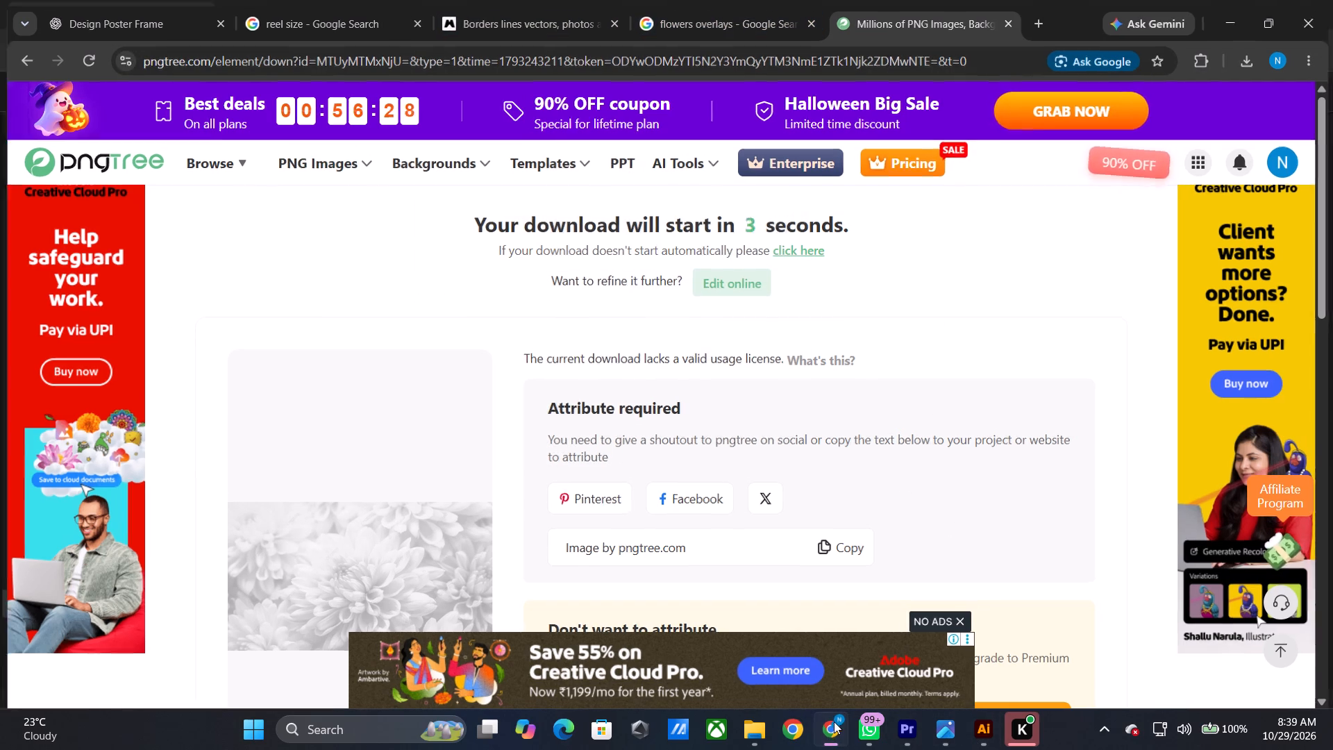
click(828, 735)
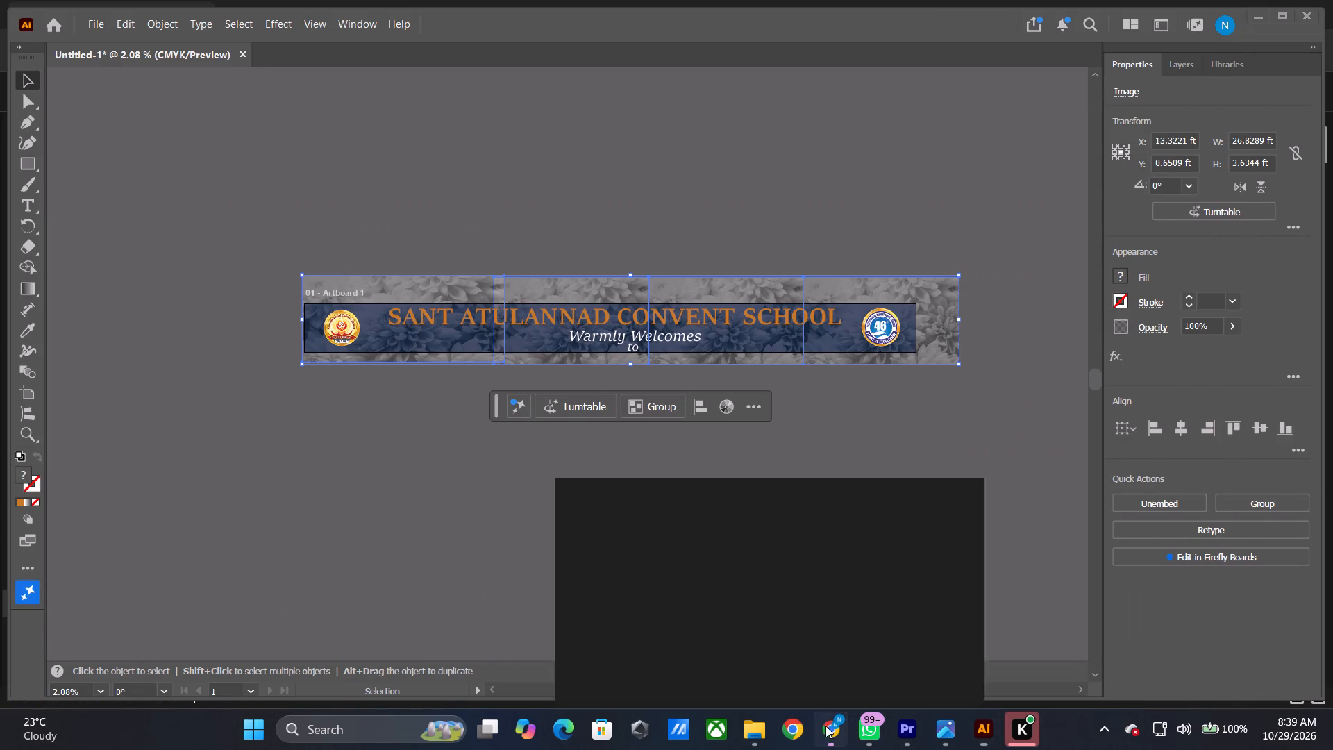
click(121, 12)
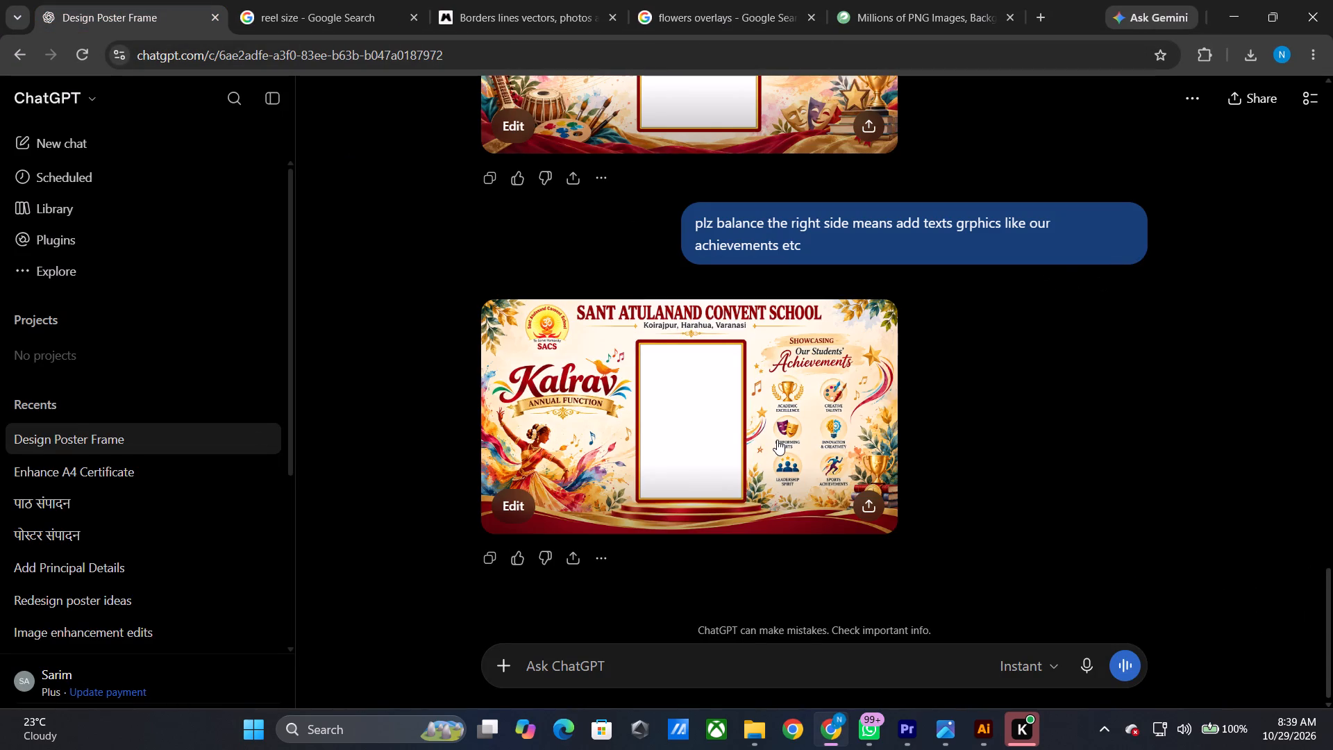
click(789, 391)
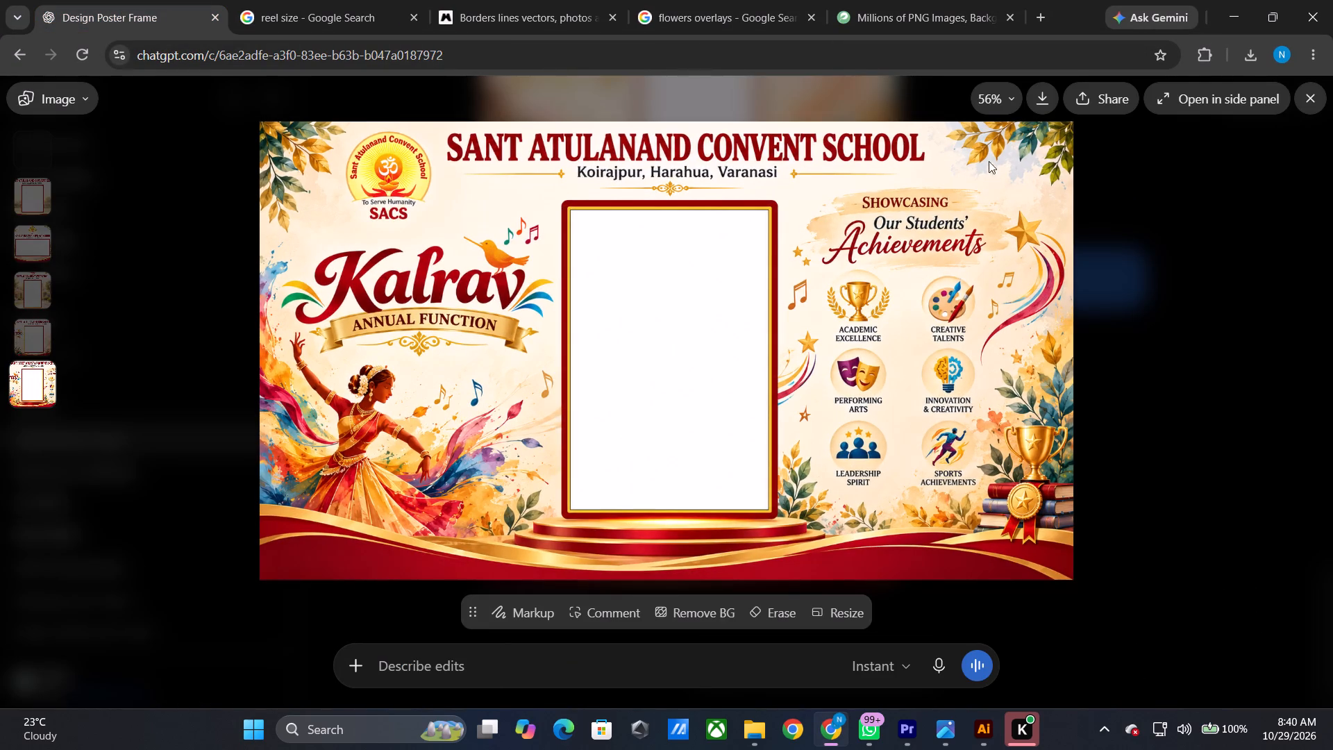
click(1048, 102)
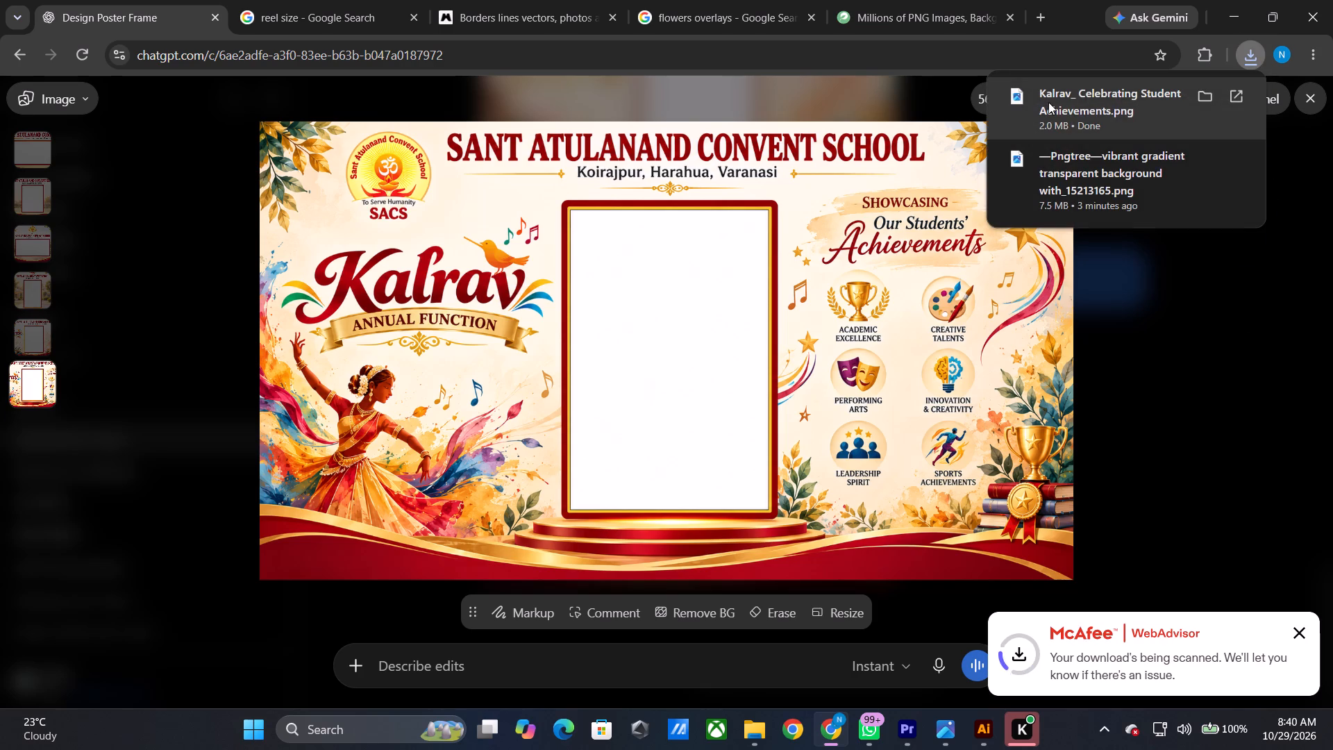
Show the downloaded Kalrav_ Celebrating Student Achievements poster in the Downloads folder and pick up the file.
click(1202, 99)
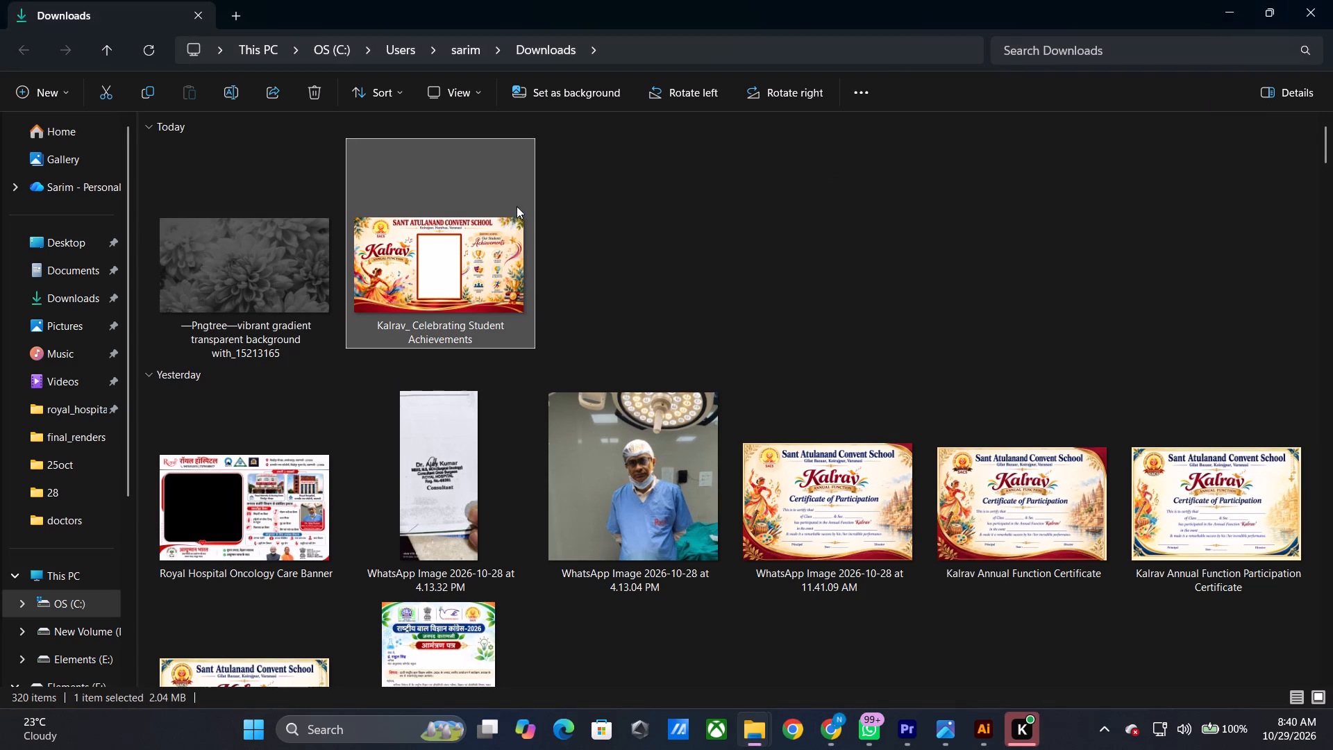
click(448, 272)
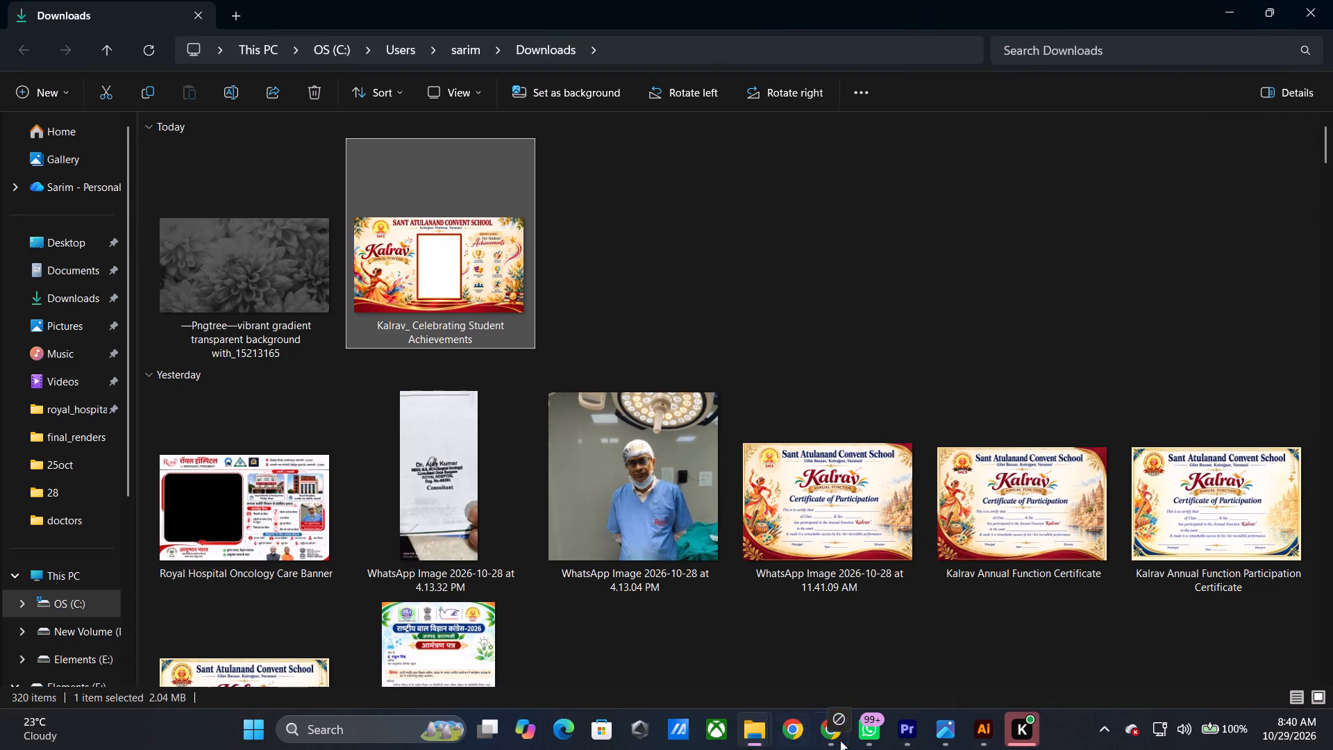